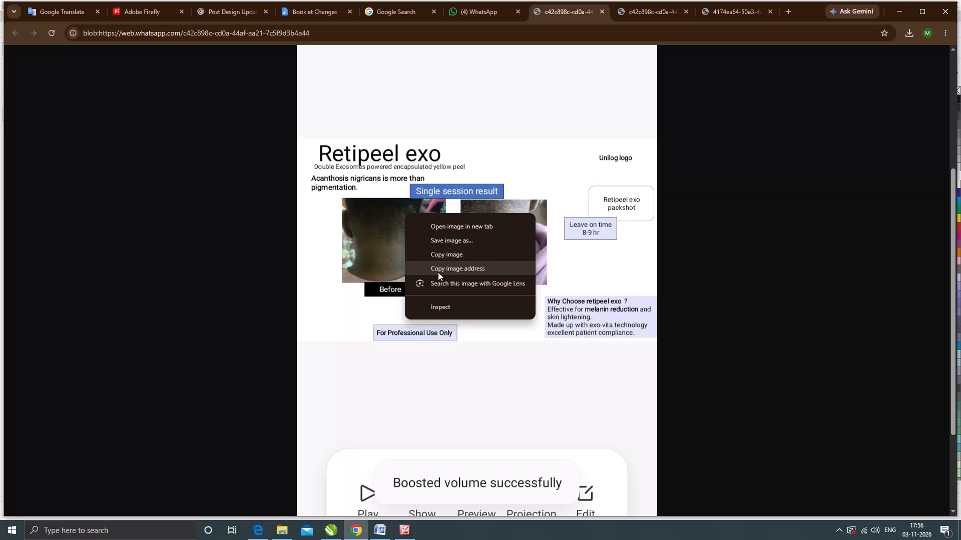
Use Google Lens on the Retipeel exo layout image to copy the text "Acanthosis nigricans is more than pigmentation.".
{"action": "left_click", "coordinate": [436, 280]}
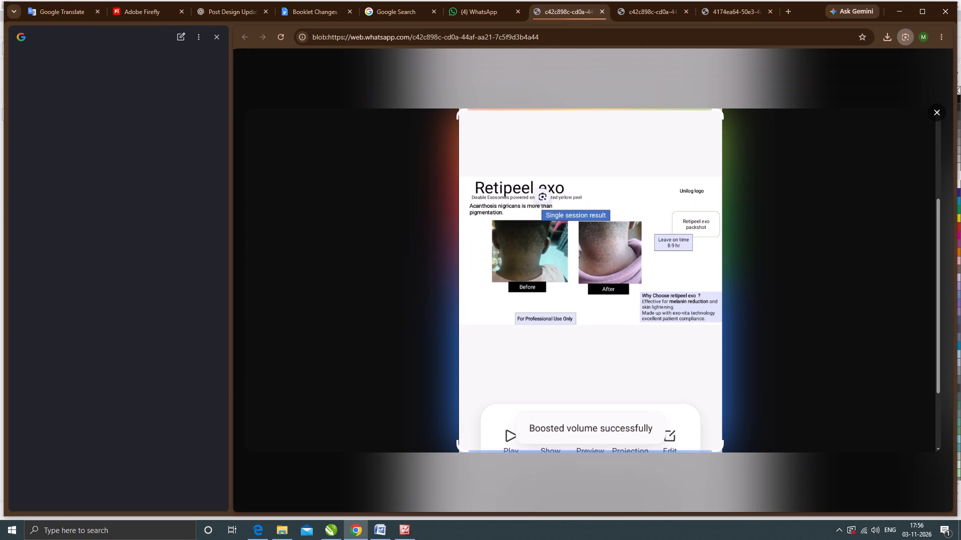
{"action": "left_click_drag", "start_coordinate": [463, 201], "coordinate": [555, 217]}
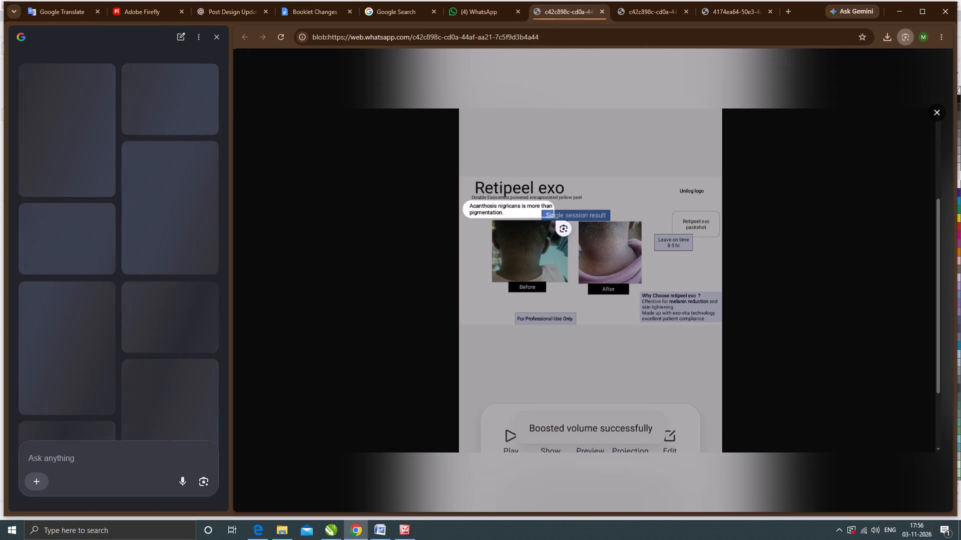
{"action": "left_click_drag", "start_coordinate": [555, 217], "coordinate": [556, 213]}
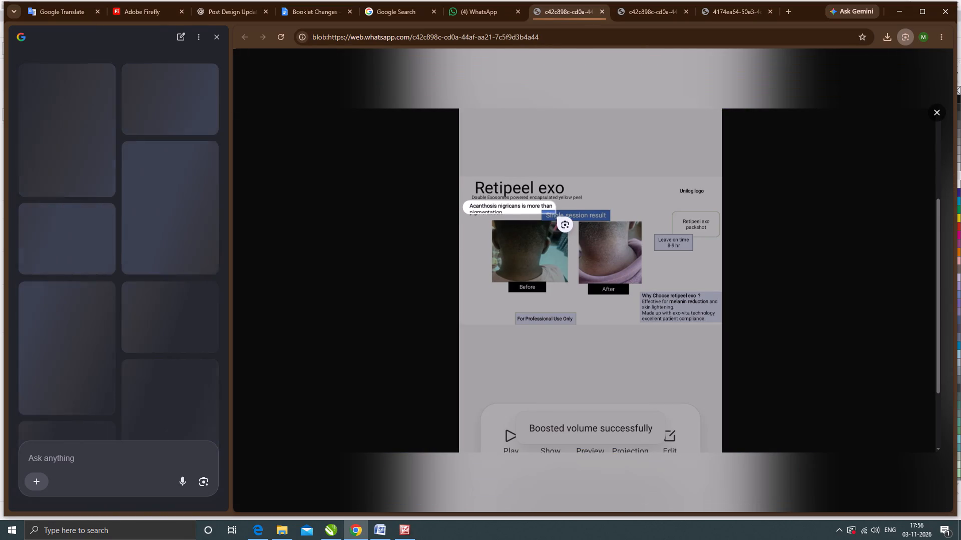
{"action": "left_click_drag", "start_coordinate": [556, 213], "coordinate": [556, 218]}
{"action": "left_click", "coordinate": [493, 237]}
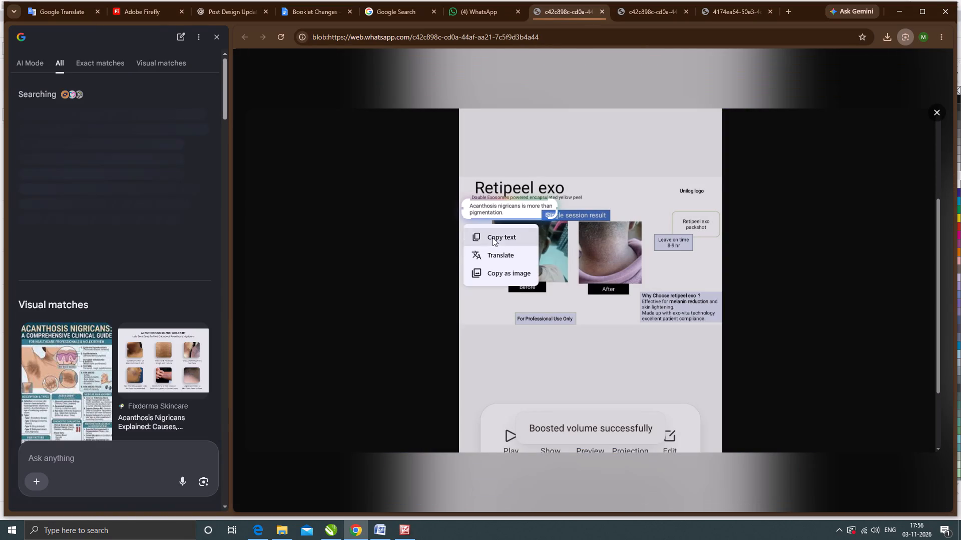
Switch to CorelDRAW and create a new blank A4 portrait document with the default settings.
{"action": "left_click", "coordinate": [899, 6]}
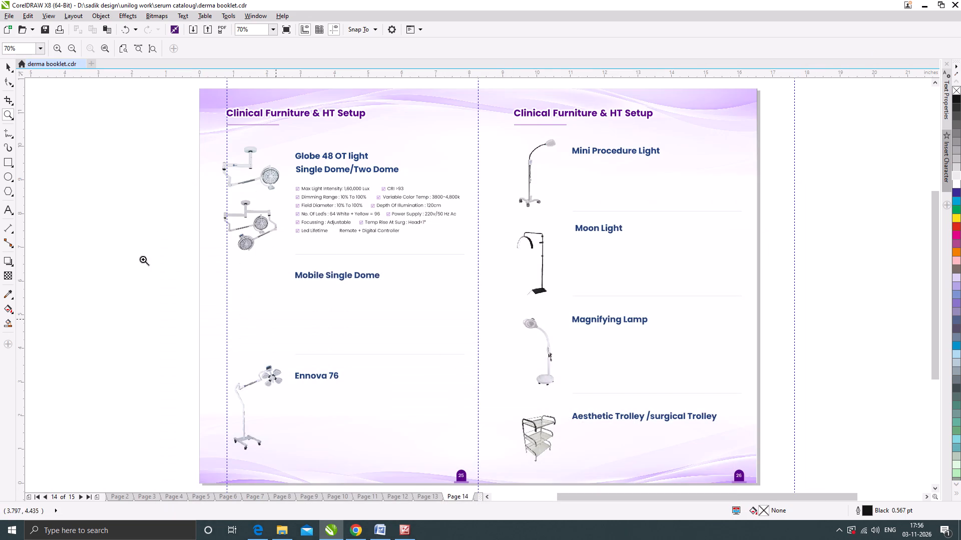
{"action": "left_click", "coordinate": [6, 27]}
{"action": "left_click", "coordinate": [463, 365]}
Open the choice of drawing units for the new blank document.
{"action": "left_click", "coordinate": [253, 49]}
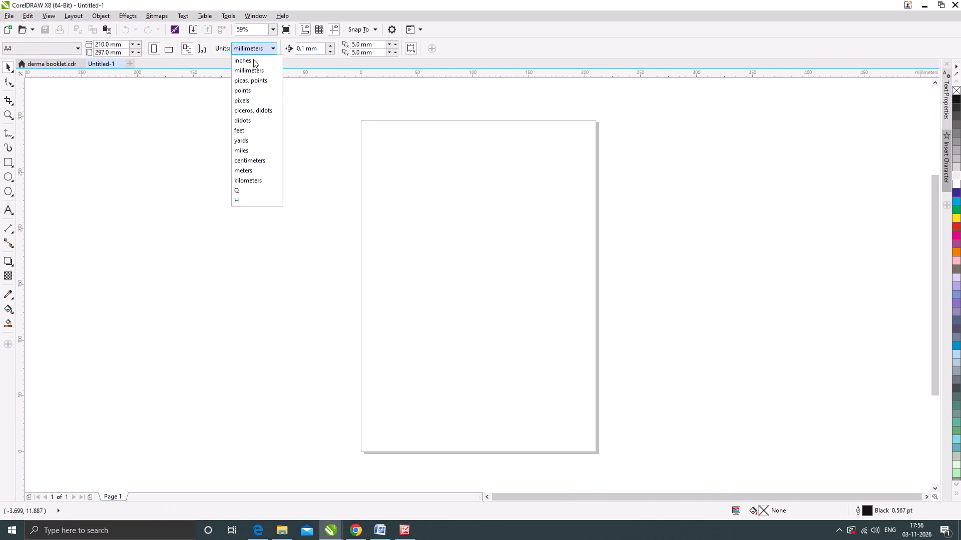
Set the document units to feet and the page size to 5 by 4, switched to portrait orientation.
{"action": "left_click", "coordinate": [241, 130]}
{"action": "left_click_drag", "start_coordinate": [121, 45], "coordinate": [75, 45]}
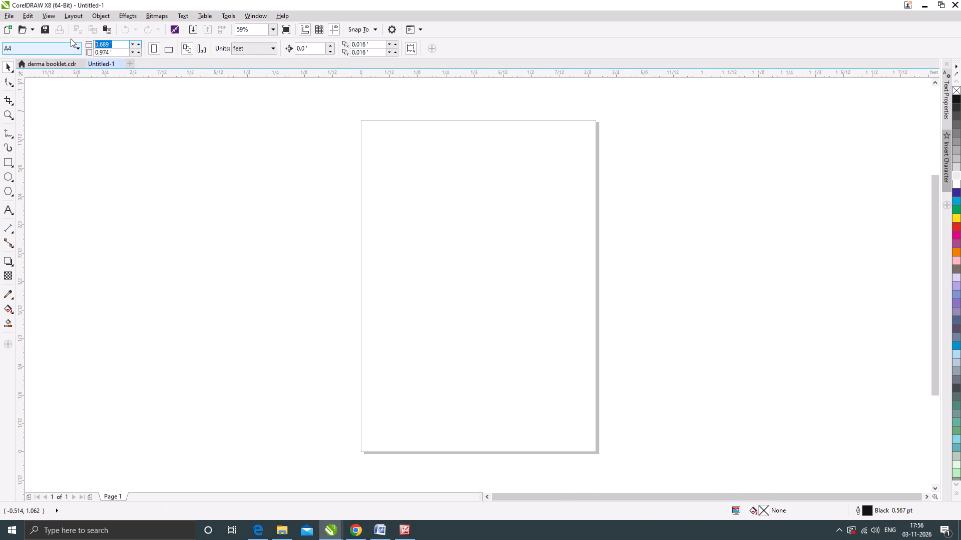
{"action": "key", "text": "5"}
{"action": "key", "text": "Tab"}
{"action": "key", "text": "4"}
{"action": "key", "text": "Return"}
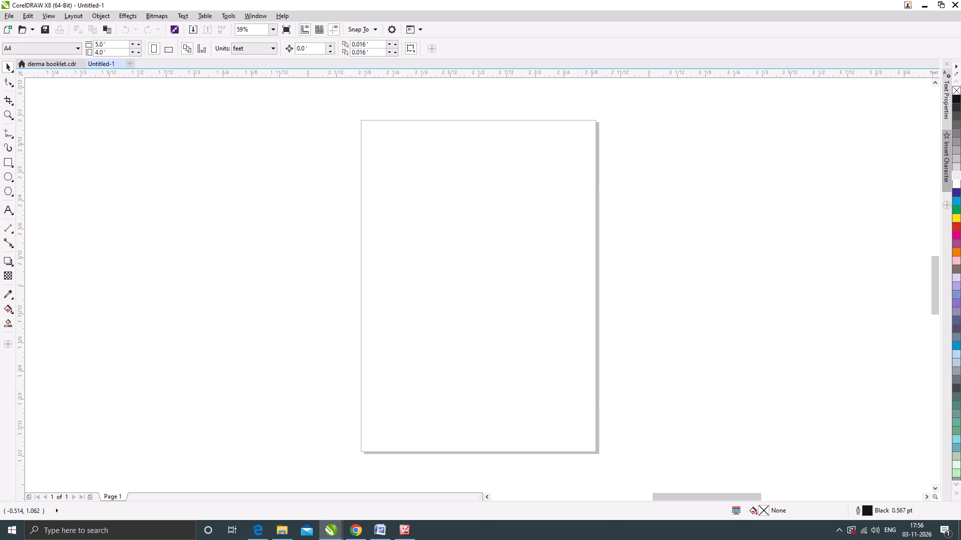
{"action": "scroll", "coordinate": [510, 379], "scroll_direction": "down", "scroll_amount": 5}
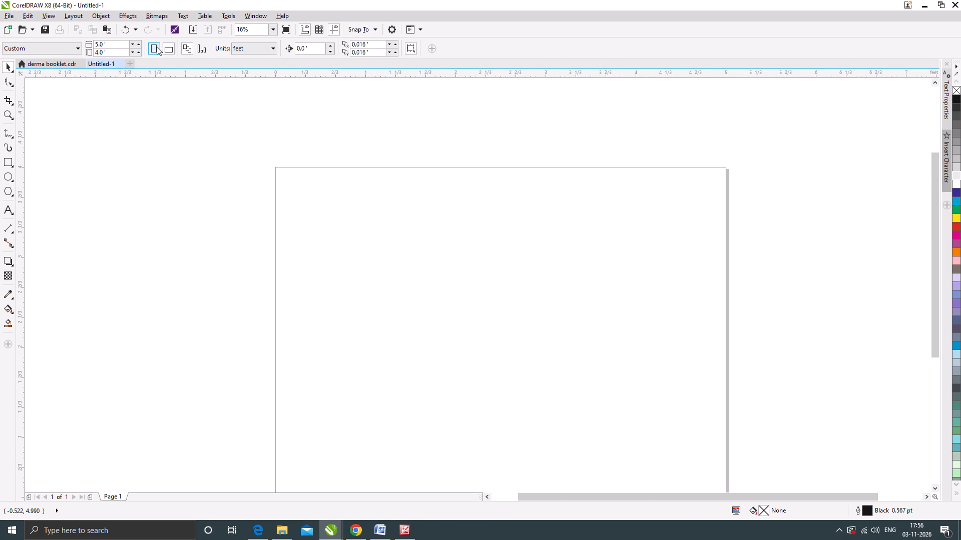
{"action": "left_click", "coordinate": [156, 46]}
Create a page-sized rectangle, shrink it to about 0.99 by 1.24 ft, and move it toward the page's left edge.
{"action": "double_click", "coordinate": [6, 164]}
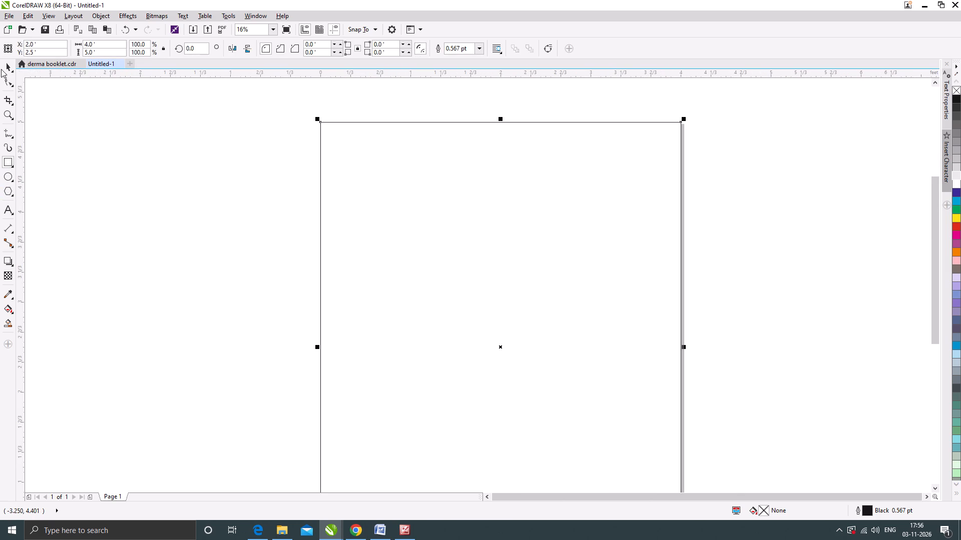
{"action": "left_click", "coordinate": [5, 66]}
{"action": "left_click_drag", "start_coordinate": [684, 119], "coordinate": [596, 244]}
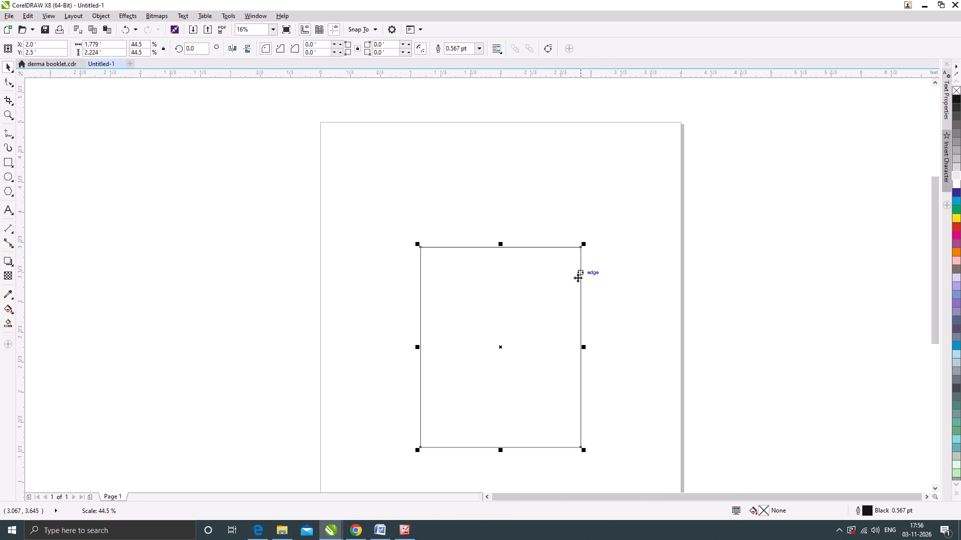
{"action": "left_click_drag", "start_coordinate": [585, 245], "coordinate": [569, 289]}
{"action": "left_click_drag", "start_coordinate": [514, 323], "coordinate": [431, 330]}
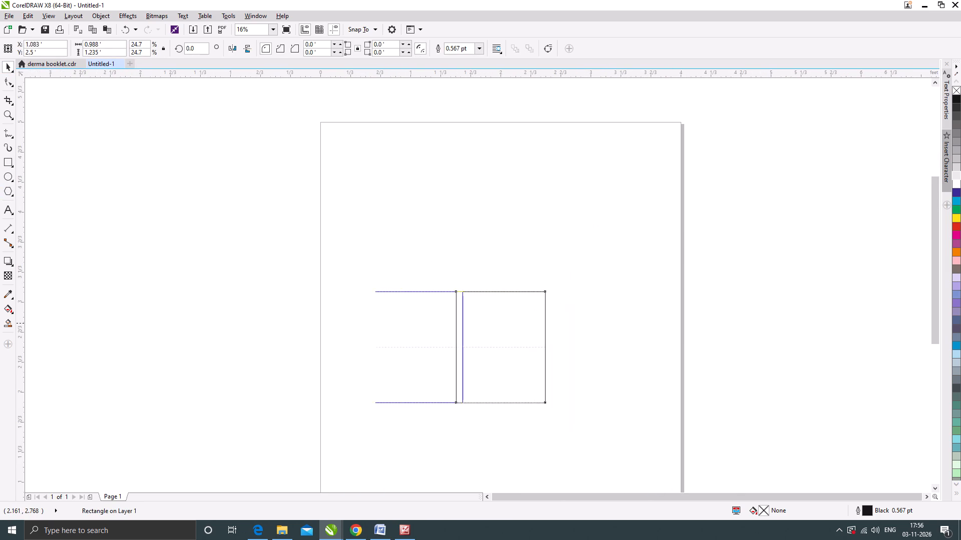
{"action": "left_click_drag", "start_coordinate": [431, 330], "coordinate": [430, 330]}
{"action": "left_click", "coordinate": [435, 257]}
Paste the copied text "Acanthosis nigricans is more than pigmentation. Sin" as artistic text beside the rectangle.
{"action": "left_click", "coordinate": [8, 208]}
{"action": "left_click", "coordinate": [485, 327]}
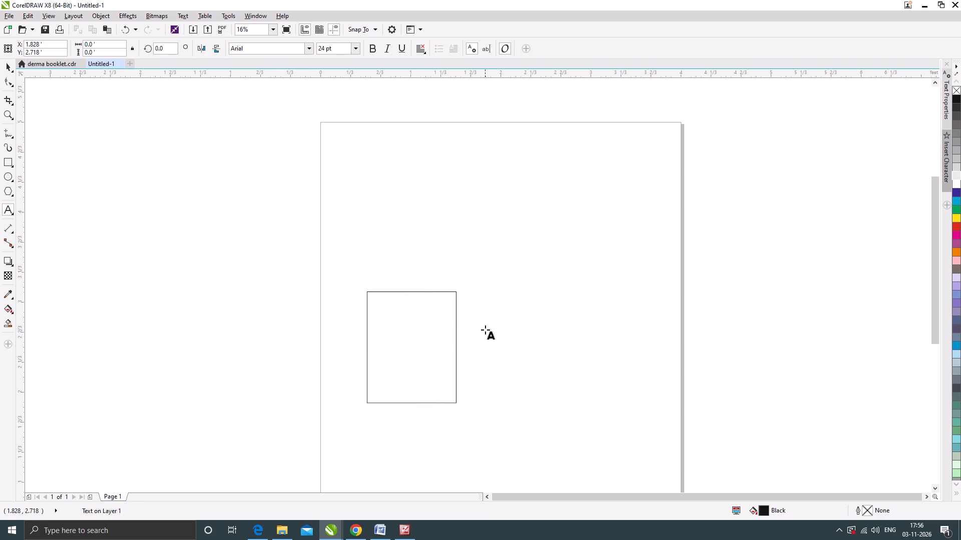
{"action": "key", "text": "ctrl+v"}
{"action": "scroll", "coordinate": [492, 323], "scroll_direction": "up", "scroll_amount": 3}
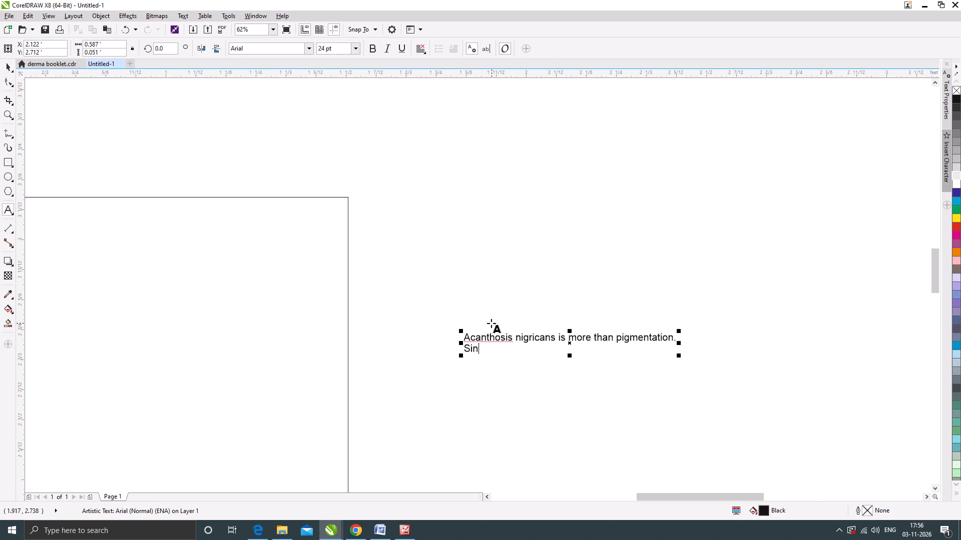
{"action": "left_click", "coordinate": [7, 66]}
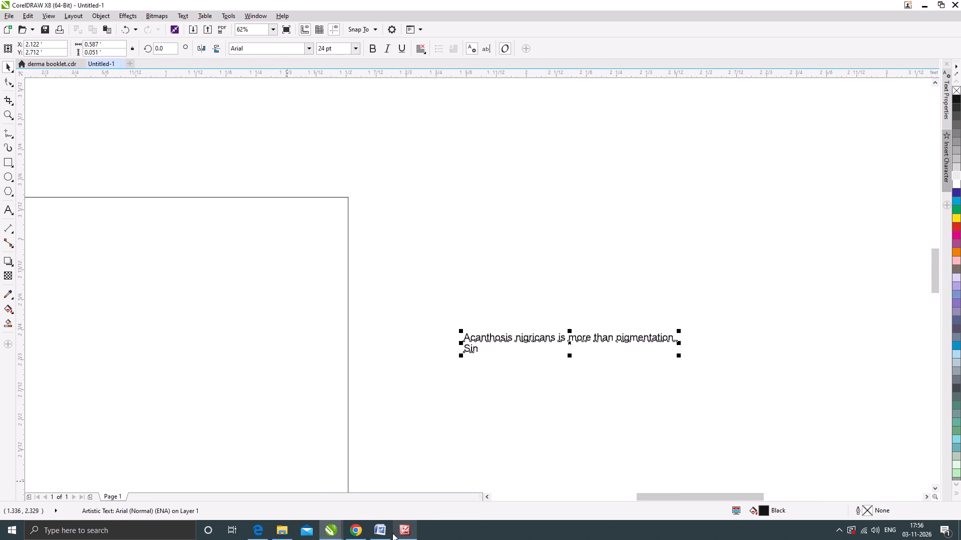
Copy "Leave on time 8-9 hr" from the reference image in Chrome and paste it over a duplicate of the headline text in CorelDRAW, placed below it.
{"action": "left_click", "coordinate": [357, 533]}
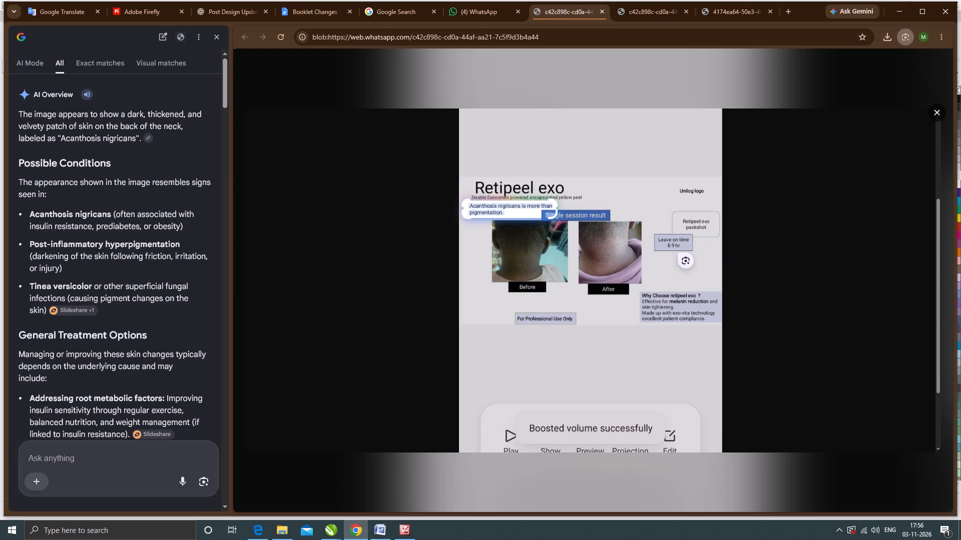
{"action": "left_click_drag", "start_coordinate": [691, 253], "coordinate": [653, 232]}
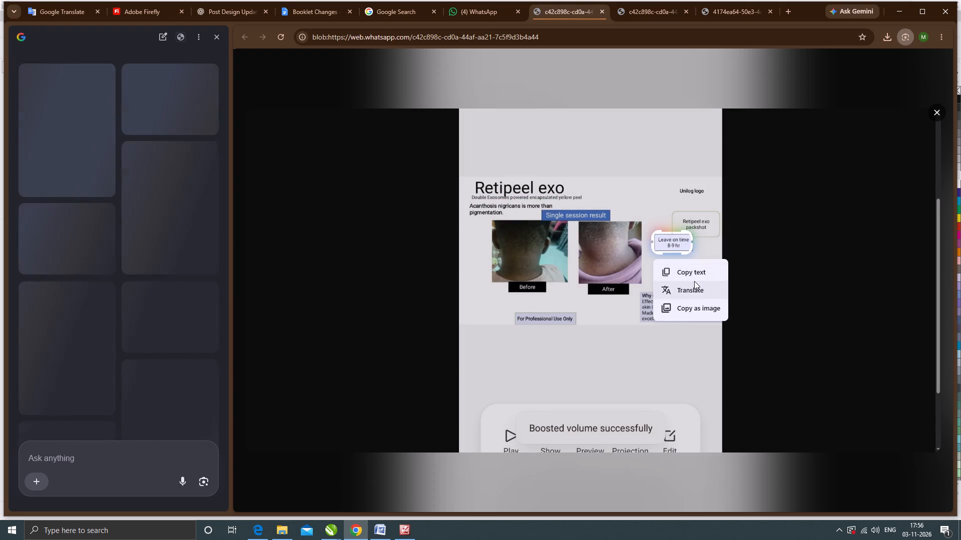
{"action": "left_click", "coordinate": [698, 273]}
{"action": "left_click", "coordinate": [902, 9]}
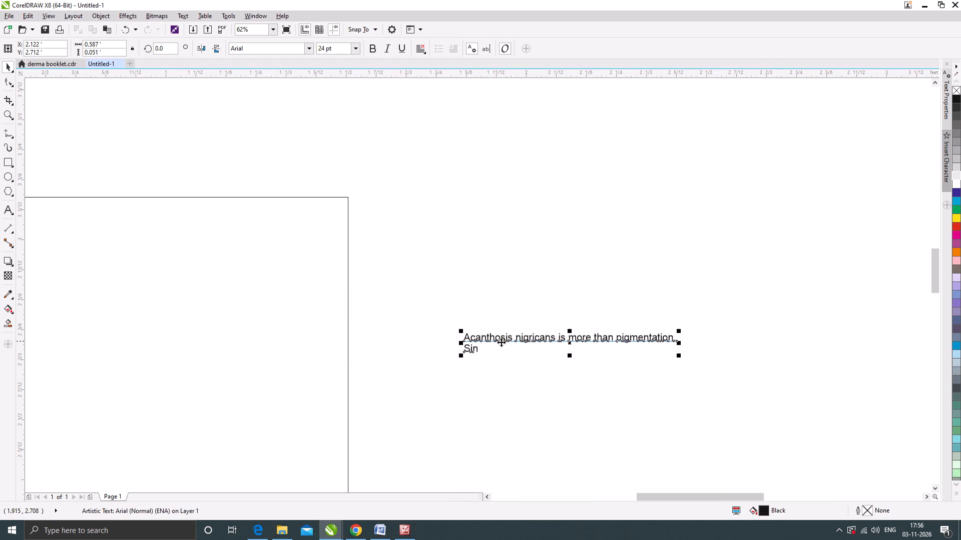
{"action": "left_click_drag", "start_coordinate": [504, 338], "coordinate": [504, 386]}
{"action": "right_click", "coordinate": [504, 386], "text": "shift"}
{"action": "double_click", "coordinate": [504, 386]}
{"action": "key", "text": "ctrl+a"}
{"action": "key", "text": "ctrl+v"}
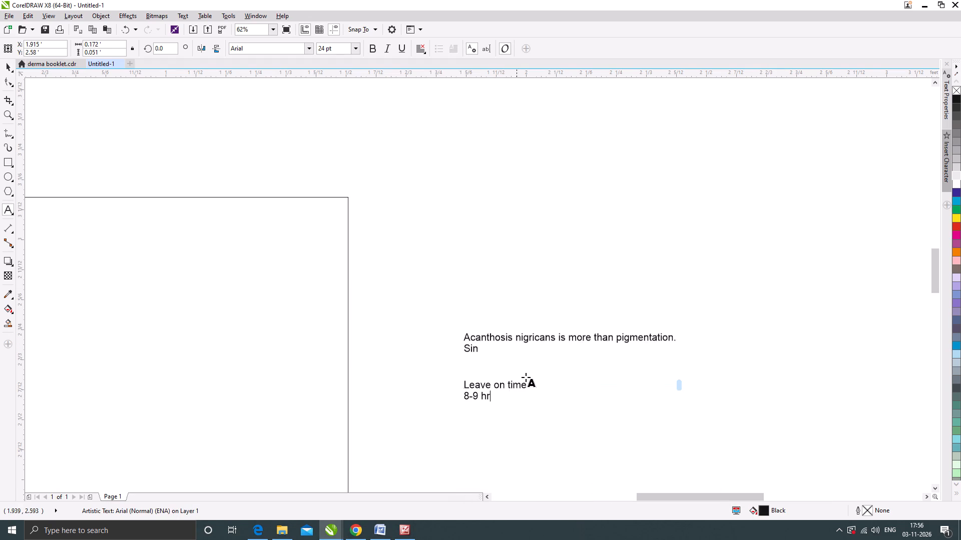
{"action": "left_click", "coordinate": [8, 64]}
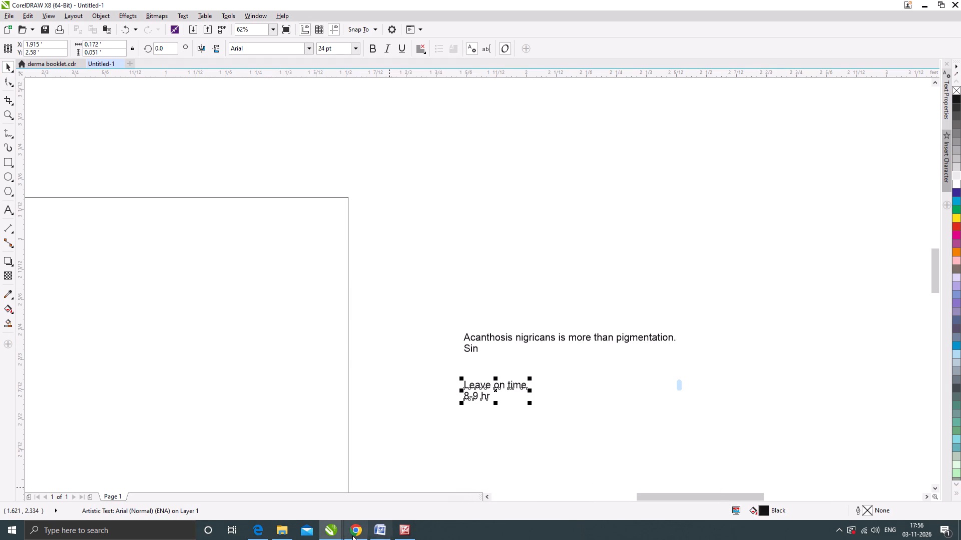
Copy the "Before" and "After" captions from the reference image in Chrome and begin placing them below the Leave on time text in CorelDRAW.
{"action": "left_click", "coordinate": [352, 535]}
{"action": "left_click_drag", "start_coordinate": [514, 280], "coordinate": [531, 294]}
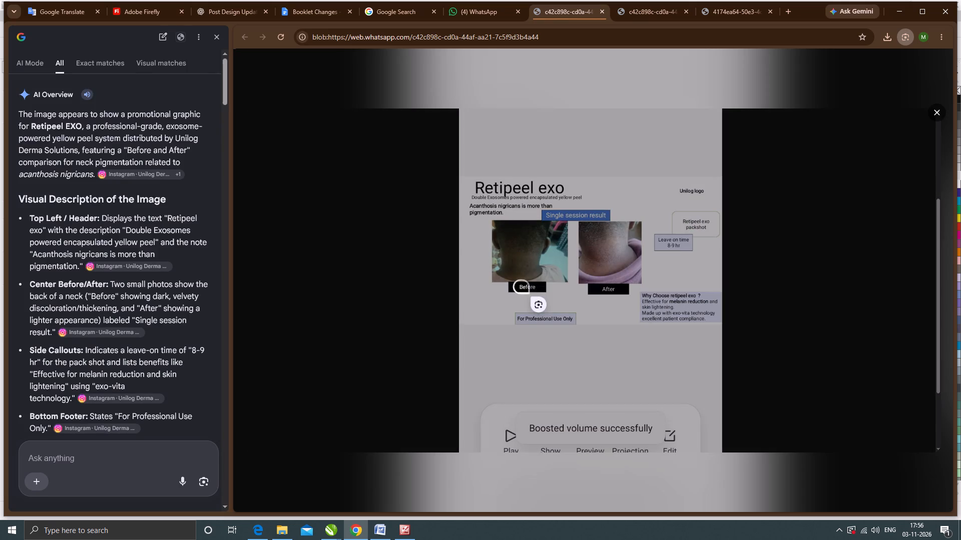
{"action": "left_click_drag", "start_coordinate": [531, 294], "coordinate": [627, 296]}
{"action": "left_click", "coordinate": [539, 316]}
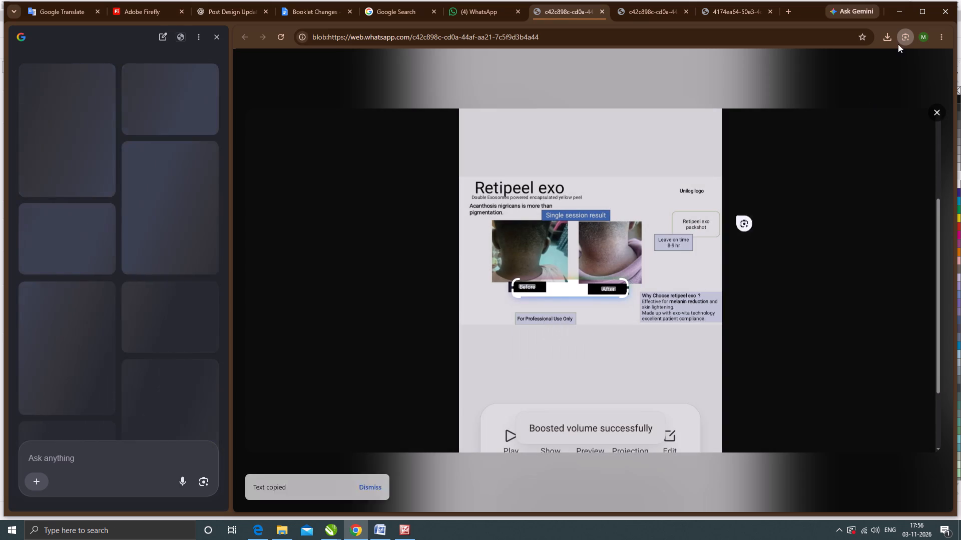
{"action": "left_click", "coordinate": [905, 9]}
{"action": "left_click_drag", "start_coordinate": [507, 387], "coordinate": [507, 408]}
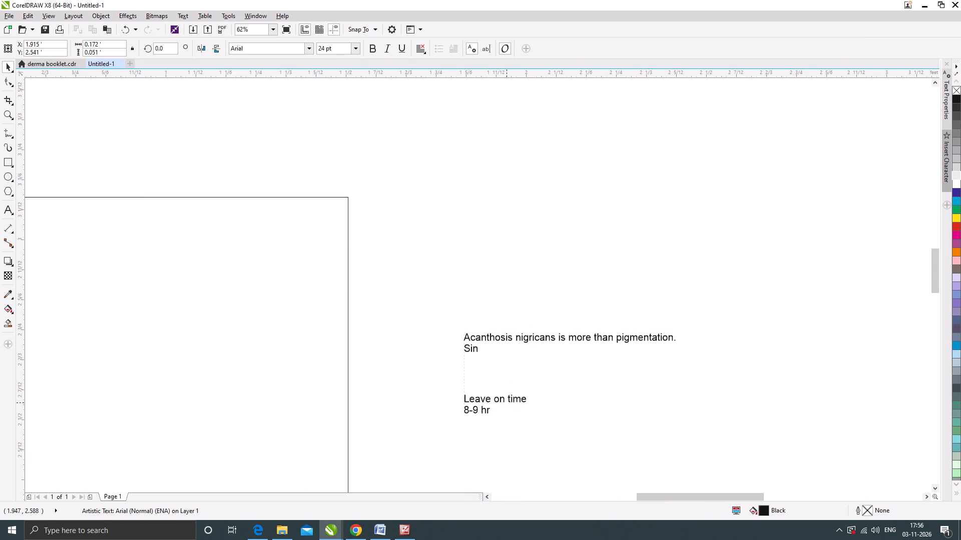
Paste the copied "Before" and "After" captions over a duplicate of the "Leave on time 8-9 hr" text and place them below it.
{"action": "left_click_drag", "start_coordinate": [507, 408], "coordinate": [507, 416]}
{"action": "right_click", "coordinate": [507, 416], "text": "shift"}
{"action": "double_click", "coordinate": [507, 416]}
{"action": "key", "text": "ctrl+a"}
{"action": "key", "text": "ctrl+v"}
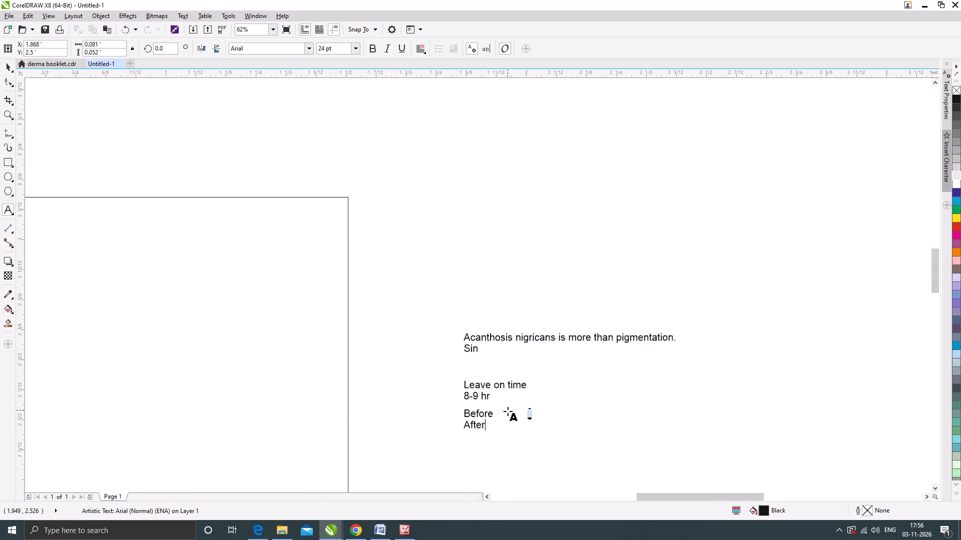
{"action": "left_click", "coordinate": [5, 64]}
{"action": "left_click_drag", "start_coordinate": [484, 417], "coordinate": [484, 440]}
Copy "For Professional Use Only" from the reference image in Chrome and paste it over a duplicate of the Before/After text in CorelDRAW, placed below it.
{"action": "left_click", "coordinate": [357, 533]}
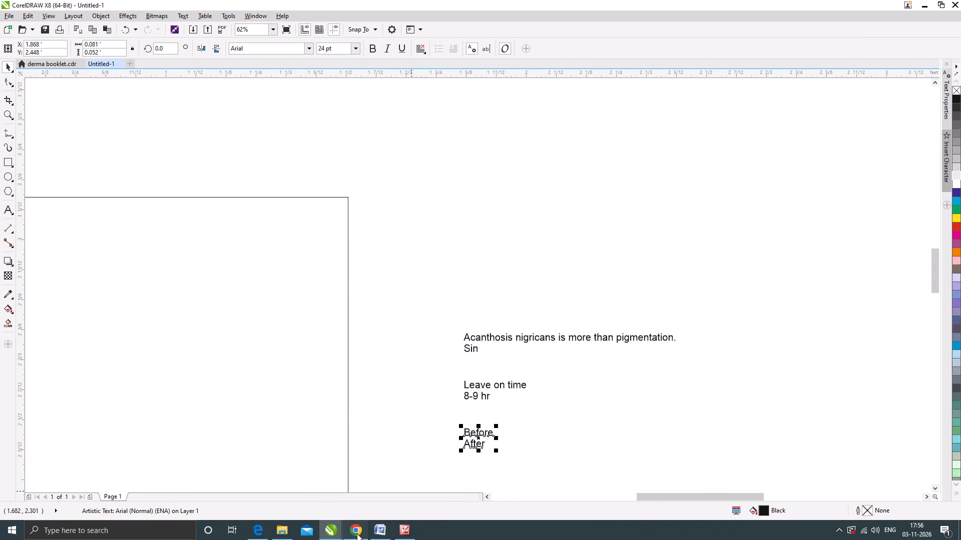
{"action": "left_click_drag", "start_coordinate": [581, 328], "coordinate": [521, 314]}
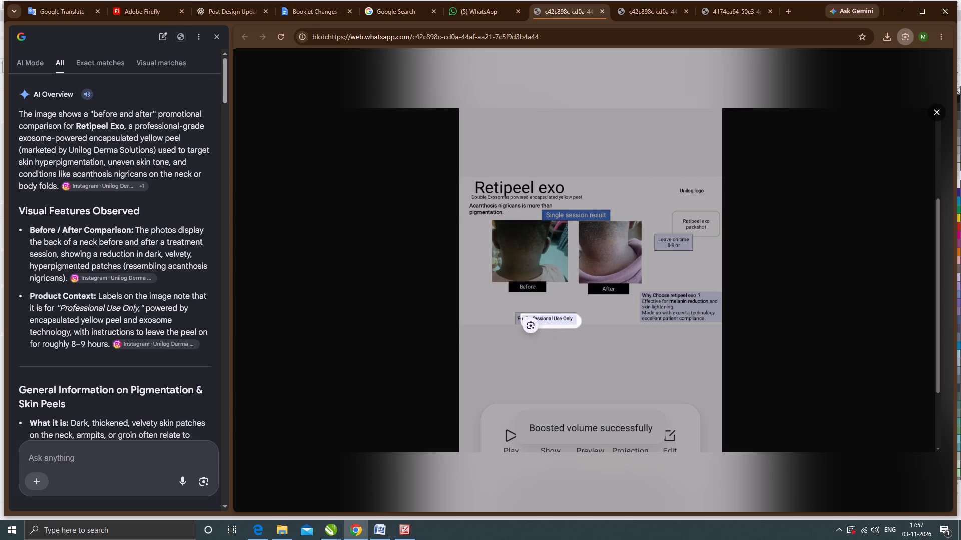
{"action": "left_click_drag", "start_coordinate": [521, 314], "coordinate": [515, 311]}
{"action": "left_click", "coordinate": [560, 348]}
{"action": "left_click", "coordinate": [902, 6]}
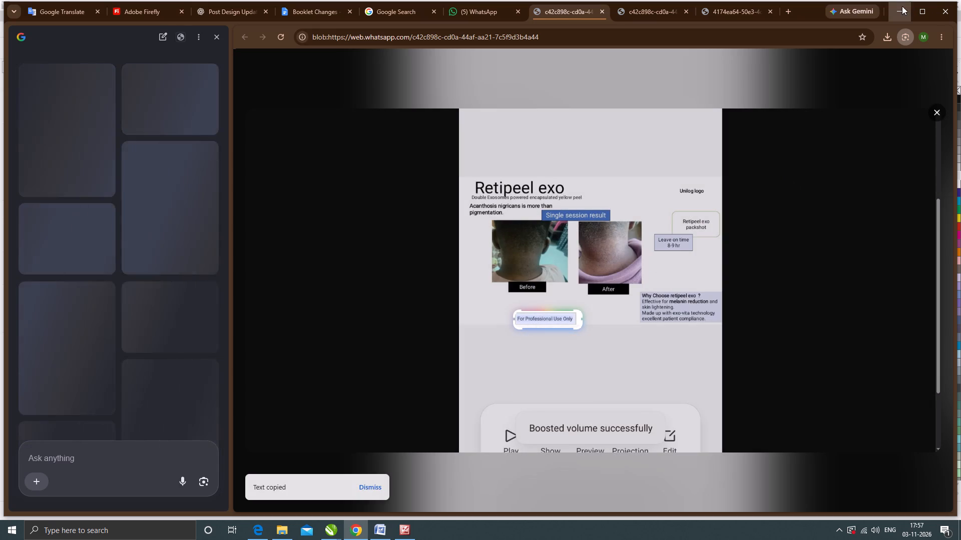
{"action": "scroll", "coordinate": [460, 213], "scroll_direction": "down", "scroll_amount": 1}
{"action": "scroll", "coordinate": [466, 329], "scroll_direction": "up", "scroll_amount": 1}
{"action": "left_click_drag", "start_coordinate": [469, 320], "coordinate": [469, 354]}
{"action": "right_click", "coordinate": [469, 354], "text": "shift"}
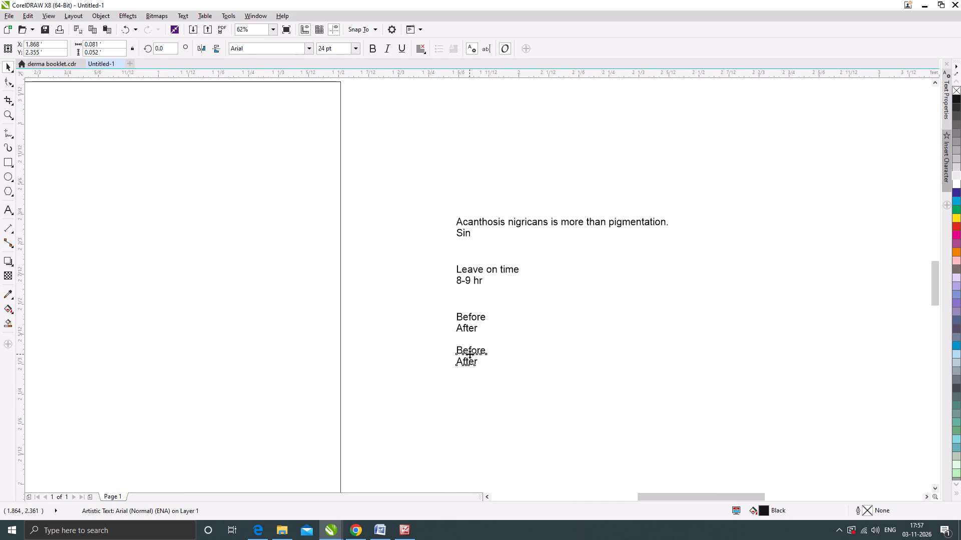
{"action": "double_click", "coordinate": [469, 354]}
{"action": "key", "text": "ctrl+a"}
{"action": "key", "text": "ctrl+v"}
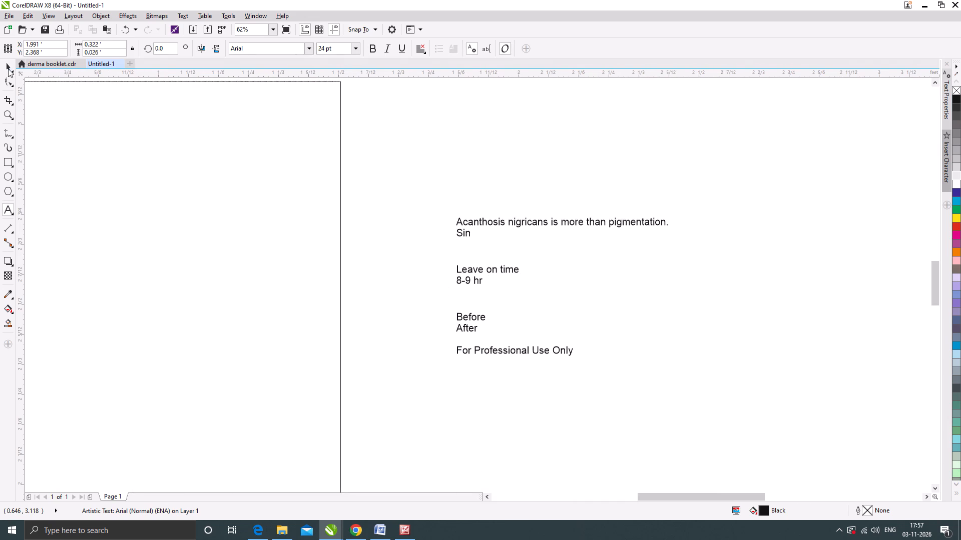
{"action": "left_click", "coordinate": [8, 68]}
Copy the "Why Choose retipeel exo ?" text block from the reference image in Chrome and return to CorelDRAW.
{"action": "left_click", "coordinate": [355, 530]}
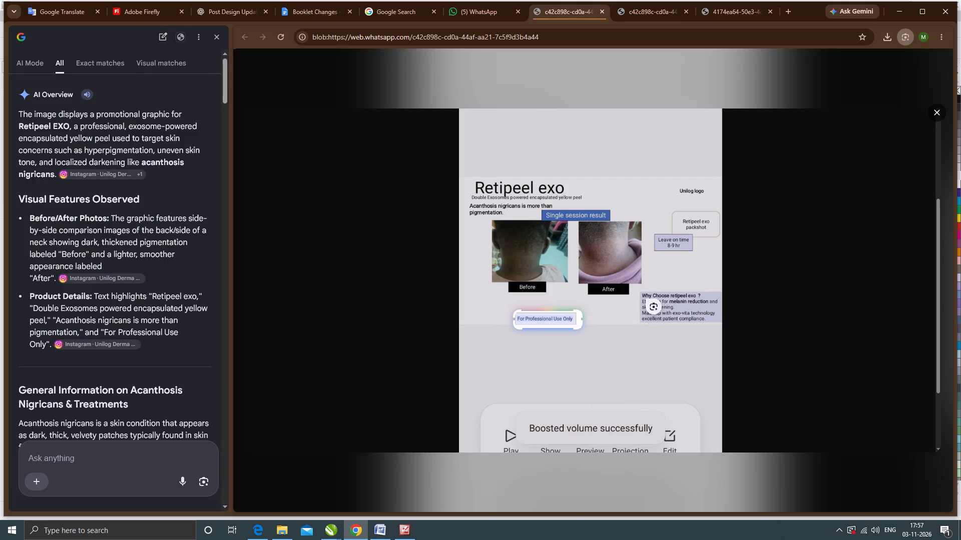
{"action": "left_click_drag", "start_coordinate": [639, 289], "coordinate": [720, 324]}
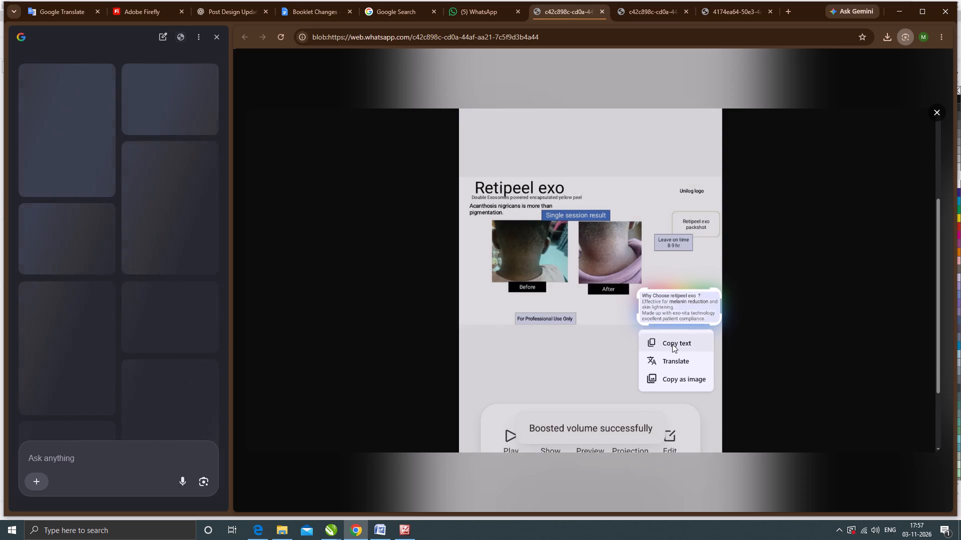
{"action": "left_click", "coordinate": [672, 344]}
{"action": "left_click", "coordinate": [900, 4]}
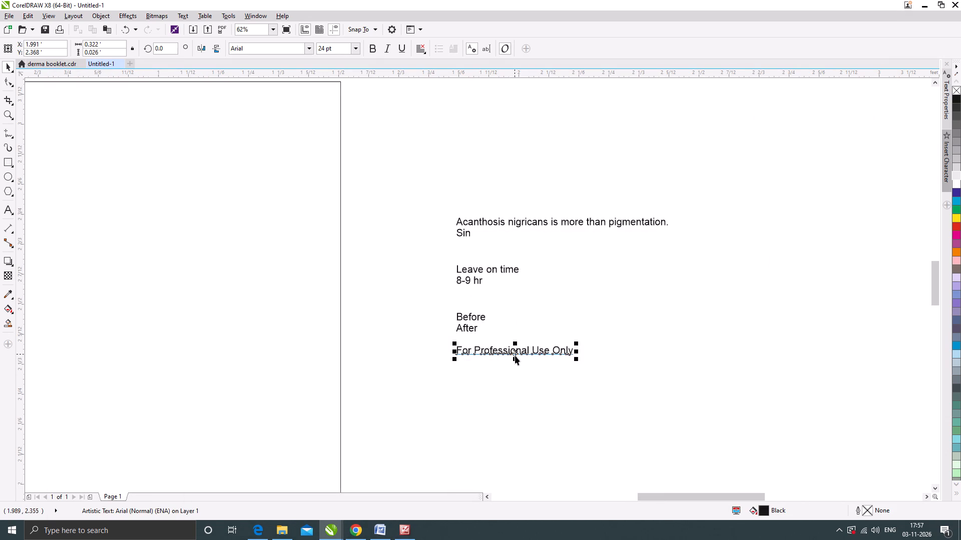
Move "For Professional Use Only" lower and replace a duplicate of it above with the copied "Why Choose retipeel exo ?" paragraph.
{"action": "left_click_drag", "start_coordinate": [520, 351], "coordinate": [519, 429]}
{"action": "left_click_drag", "start_coordinate": [519, 428], "coordinate": [594, 357]}
{"action": "right_click", "coordinate": [594, 357]}
{"action": "double_click", "coordinate": [594, 357]}
{"action": "key", "text": "ctrl+a"}
{"action": "key", "text": "ctrl+v"}
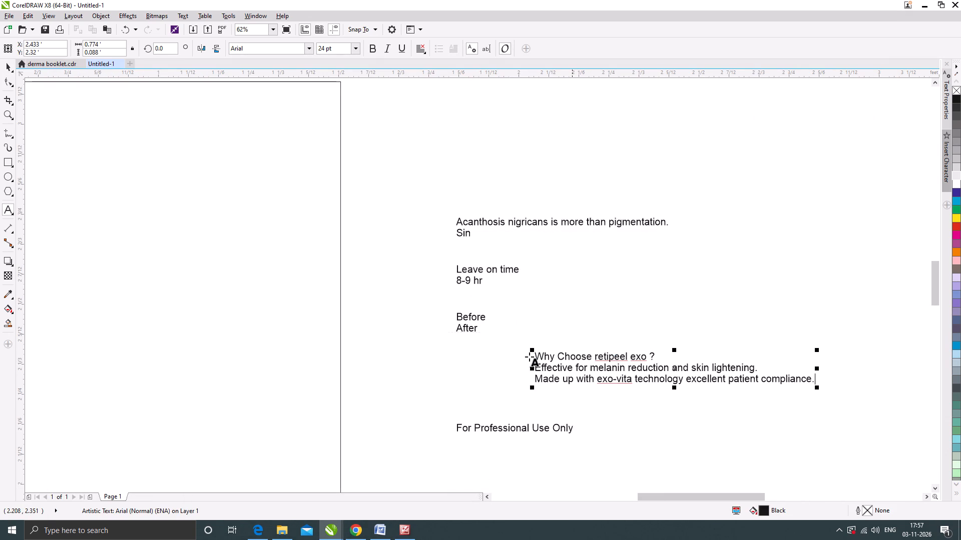
{"action": "left_click", "coordinate": [7, 65]}
{"action": "left_click", "coordinate": [669, 435]}
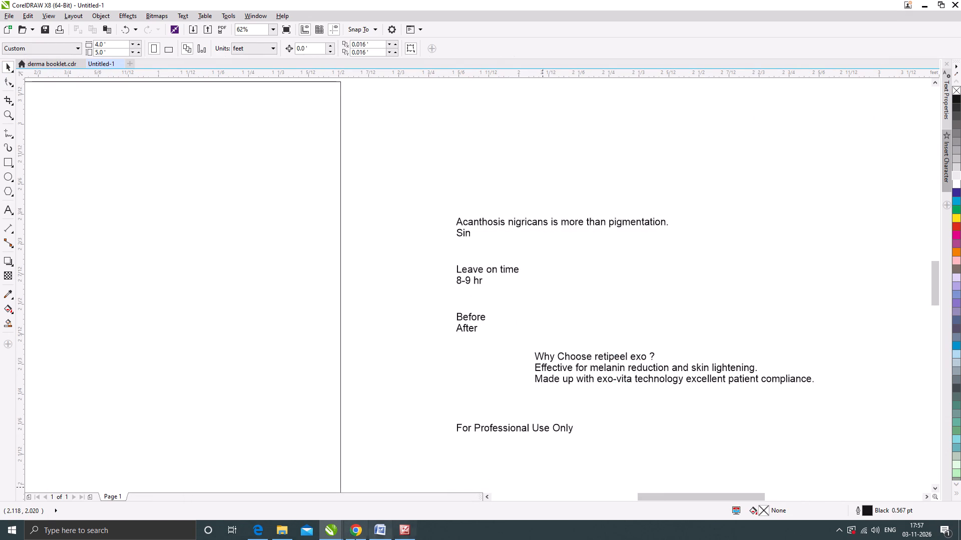
Copy the text "Single session result" from the reference image in Chrome and return to CorelDRAW.
{"action": "left_click", "coordinate": [354, 531]}
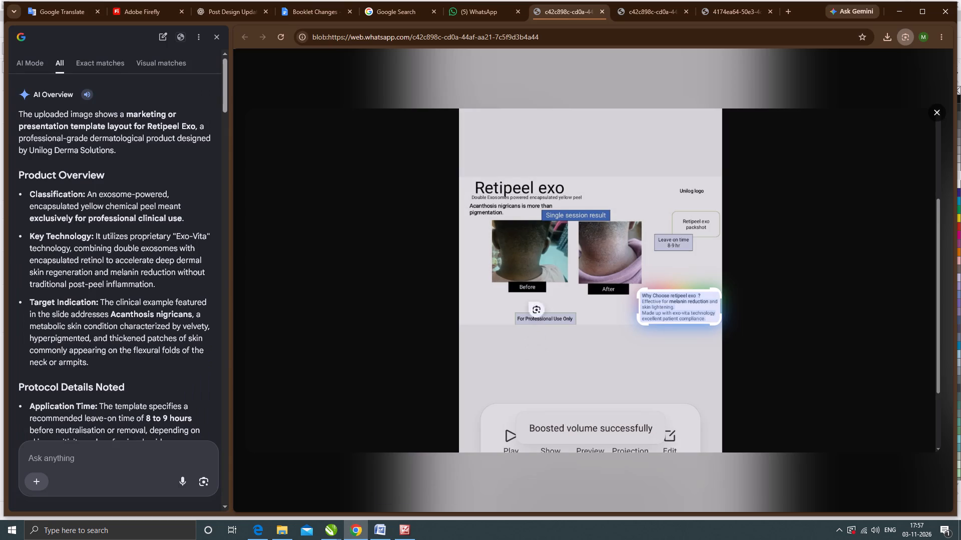
{"action": "left_click_drag", "start_coordinate": [618, 220], "coordinate": [543, 209]}
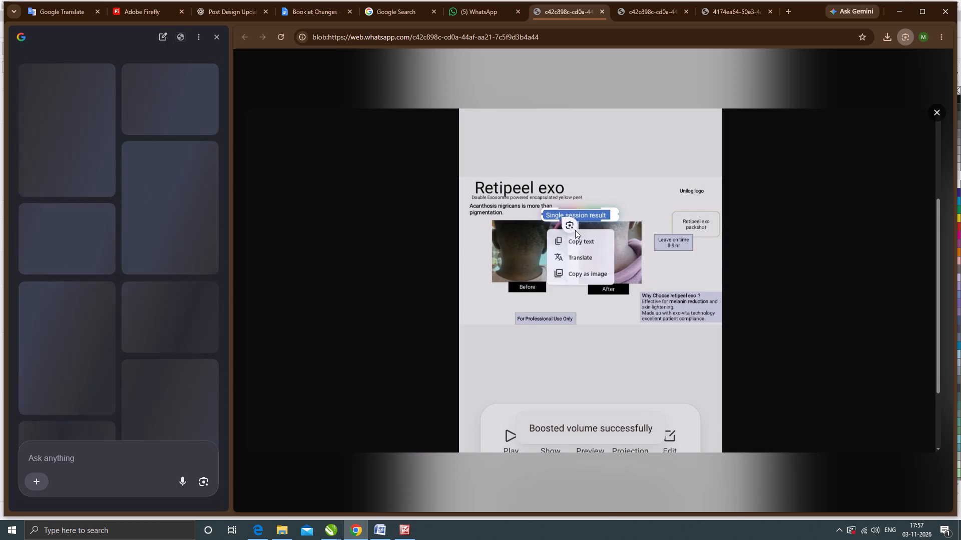
{"action": "left_click", "coordinate": [578, 238]}
{"action": "left_click", "coordinate": [901, 9]}
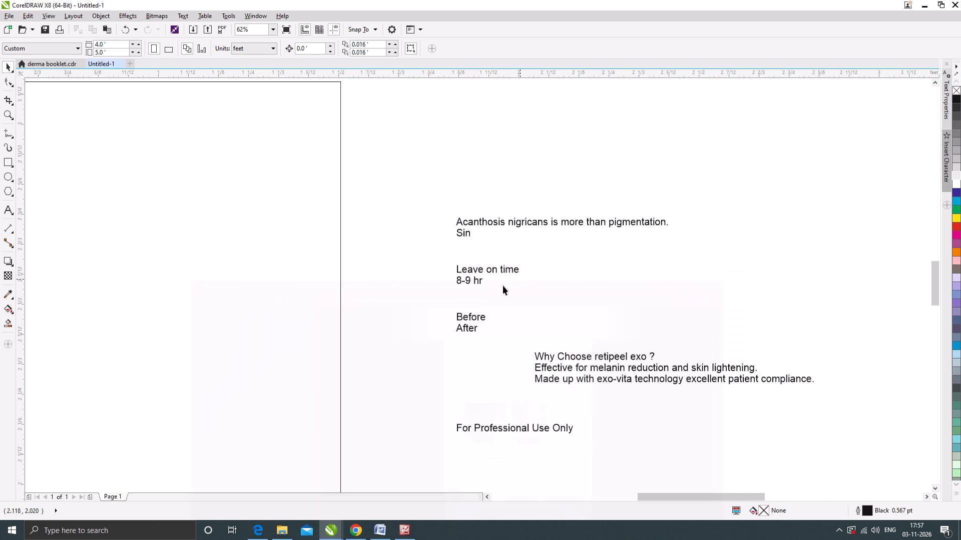
Spread out the text blocks: headline higher, Leave on time to the far right, Before/After slightly up and right.
{"action": "left_click_drag", "start_coordinate": [531, 219], "coordinate": [531, 168]}
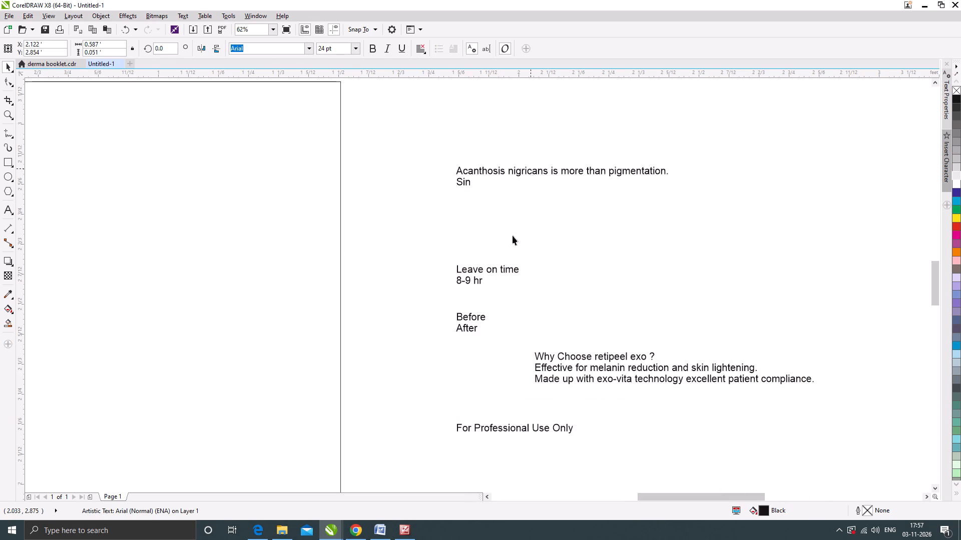
{"action": "left_click_drag", "start_coordinate": [507, 268], "coordinate": [772, 247]}
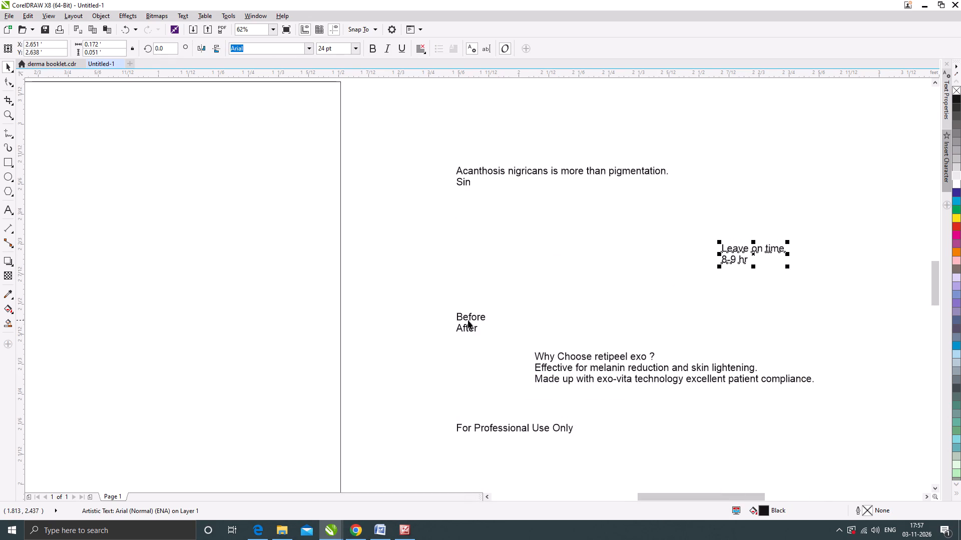
{"action": "left_click_drag", "start_coordinate": [469, 318], "coordinate": [516, 299]}
Join "Before" and "After" onto one line and separate the two words with a run of spaces.
{"action": "double_click", "coordinate": [503, 310]}
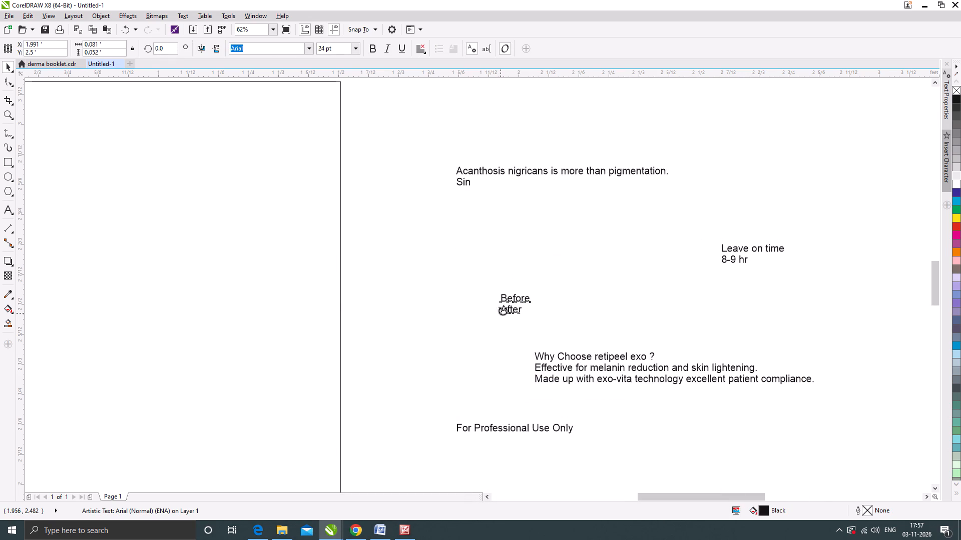
{"action": "key", "text": "BackSpace"}
{"action": "key", "text": "space"}
{"action": "key", "text": "space"}
{"action": "key", "text": "space"}
{"action": "key", "text": "space"}
{"action": "key", "text": "space"}
{"action": "key", "text": "space"}
{"action": "key", "text": "space"}
{"action": "key", "text": "space"}
{"action": "key", "text": "space"}
{"action": "key", "text": "space"}
{"action": "key", "text": "space"}
{"action": "key", "text": "space"}
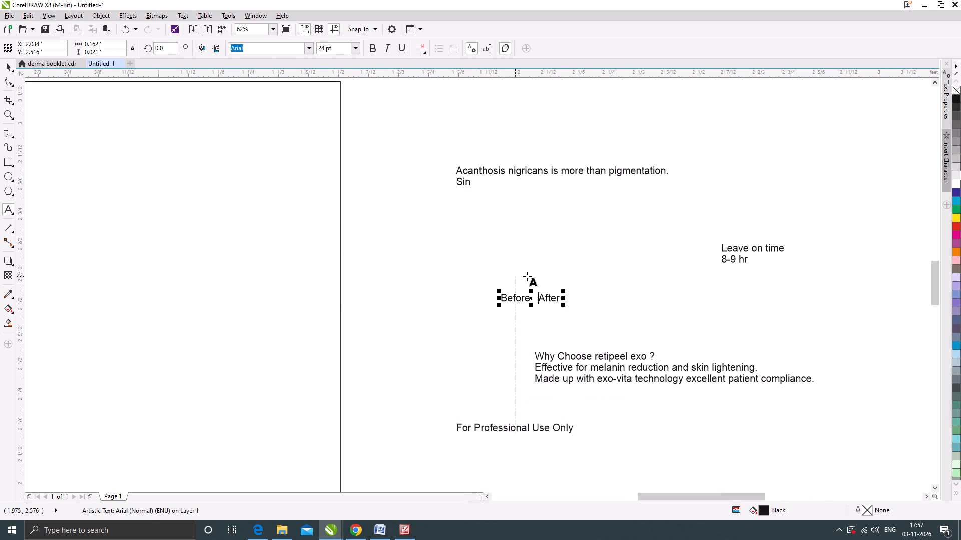
Duplicate the "Before After" line directly above itself and replace the copy's text with the copied "Single session result".
{"action": "left_click_drag", "start_coordinate": [9, 64], "coordinate": [15, 63]}
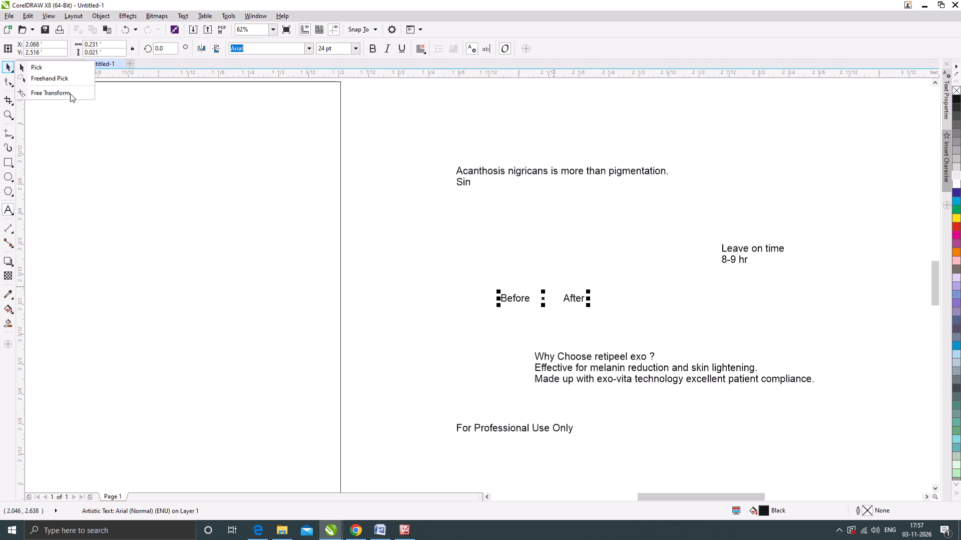
{"action": "left_click", "coordinate": [49, 67]}
{"action": "left_click_drag", "start_coordinate": [565, 301], "coordinate": [560, 244]}
{"action": "right_click", "coordinate": [560, 244], "text": "shift"}
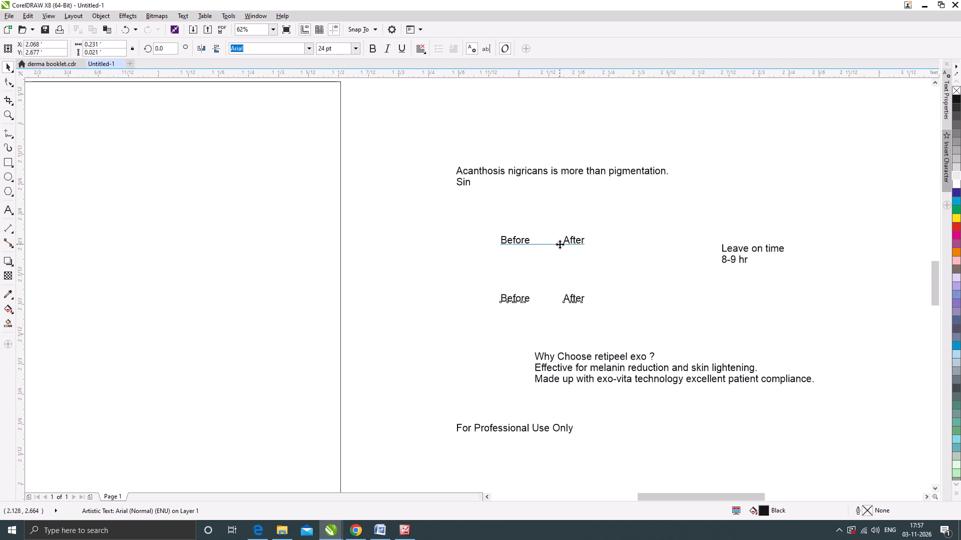
{"action": "double_click", "coordinate": [560, 243]}
{"action": "key", "text": "ctrl+a"}
{"action": "key", "text": "ctrl+v"}
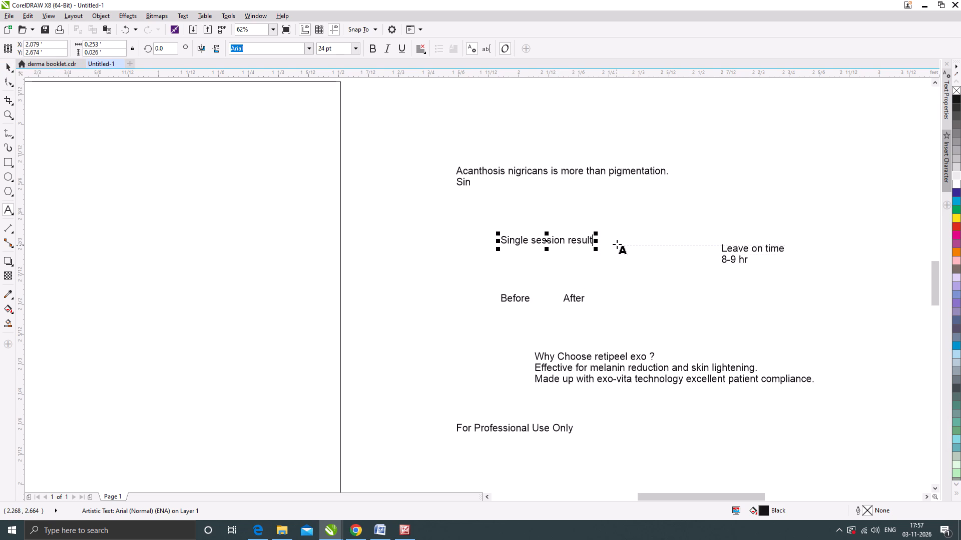
{"action": "left_click", "coordinate": [8, 67]}
Switch to Chrome and copy the Retipeel exo reference layout image.
{"action": "scroll", "coordinate": [505, 269], "scroll_direction": "down", "scroll_amount": 1}
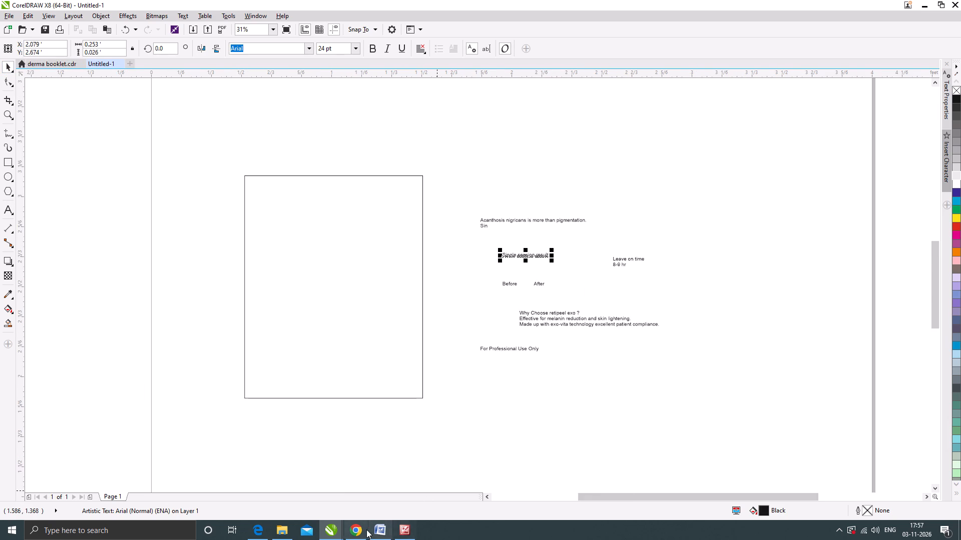
{"action": "left_click", "coordinate": [351, 532]}
{"action": "left_click", "coordinate": [937, 111]}
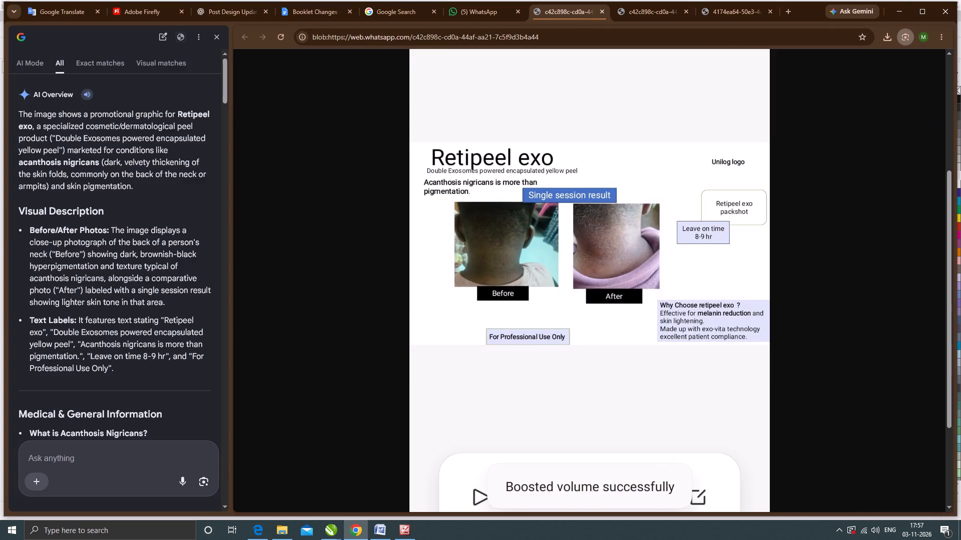
{"action": "double_click", "coordinate": [579, 250]}
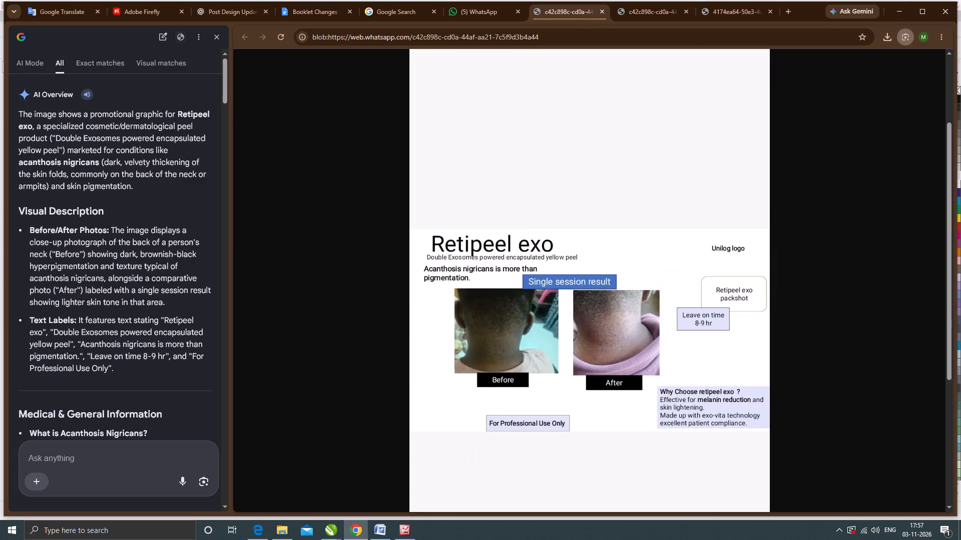
{"action": "right_click", "coordinate": [585, 337]}
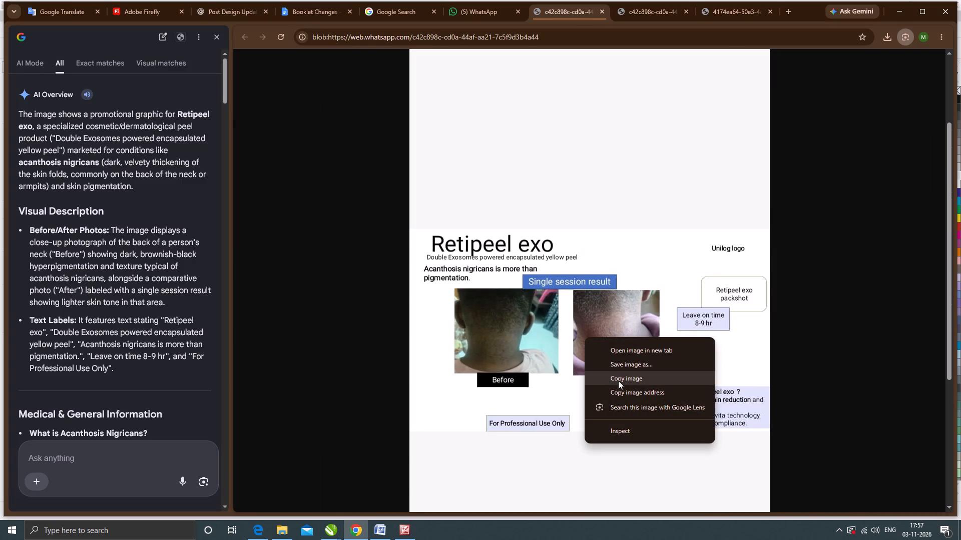
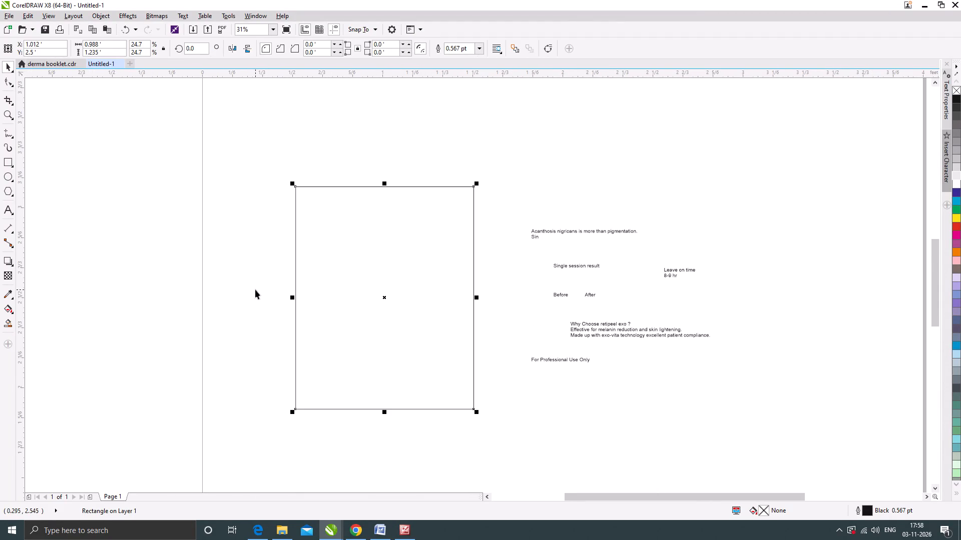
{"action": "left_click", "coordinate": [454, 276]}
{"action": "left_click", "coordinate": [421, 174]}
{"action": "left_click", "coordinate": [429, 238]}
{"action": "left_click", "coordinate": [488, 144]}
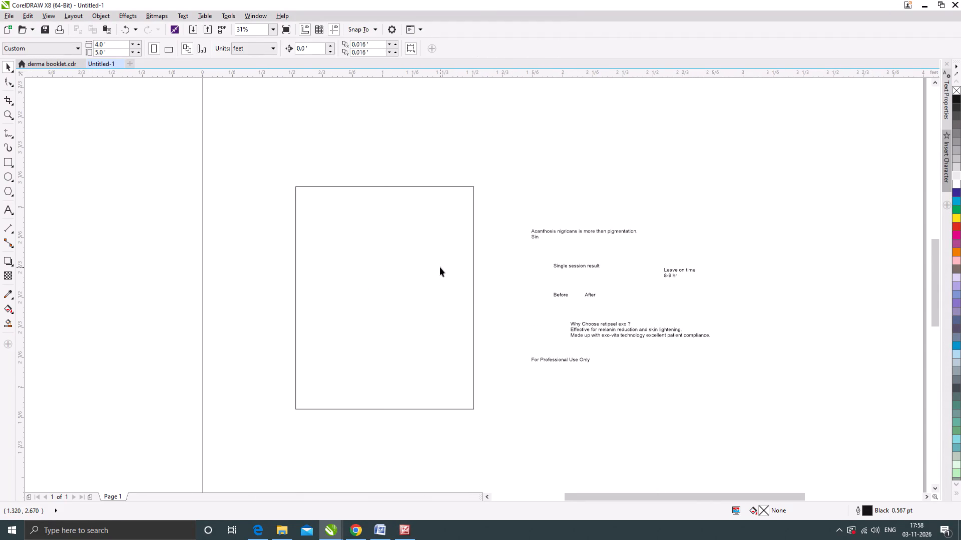
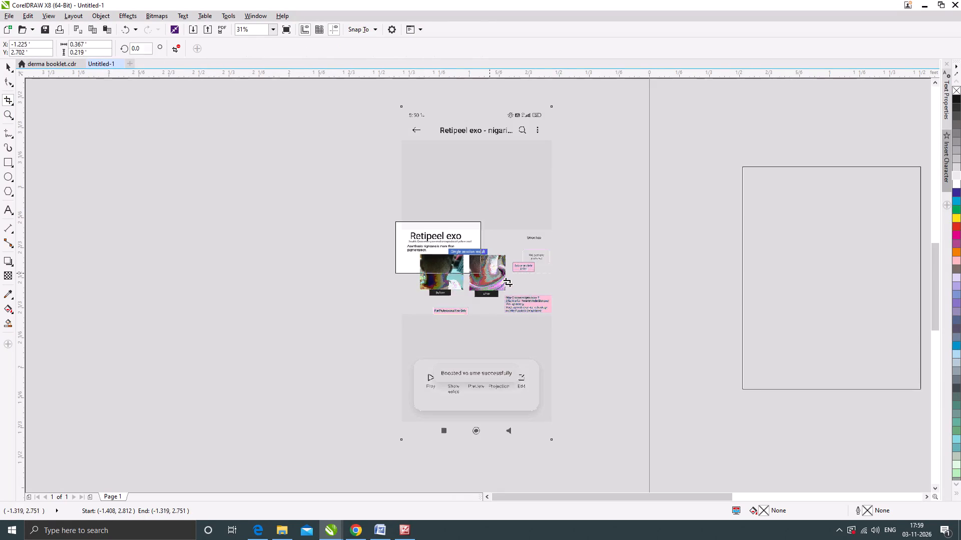
Crop the reference screenshot down to the Retipeel exo slide, removing the phone interface above and below it.
{"action": "left_click_drag", "start_coordinate": [508, 282], "coordinate": [562, 323]}
{"action": "key", "text": "Return"}
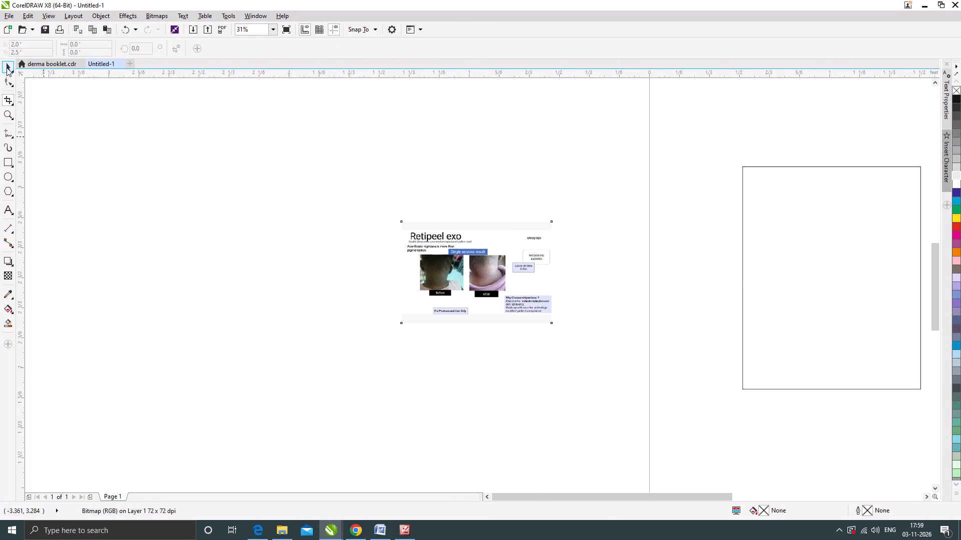
Enlarge the cropped reference image to about 2.04 ft wide and place it just beside the empty portrait rectangle.
{"action": "left_click", "coordinate": [7, 67]}
{"action": "scroll", "coordinate": [425, 243], "scroll_direction": "down", "scroll_amount": 1}
{"action": "left_click_drag", "start_coordinate": [493, 228], "coordinate": [556, 191]}
{"action": "left_click_drag", "start_coordinate": [528, 223], "coordinate": [549, 222]}
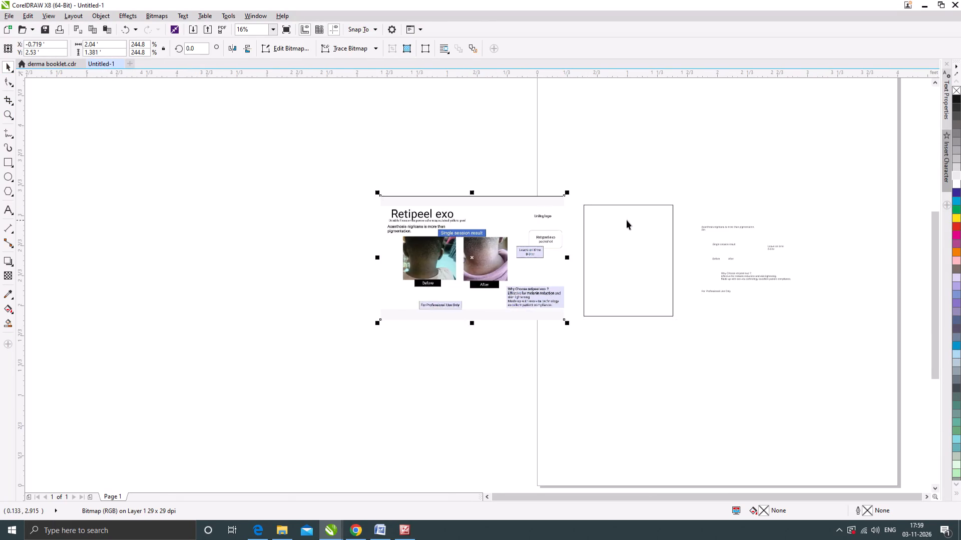
{"action": "scroll", "coordinate": [627, 220], "scroll_direction": "up", "scroll_amount": 1}
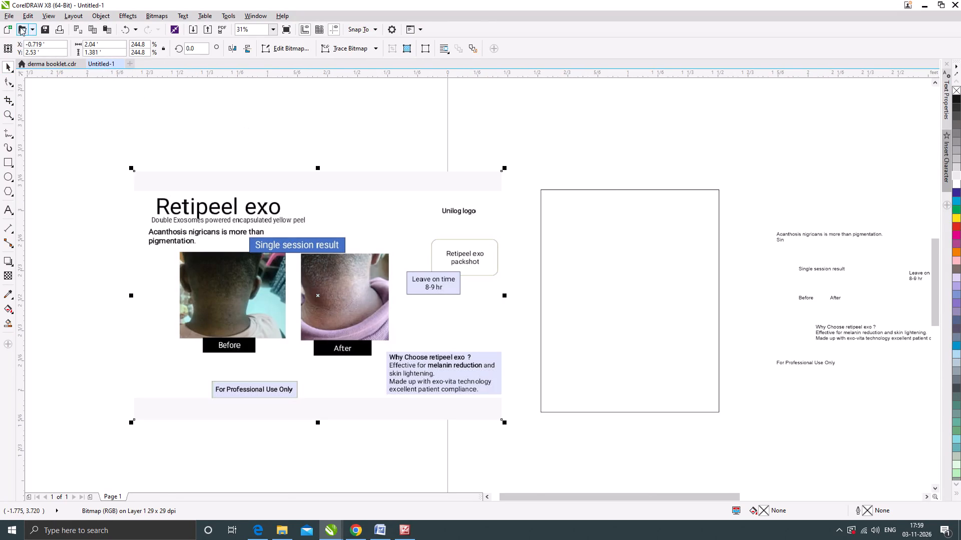
Start saving the drawing as a new file and browse to the POST folder inside unilog work.
{"action": "left_click", "coordinate": [20, 27]}
{"action": "left_click", "coordinate": [775, 497]}
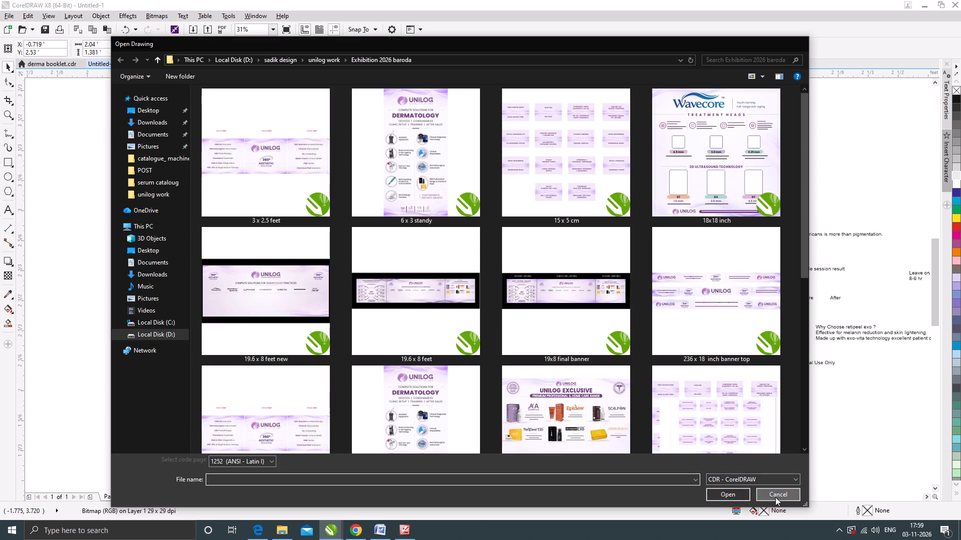
{"action": "left_click", "coordinate": [6, 15]}
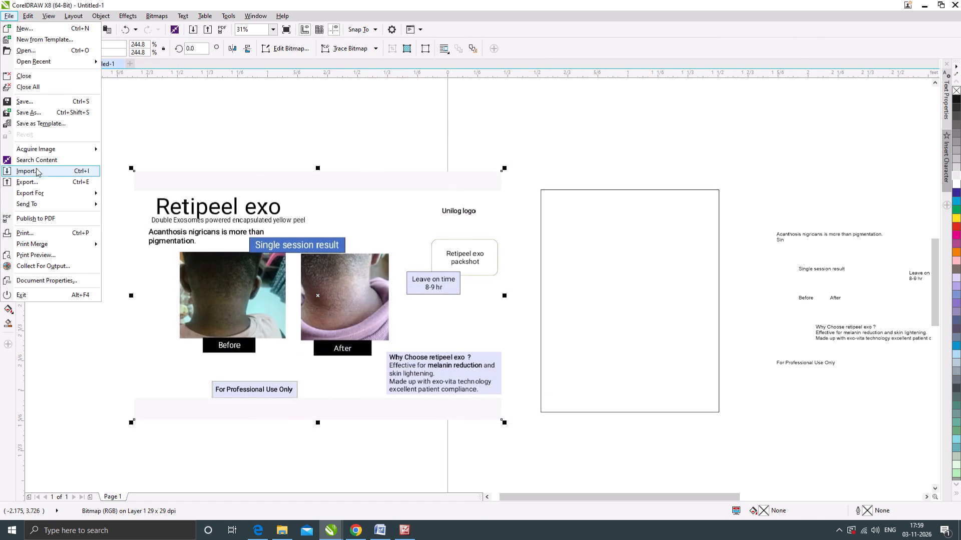
{"action": "left_click", "coordinate": [25, 110]}
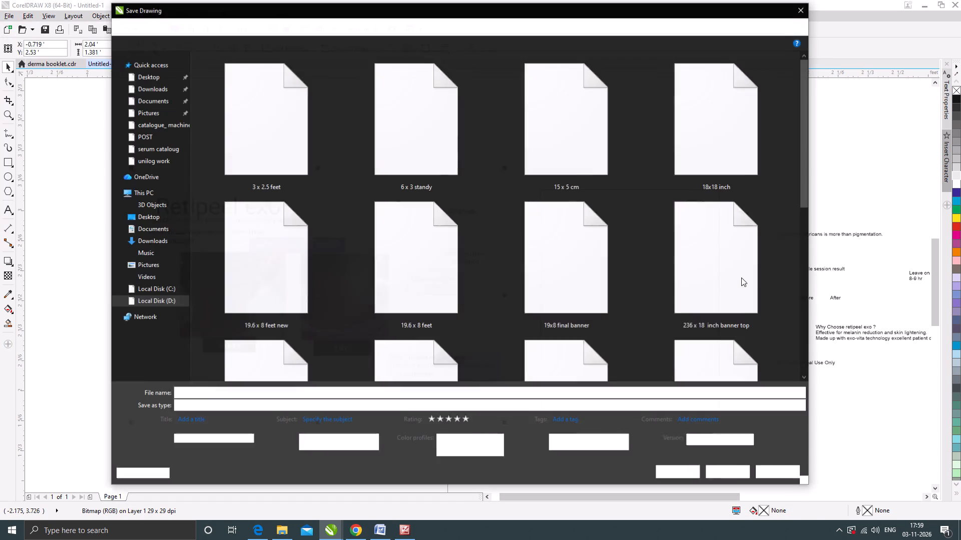
{"action": "left_click", "coordinate": [325, 26]}
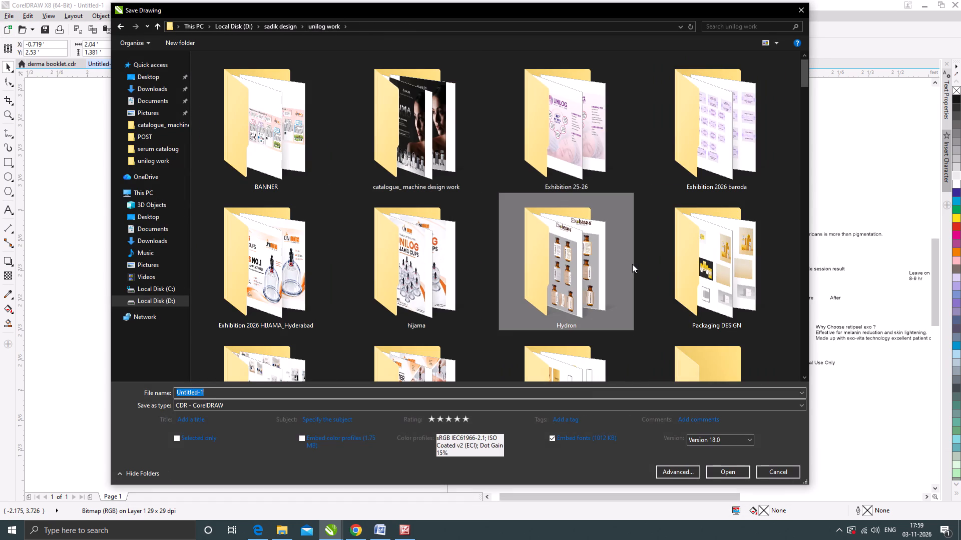
{"action": "left_click", "coordinate": [632, 264]}
{"action": "key", "text": "p"}
{"action": "left_click", "coordinate": [767, 298]}
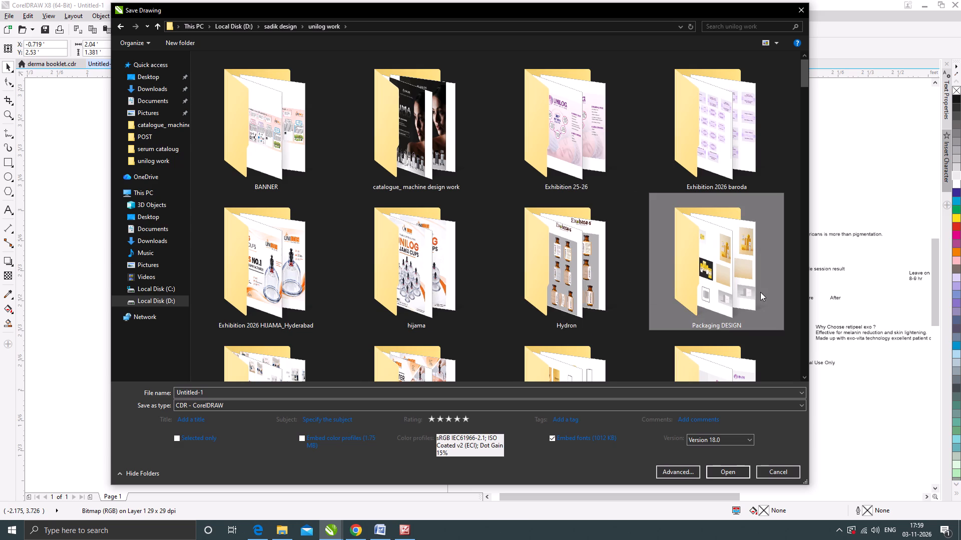
{"action": "key", "text": "p"}
{"action": "double_click", "coordinate": [274, 147]}
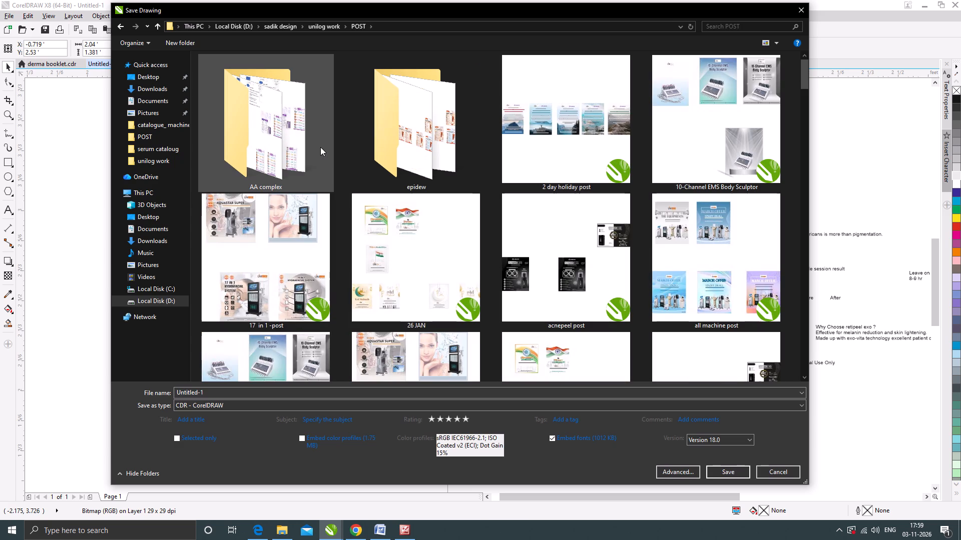
Create a folder named "Retipeel exo" inside POST and open it as the save location.
{"action": "left_click", "coordinate": [173, 42]}
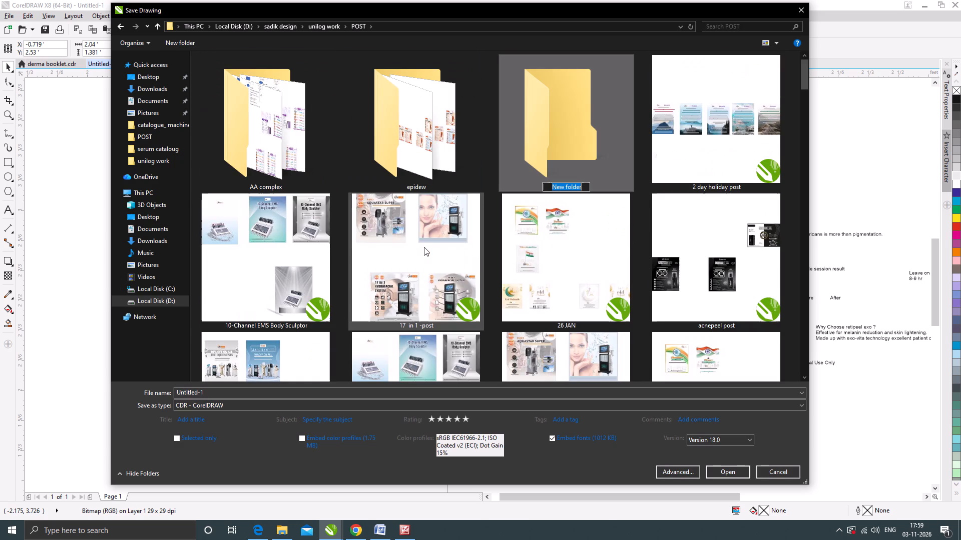
{"action": "type", "text": "retipeel"}
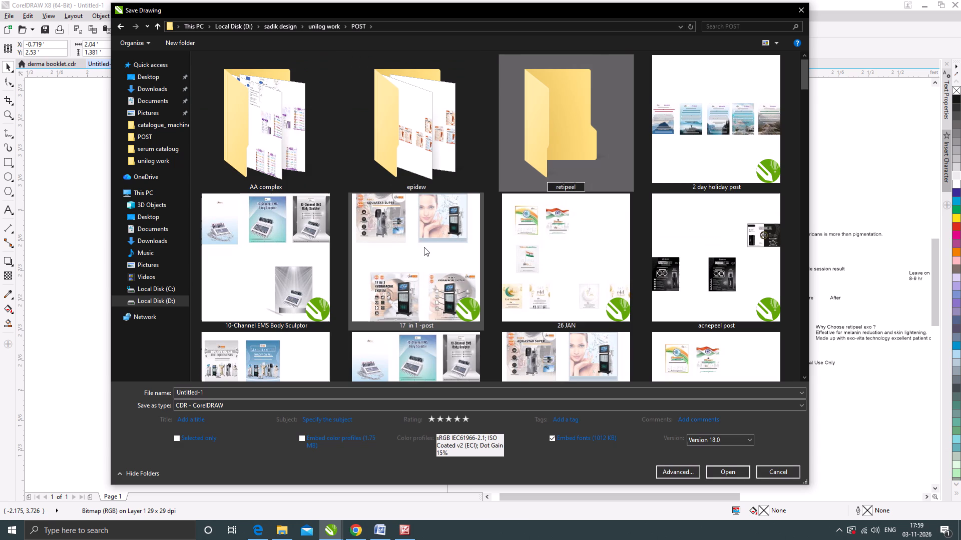
{"action": "key", "text": "space"}
{"action": "type", "text": "e"}
{"action": "type", "text": "xo"}
{"action": "key", "text": "Left"}
{"action": "key", "text": "Left"}
{"action": "key", "text": "Left"}
{"action": "key", "text": "Left"}
{"action": "key", "text": "Left"}
{"action": "key", "text": "Left"}
{"action": "key", "text": "Left"}
{"action": "key", "text": "Left"}
{"action": "key", "text": "Left"}
{"action": "key", "text": "Left"}
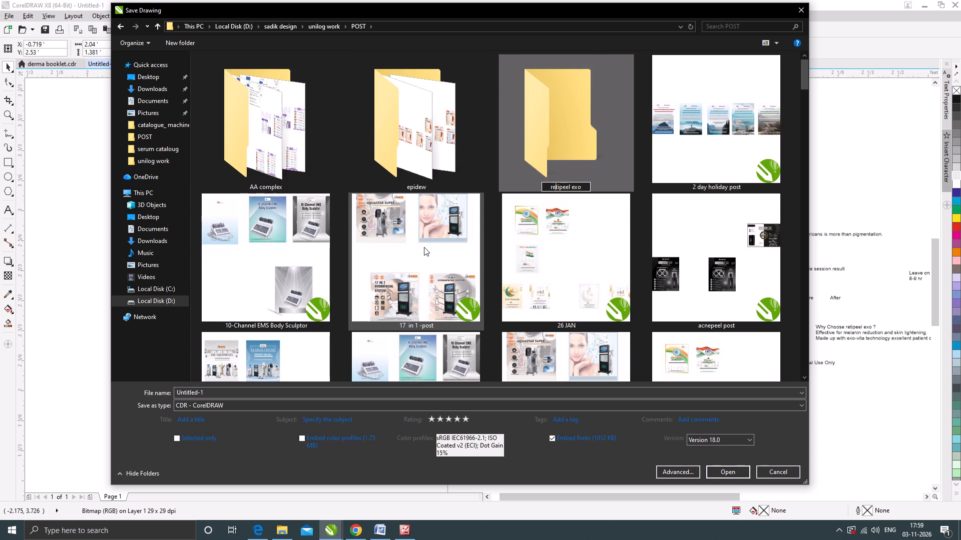
{"action": "key", "text": "Left"}
{"action": "key", "text": "BackSpace"}
{"action": "key", "text": "Return"}
{"action": "key", "text": "Return"}
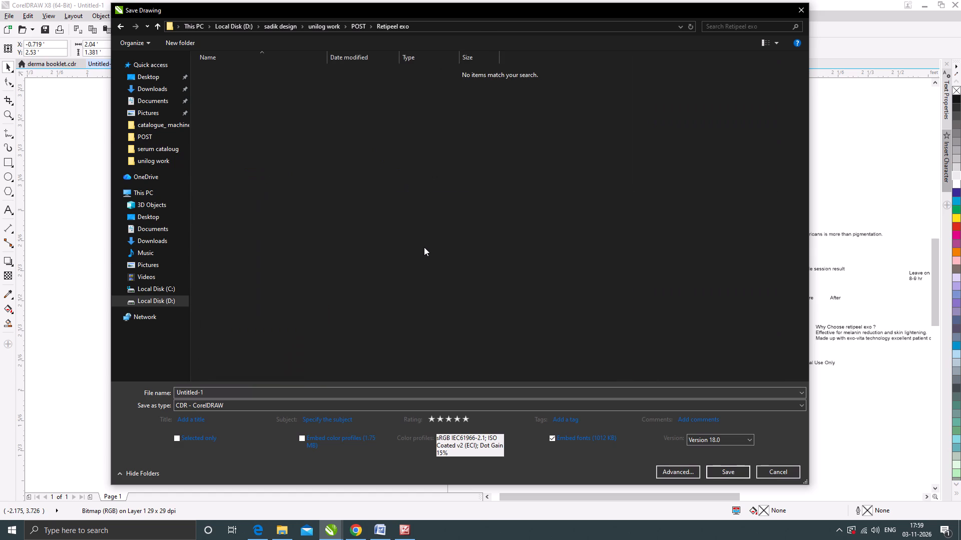
Save the drawing as "POST 2" in the Retipeel exo folder.
{"action": "left_click", "coordinate": [229, 393]}
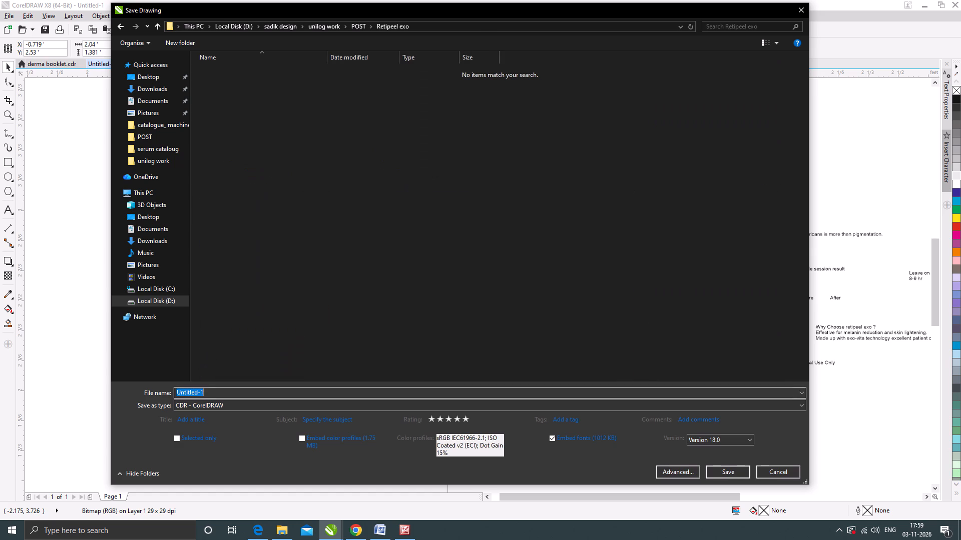
{"action": "type", "text": "POST"}
{"action": "key", "text": "space"}
{"action": "type", "text": "2"}
{"action": "key", "text": "Return"}
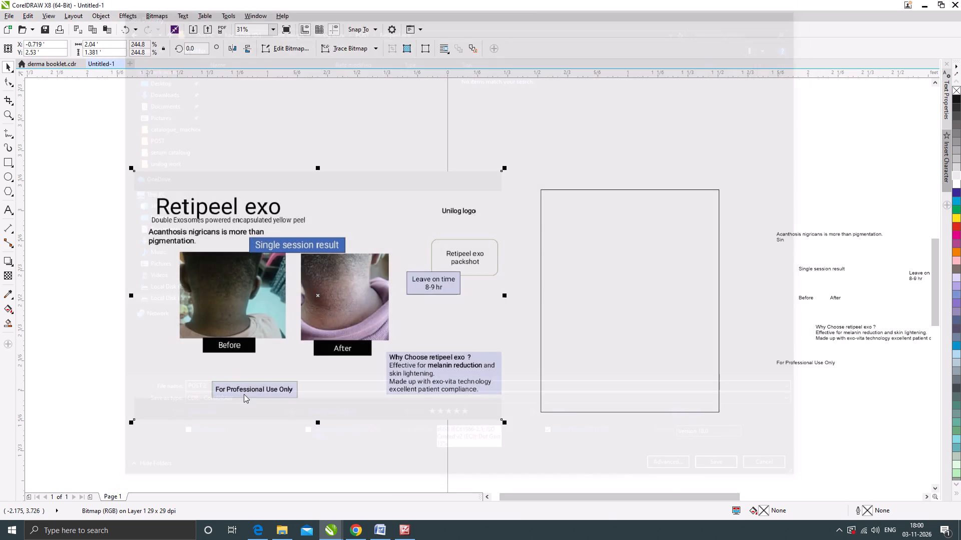
Browse the existing drawings in the POST folder for the RETIPEEL file and preview its pages.
{"action": "left_click", "coordinate": [20, 26]}
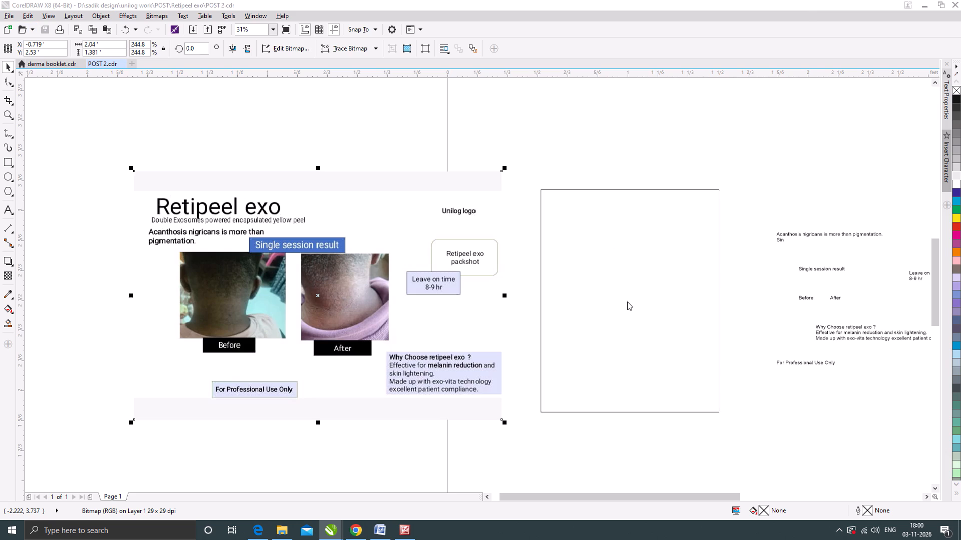
{"action": "left_click", "coordinate": [358, 25]}
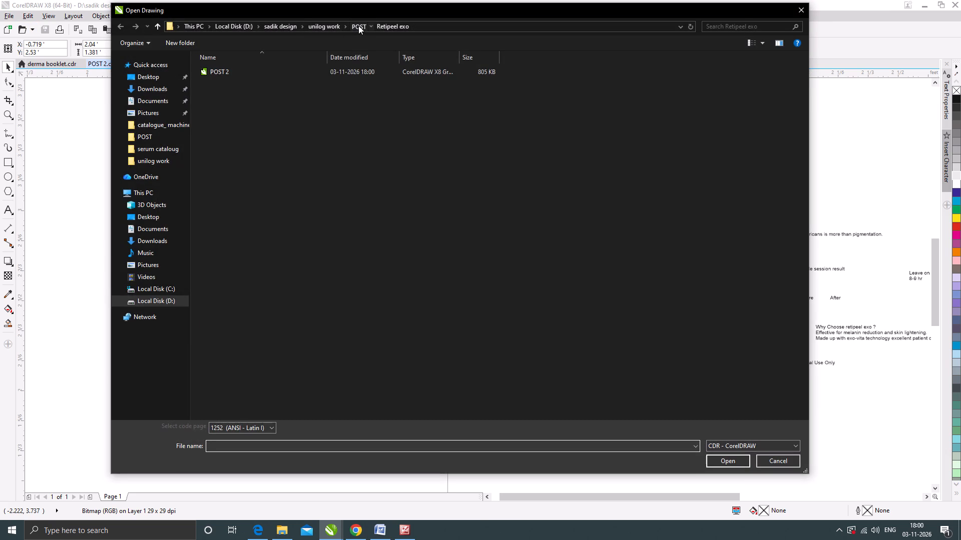
{"action": "scroll", "coordinate": [501, 294], "scroll_direction": "down", "scroll_amount": 4}
{"action": "scroll", "coordinate": [415, 286], "scroll_direction": "down", "scroll_amount": 1, "text": "ctrl"}
{"action": "left_click", "coordinate": [417, 283]}
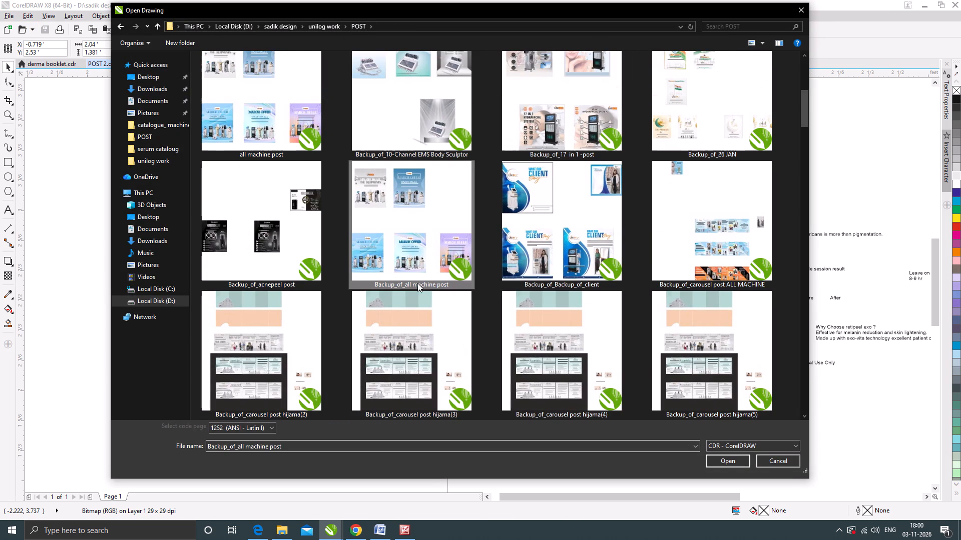
{"action": "key", "text": "r"}
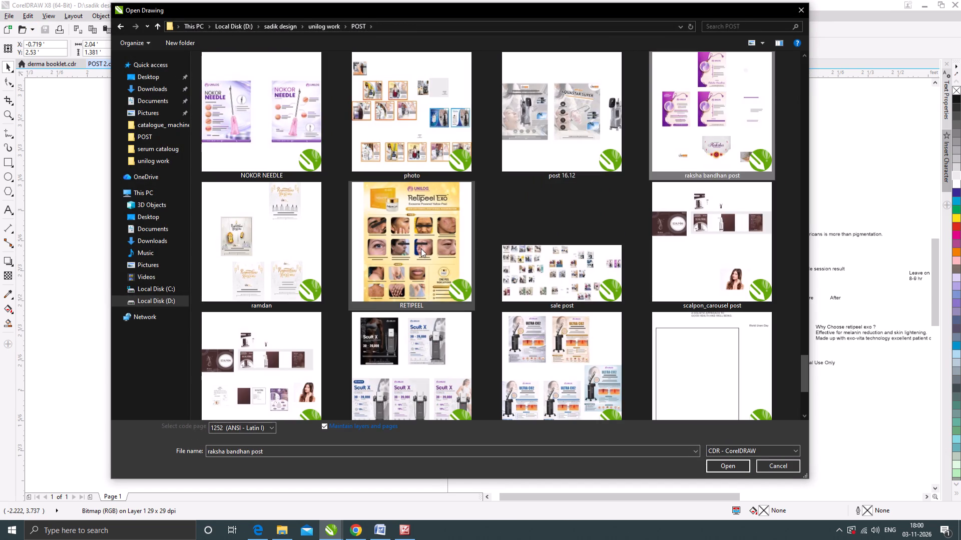
{"action": "left_click", "coordinate": [782, 43]}
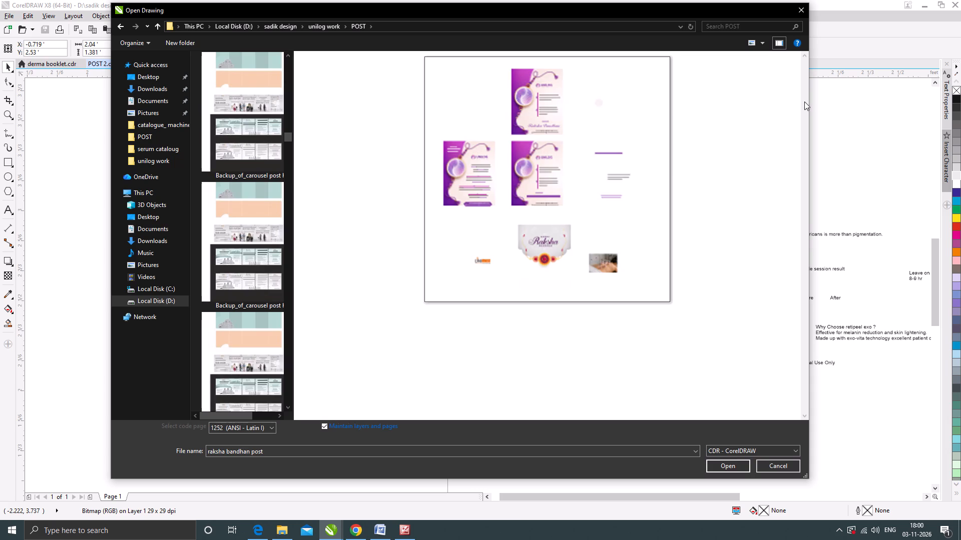
{"action": "left_click", "coordinate": [777, 42]}
{"action": "left_click", "coordinate": [415, 247]}
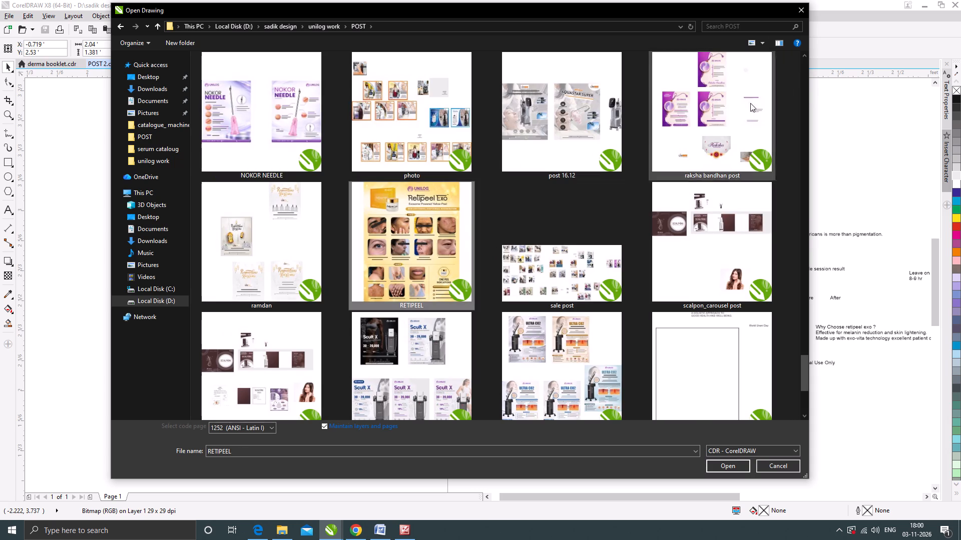
{"action": "left_click", "coordinate": [779, 43]}
{"action": "left_click_drag", "start_coordinate": [804, 125], "coordinate": [812, 255]}
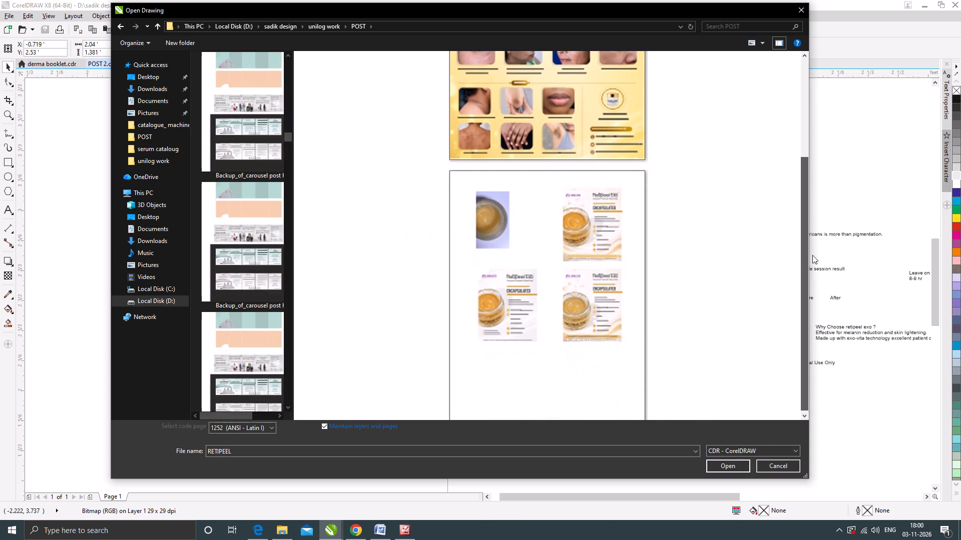
{"action": "left_click_drag", "start_coordinate": [812, 255], "coordinate": [812, 280]}
{"action": "left_click", "coordinate": [779, 45]}
Move the RETIPEEL drawing file from the POST folder into the Retipeel exo folder.
{"action": "left_click", "coordinate": [421, 257]}
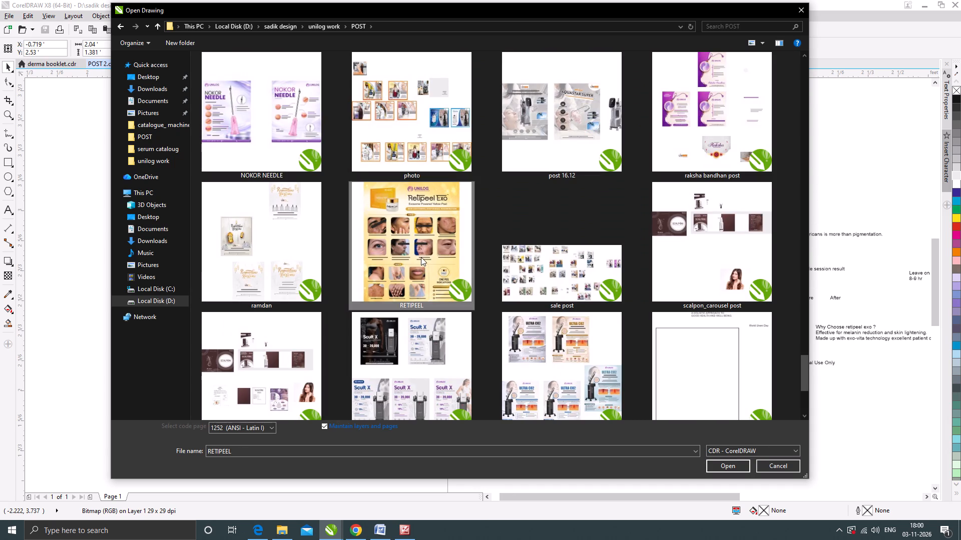
{"action": "key", "text": "ctrl+x"}
{"action": "scroll", "coordinate": [419, 245], "scroll_direction": "up", "scroll_amount": 11}
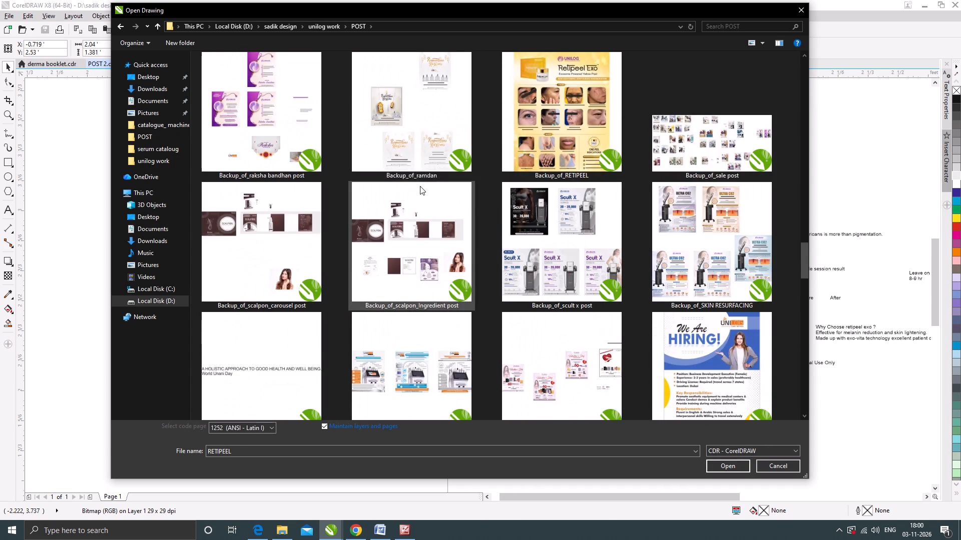
{"action": "scroll", "coordinate": [423, 189], "scroll_direction": "up", "scroll_amount": 5}
{"action": "scroll", "coordinate": [490, 221], "scroll_direction": "up", "scroll_amount": 8}
{"action": "scroll", "coordinate": [450, 198], "scroll_direction": "up", "scroll_amount": 9}
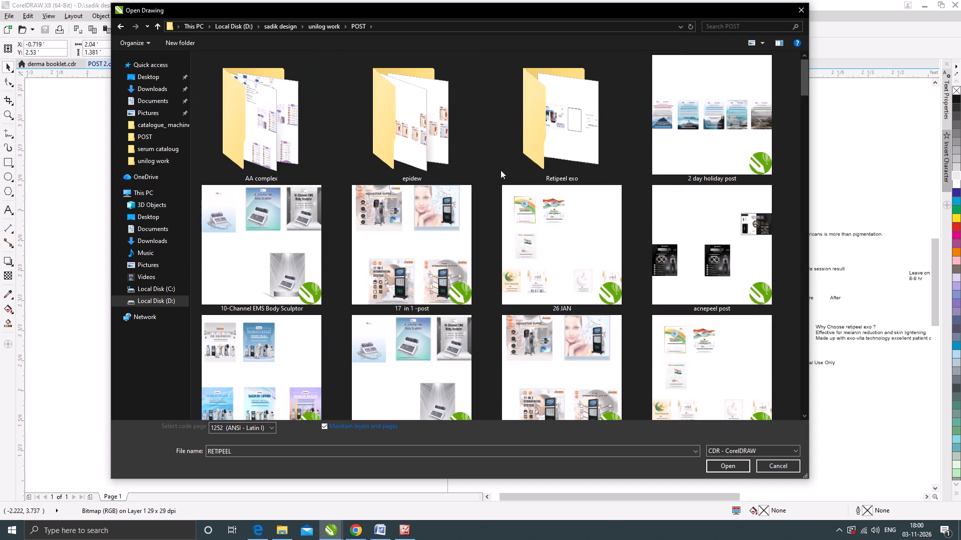
{"action": "double_click", "coordinate": [545, 135]}
{"action": "key", "text": "ctrl+v"}
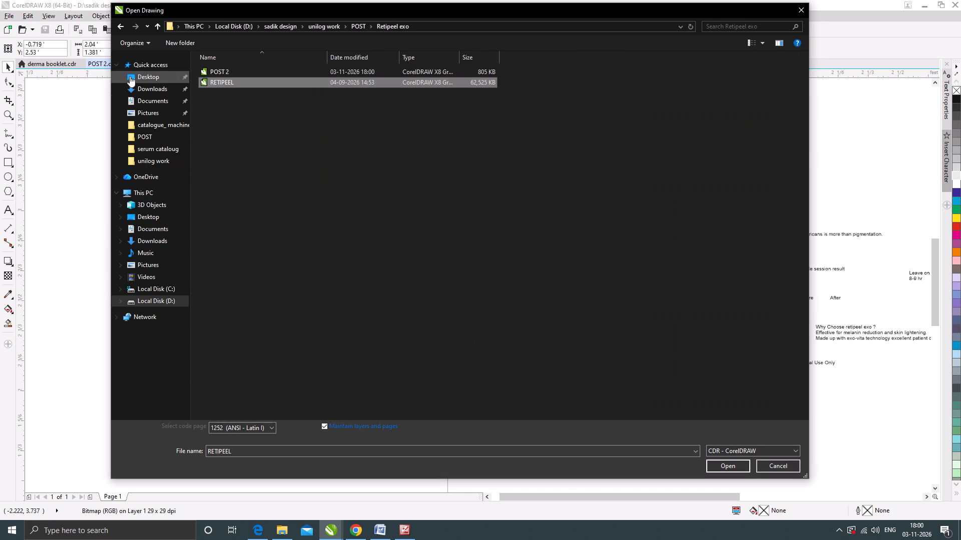
Go back to the POST folder, find the Backup_of_RETIPEEL file and delete it.
{"action": "left_click", "coordinate": [361, 26]}
{"action": "left_click", "coordinate": [552, 279]}
{"action": "type", "text": "RR"}
{"action": "key", "text": "r"}
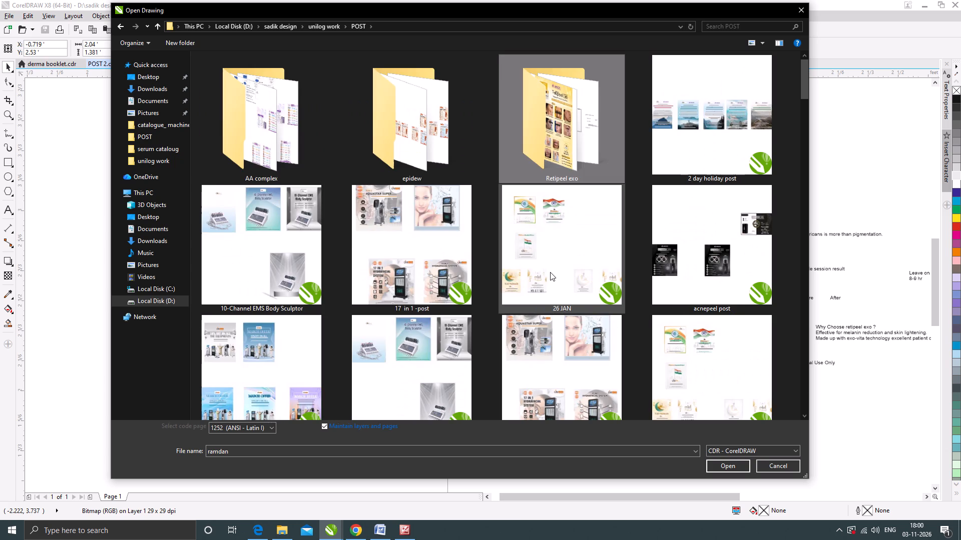
{"action": "type", "text": "RR"}
{"action": "left_click", "coordinate": [550, 272]}
{"action": "type", "text": "RRRR"}
{"action": "scroll", "coordinate": [550, 272], "scroll_direction": "down", "scroll_amount": 2}
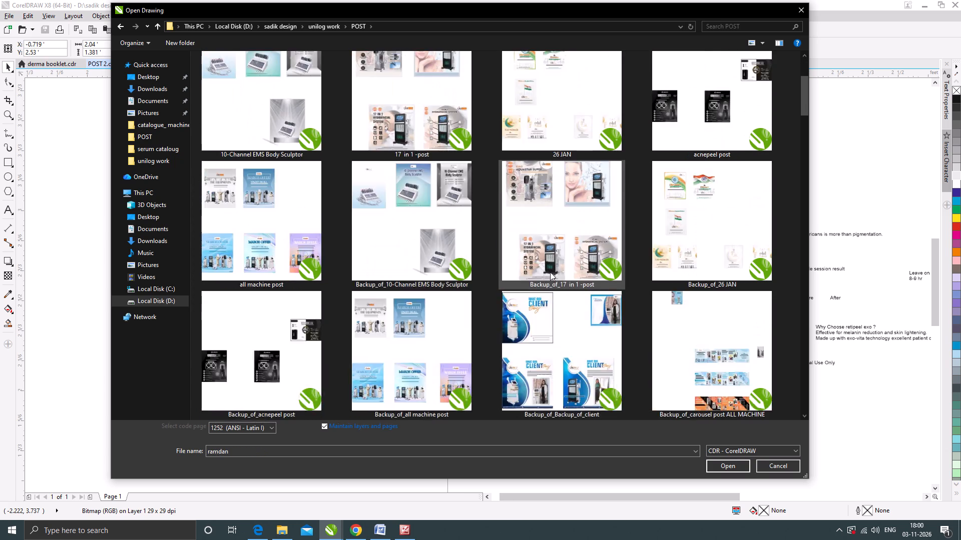
{"action": "scroll", "coordinate": [550, 272], "scroll_direction": "down", "scroll_amount": 5}
{"action": "scroll", "coordinate": [550, 272], "scroll_direction": "up", "scroll_amount": 1}
{"action": "scroll", "coordinate": [550, 272], "scroll_direction": "down", "scroll_amount": 12}
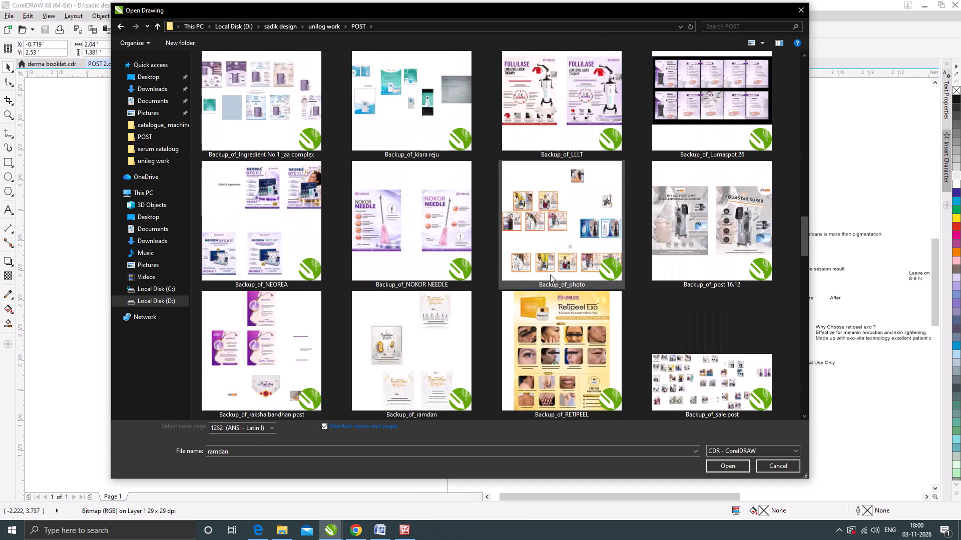
{"action": "scroll", "coordinate": [550, 274], "scroll_direction": "down", "scroll_amount": 13}
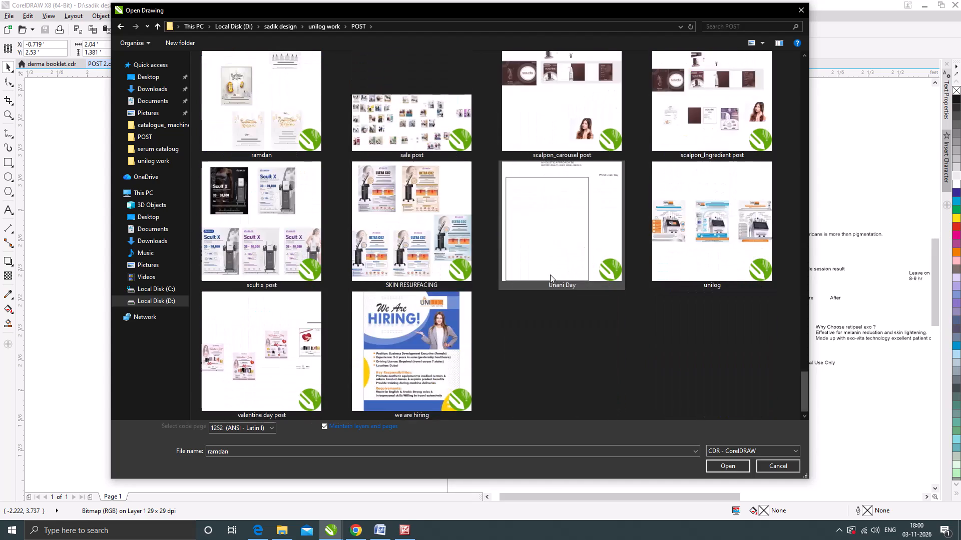
{"action": "scroll", "coordinate": [550, 274], "scroll_direction": "down", "scroll_amount": 3}
{"action": "scroll", "coordinate": [550, 274], "scroll_direction": "up", "scroll_amount": 11}
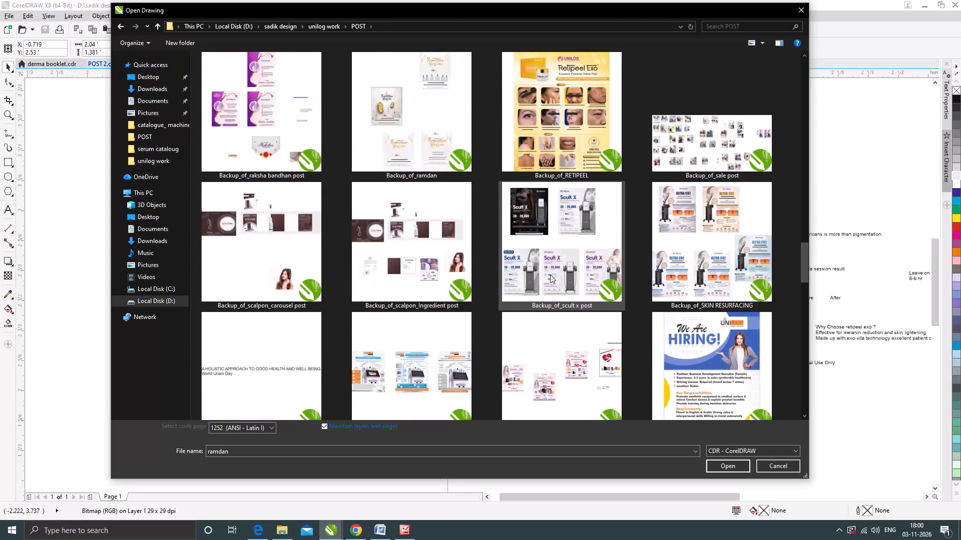
{"action": "scroll", "coordinate": [550, 274], "scroll_direction": "up", "scroll_amount": 1}
{"action": "left_click", "coordinate": [528, 228]}
{"action": "key", "text": "Delete"}
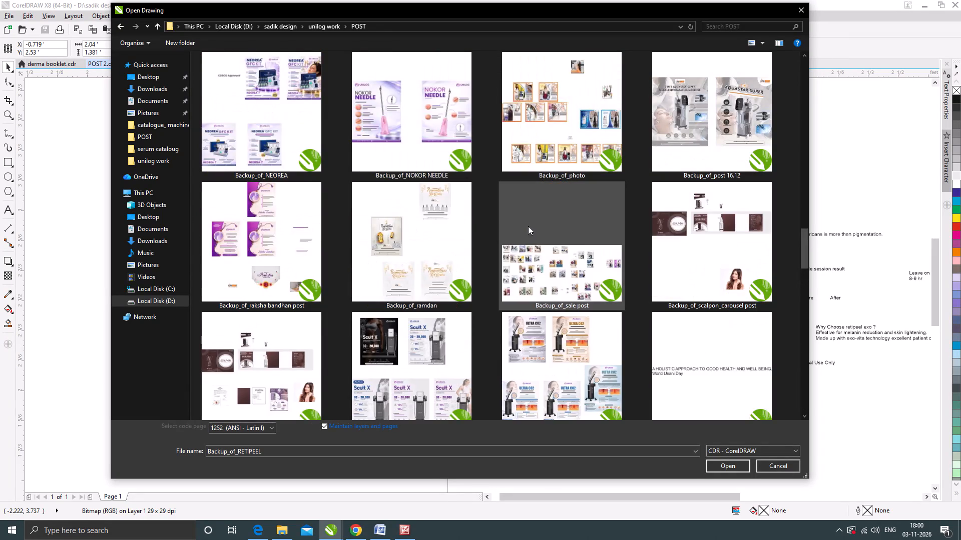
Open the RETIPEEL drawing from the Retipeel exo folder inside POST.
{"action": "scroll", "coordinate": [528, 226], "scroll_direction": "up", "scroll_amount": 10}
{"action": "scroll", "coordinate": [438, 228], "scroll_direction": "down", "scroll_amount": 3}
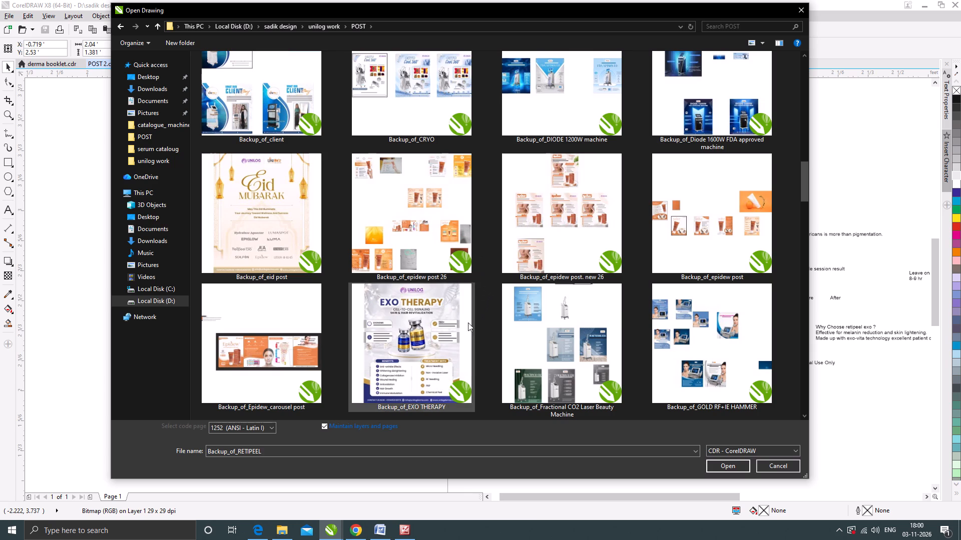
{"action": "scroll", "coordinate": [455, 327], "scroll_direction": "up", "scroll_amount": 15}
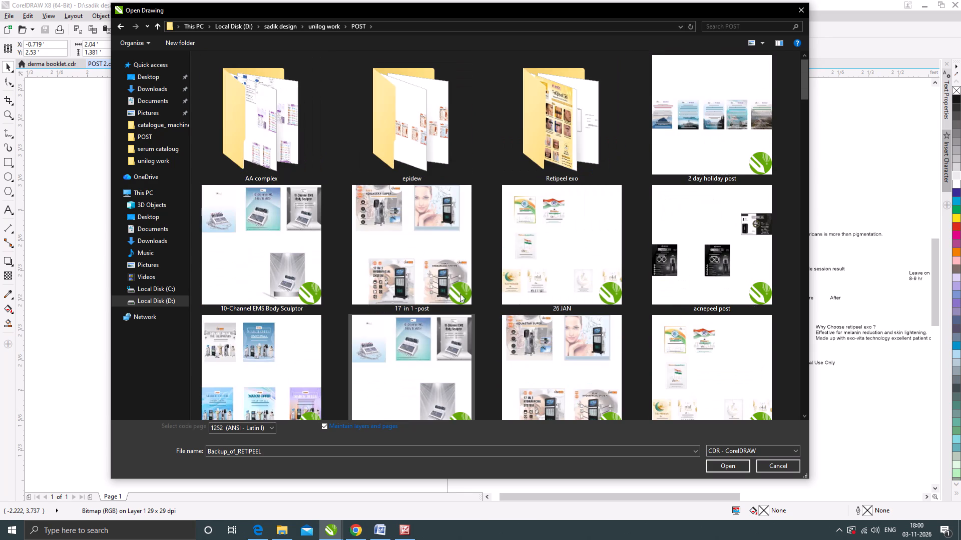
{"action": "double_click", "coordinate": [556, 91]}
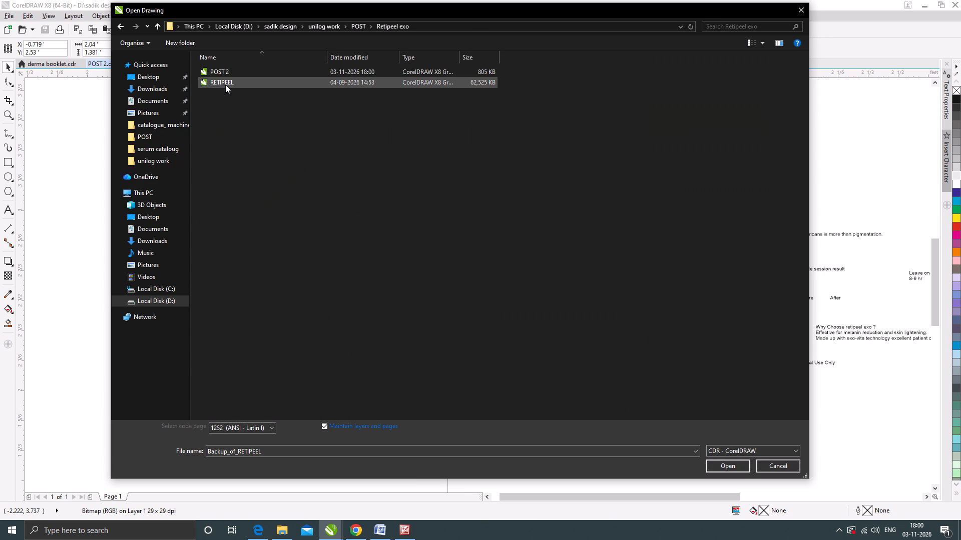
{"action": "double_click", "coordinate": [225, 81]}
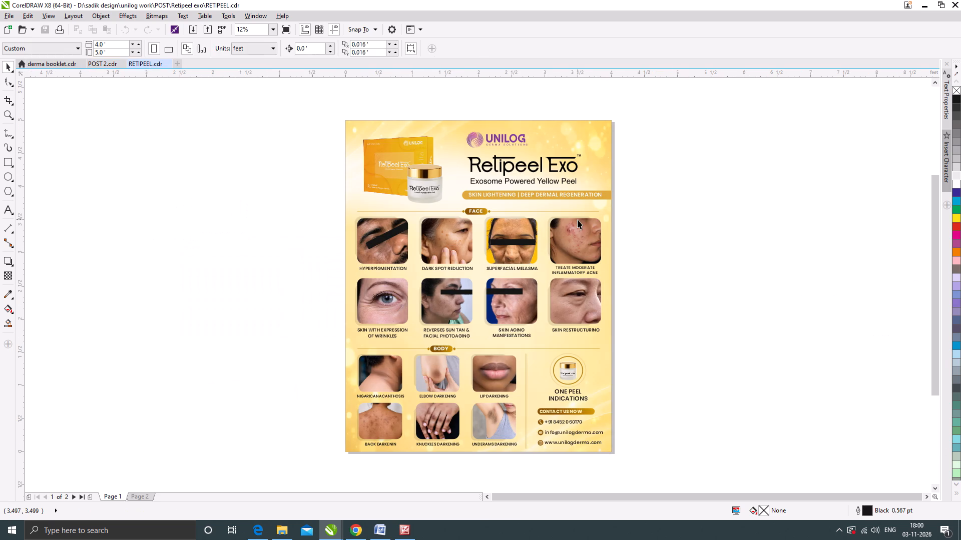
On page 2 of RETIPEEL, select and copy the whole lower Encapsulated Yellow Peel poster with the wavy gold background.
{"action": "left_click", "coordinate": [132, 495]}
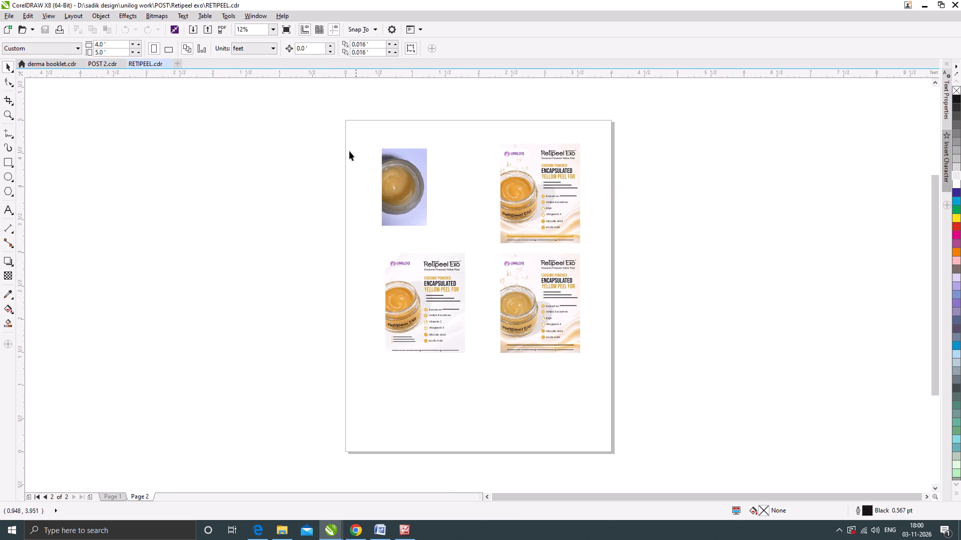
{"action": "scroll", "coordinate": [495, 309], "scroll_direction": "up", "scroll_amount": 1}
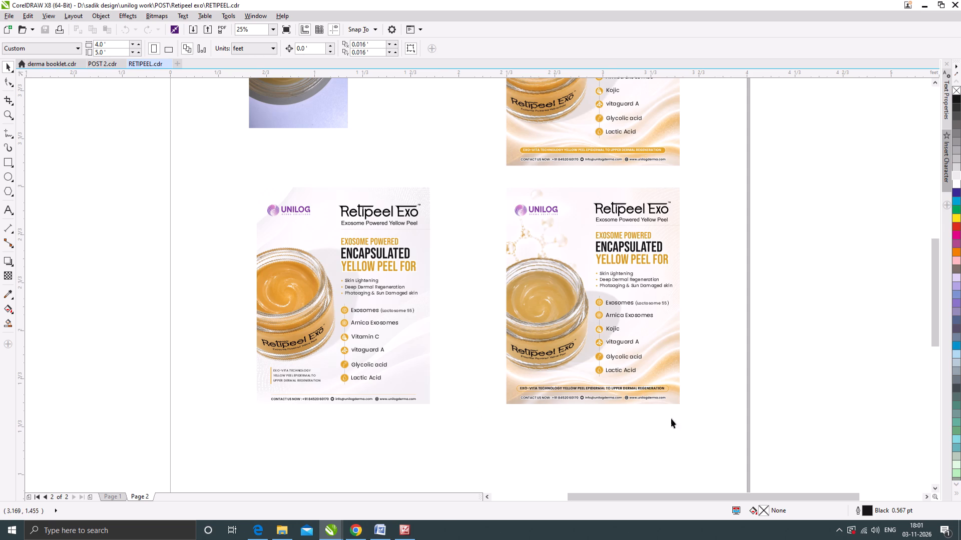
{"action": "scroll", "coordinate": [533, 367], "scroll_direction": "down", "scroll_amount": 1}
{"action": "scroll", "coordinate": [592, 321], "scroll_direction": "up", "scroll_amount": 1}
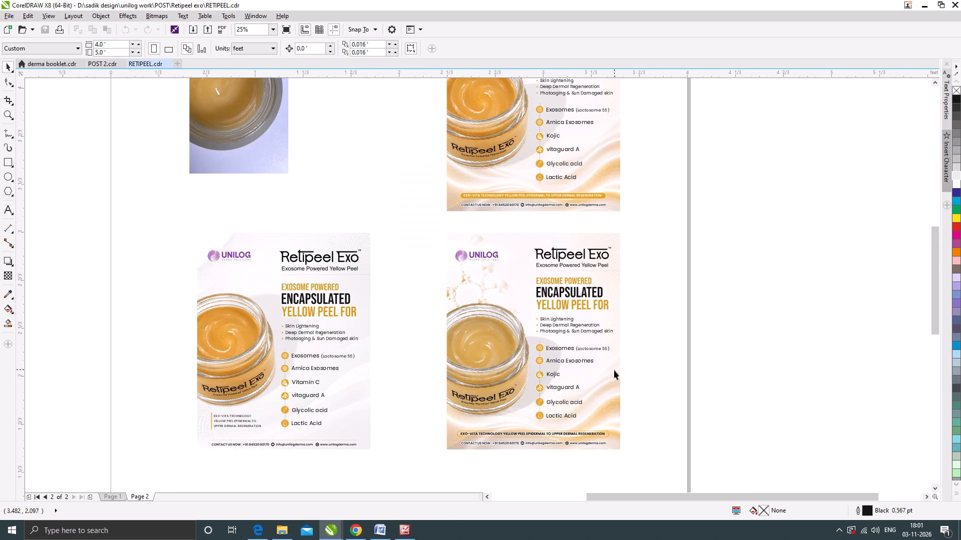
{"action": "left_click_drag", "start_coordinate": [636, 459], "coordinate": [421, 218]}
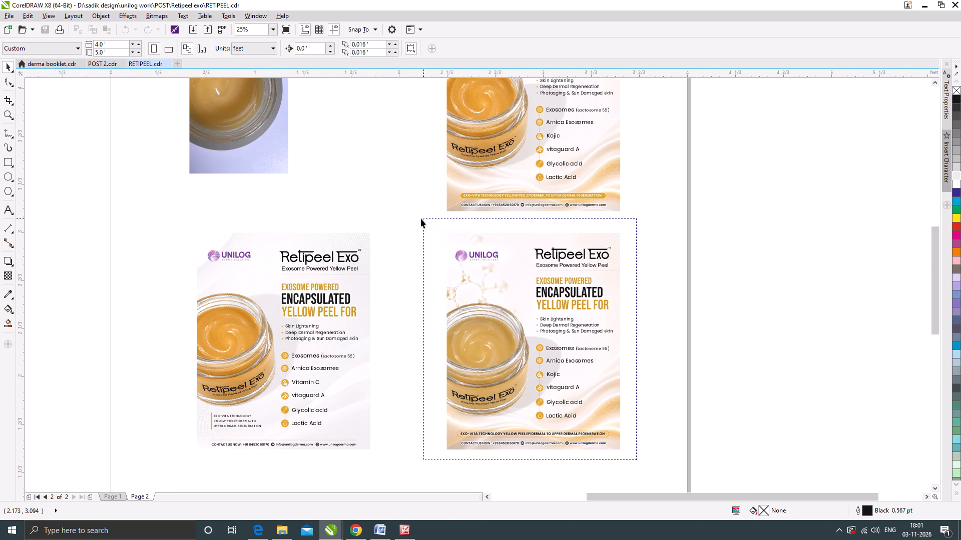
{"action": "left_click_drag", "start_coordinate": [421, 218], "coordinate": [417, 217]}
{"action": "scroll", "coordinate": [511, 277], "scroll_direction": "down", "scroll_amount": 1}
{"action": "scroll", "coordinate": [528, 268], "scroll_direction": "up", "scroll_amount": 1}
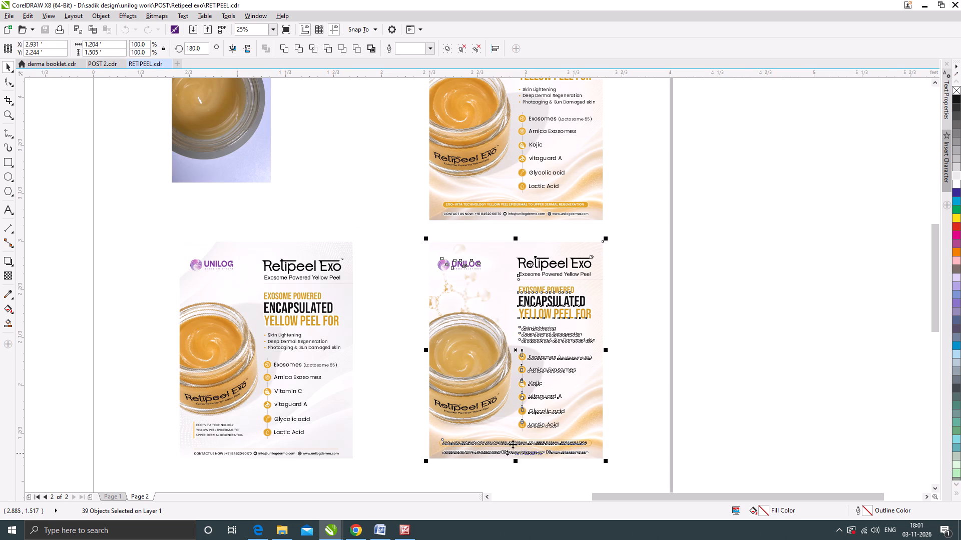
{"action": "scroll", "coordinate": [506, 209], "scroll_direction": "up", "scroll_amount": 1}
{"action": "scroll", "coordinate": [495, 195], "scroll_direction": "down", "scroll_amount": 1}
{"action": "scroll", "coordinate": [522, 443], "scroll_direction": "up", "scroll_amount": 1}
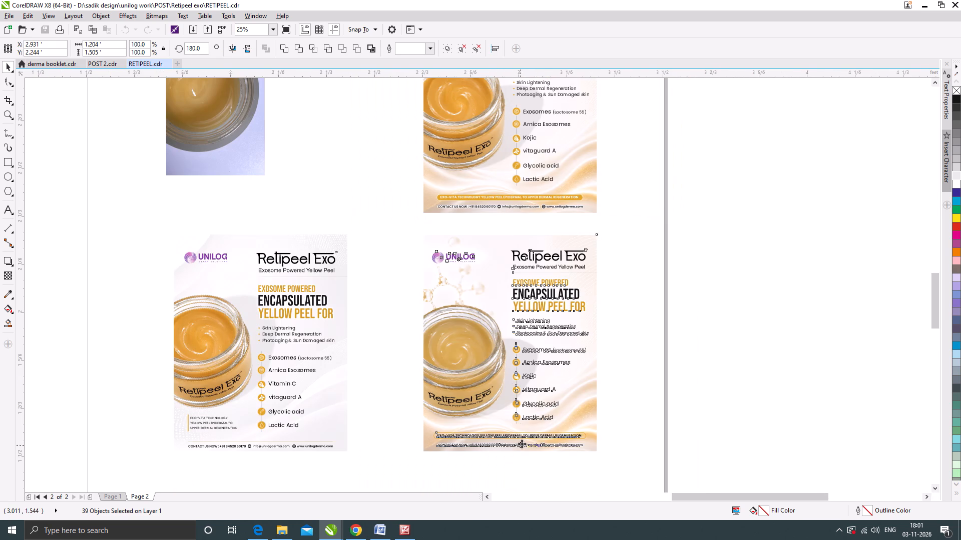
{"action": "scroll", "coordinate": [522, 443], "scroll_direction": "up", "scroll_amount": 1}
{"action": "scroll", "coordinate": [527, 413], "scroll_direction": "down", "scroll_amount": 1}
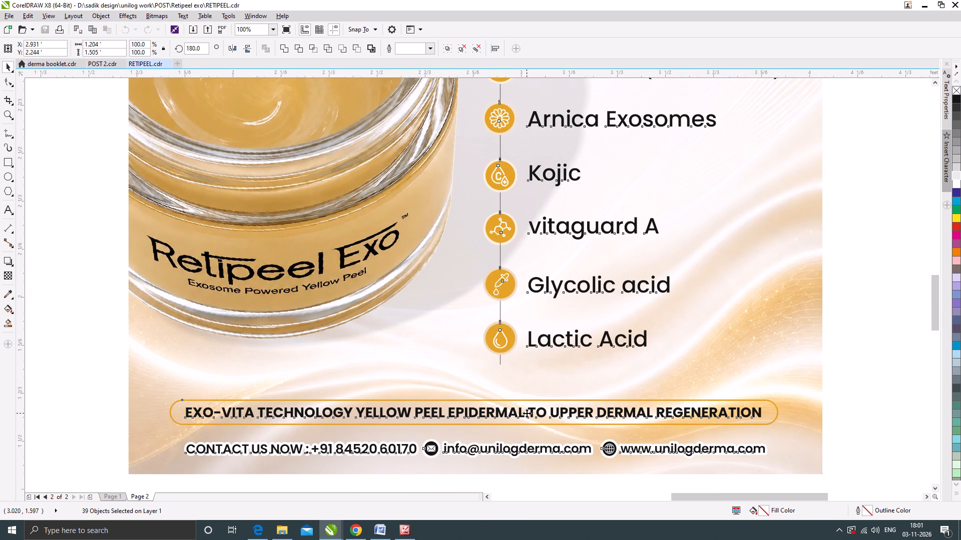
{"action": "scroll", "coordinate": [527, 413], "scroll_direction": "down", "scroll_amount": 1}
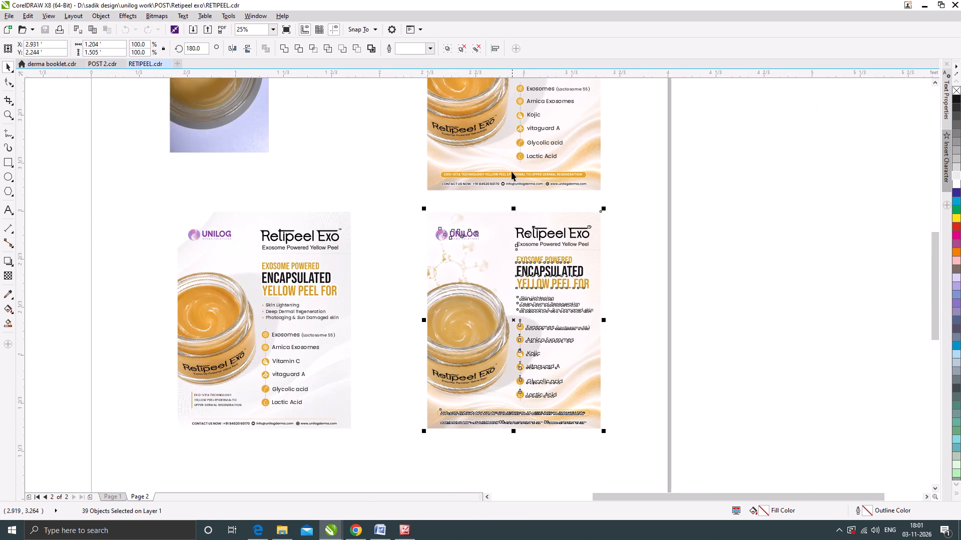
{"action": "scroll", "coordinate": [511, 170], "scroll_direction": "up", "scroll_amount": 2}
{"action": "scroll", "coordinate": [515, 191], "scroll_direction": "down", "scroll_amount": 4}
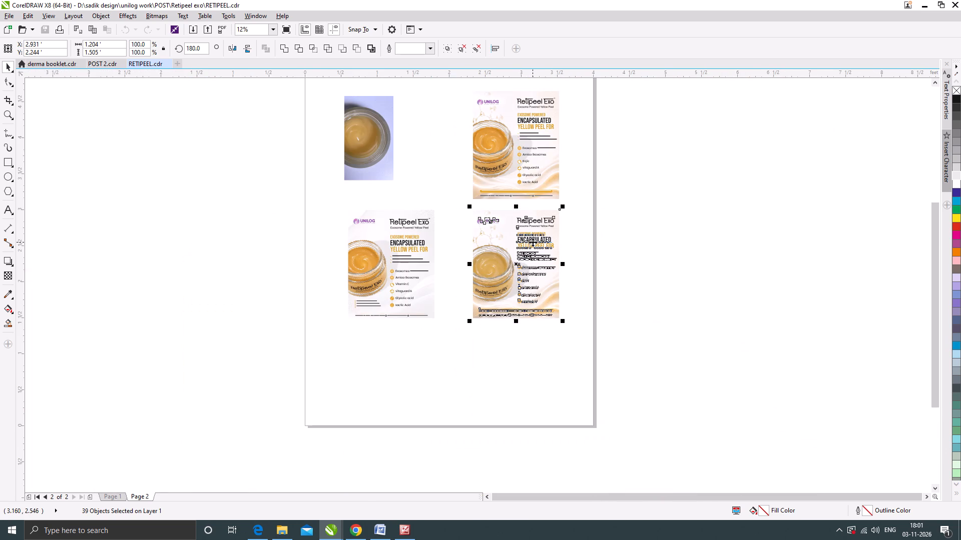
{"action": "key", "text": "ctrl+c"}
Paste the copied poster into the POST 2 drawing and place it just above the blank portrait frame.
{"action": "left_click", "coordinate": [100, 64]}
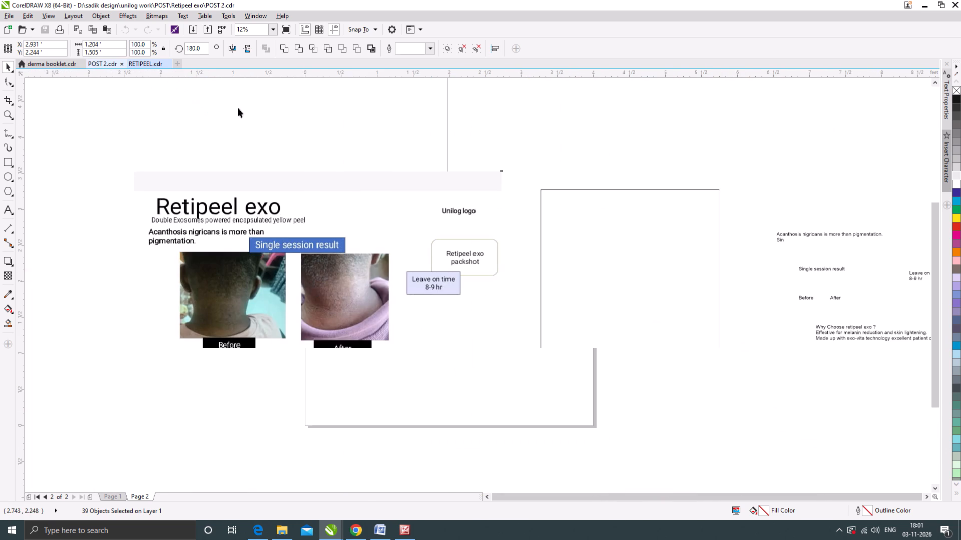
{"action": "scroll", "coordinate": [353, 156], "scroll_direction": "down", "scroll_amount": 1}
{"action": "key", "text": "ctrl+v"}
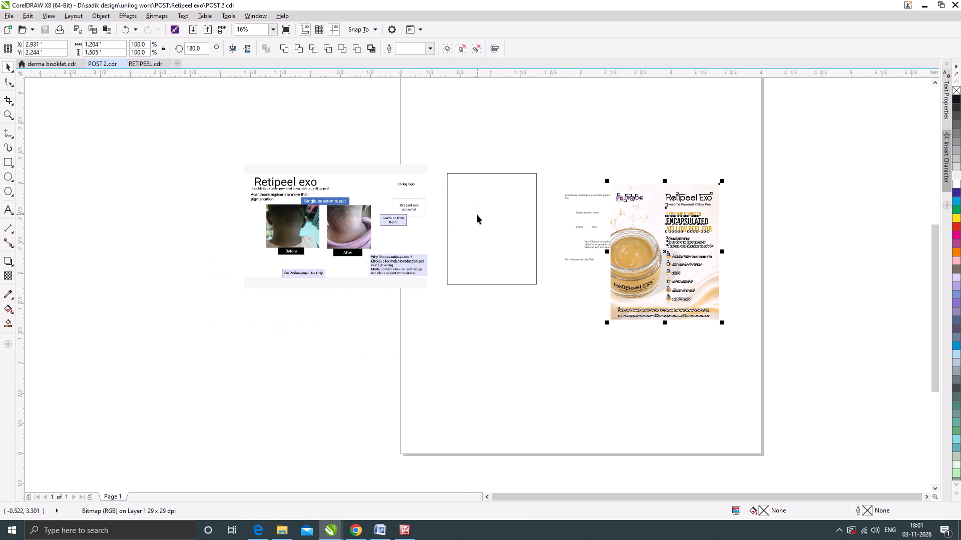
{"action": "left_click_drag", "start_coordinate": [646, 275], "coordinate": [499, 383]}
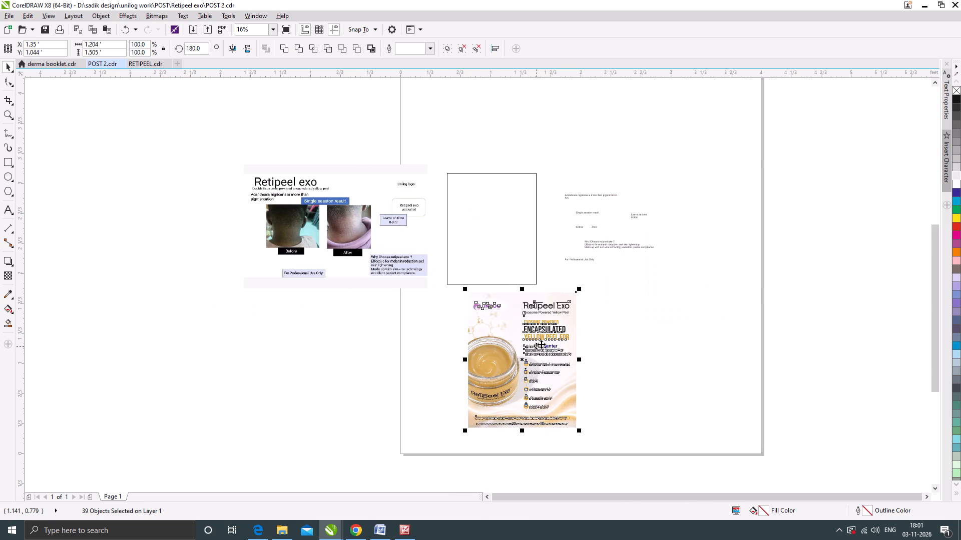
{"action": "left_click_drag", "start_coordinate": [541, 342], "coordinate": [646, 141]}
{"action": "scroll", "coordinate": [555, 204], "scroll_direction": "down", "scroll_amount": 1}
{"action": "scroll", "coordinate": [539, 136], "scroll_direction": "up", "scroll_amount": 1}
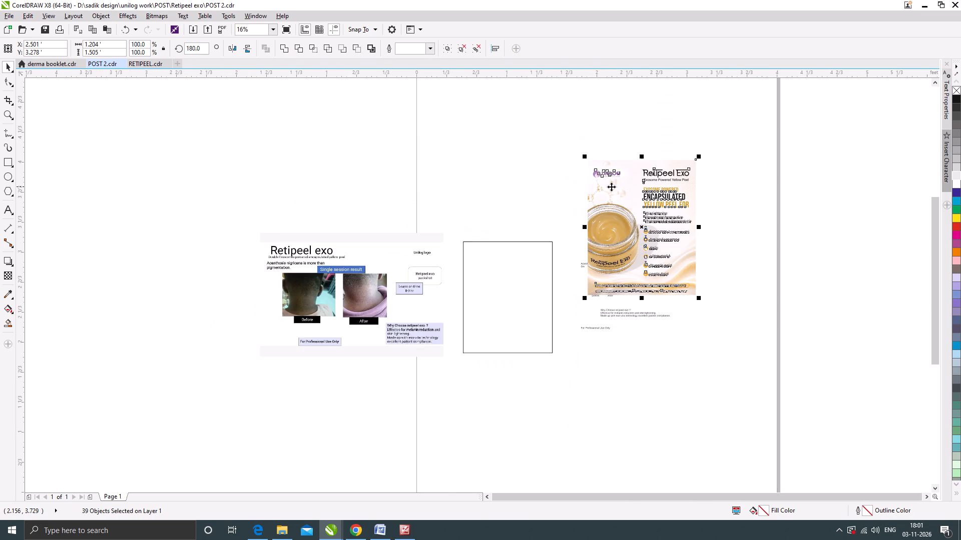
{"action": "left_click_drag", "start_coordinate": [612, 186], "coordinate": [513, 130]}
{"action": "left_click", "coordinate": [653, 198]}
Set the font of all the loose text objects beside the frame to Poppins SemiBold.
{"action": "scroll", "coordinate": [598, 257], "scroll_direction": "up", "scroll_amount": 1}
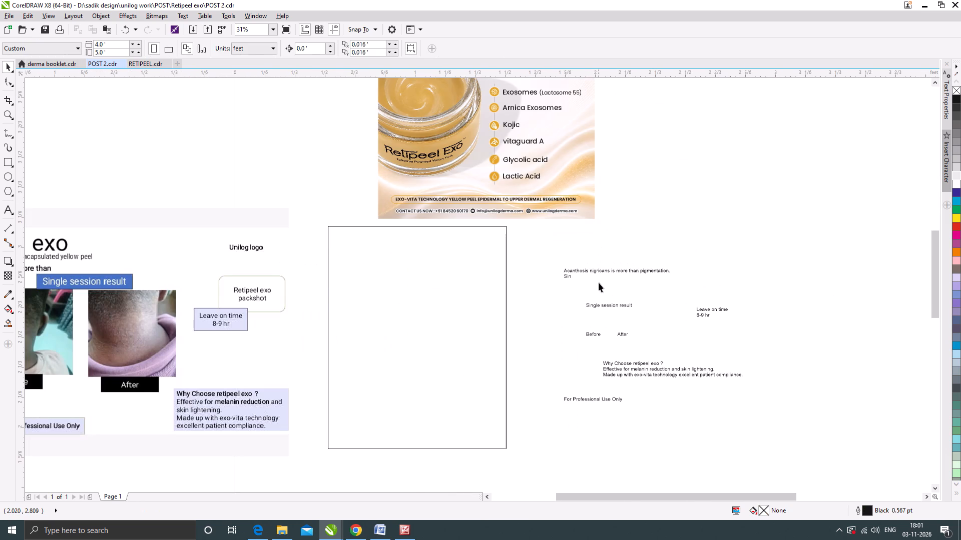
{"action": "left_click", "coordinate": [609, 273]}
{"action": "left_click_drag", "start_coordinate": [550, 249], "coordinate": [723, 397]}
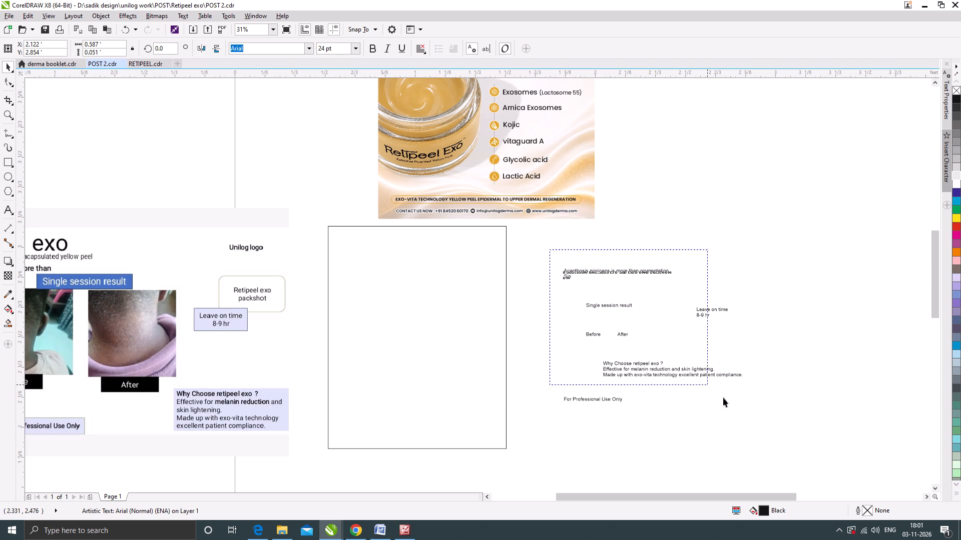
{"action": "left_click_drag", "start_coordinate": [723, 397], "coordinate": [780, 430]}
{"action": "left_click", "coordinate": [312, 51]}
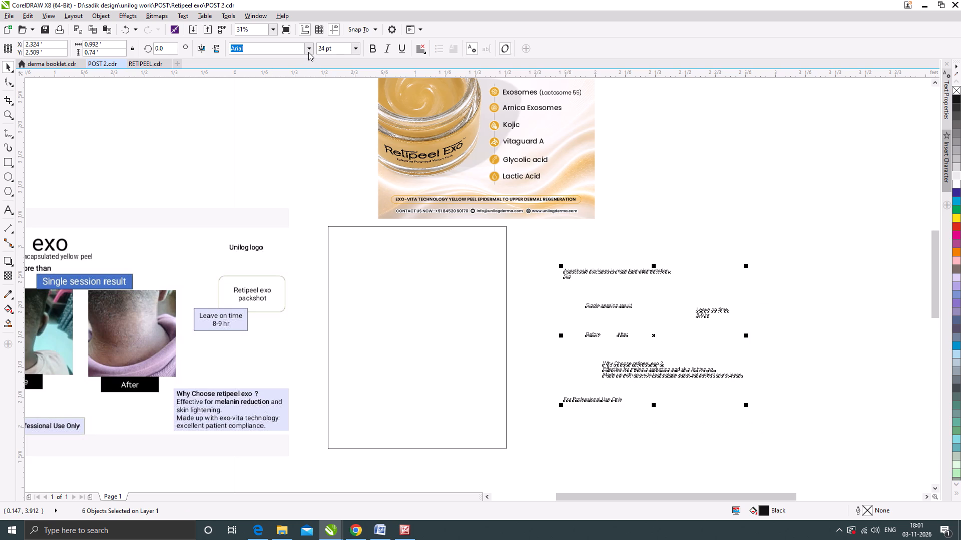
{"action": "left_click", "coordinate": [300, 77]}
{"action": "left_click", "coordinate": [638, 237]}
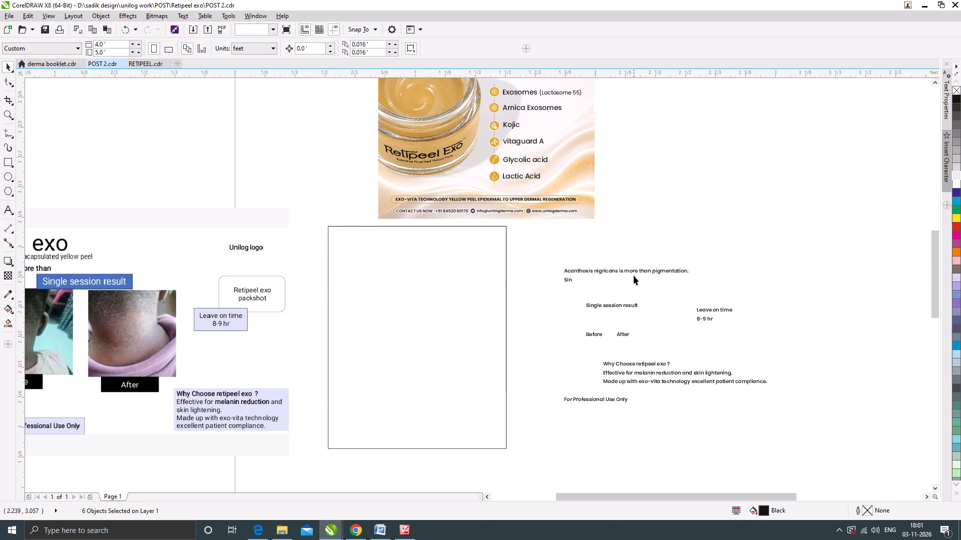
Move the Acanthosis nigricans line into the frame's upper part and delete its stray "Sin" line and closing full stop.
{"action": "left_click_drag", "start_coordinate": [623, 272], "coordinate": [423, 262]}
{"action": "scroll", "coordinate": [450, 274], "scroll_direction": "down", "scroll_amount": 1}
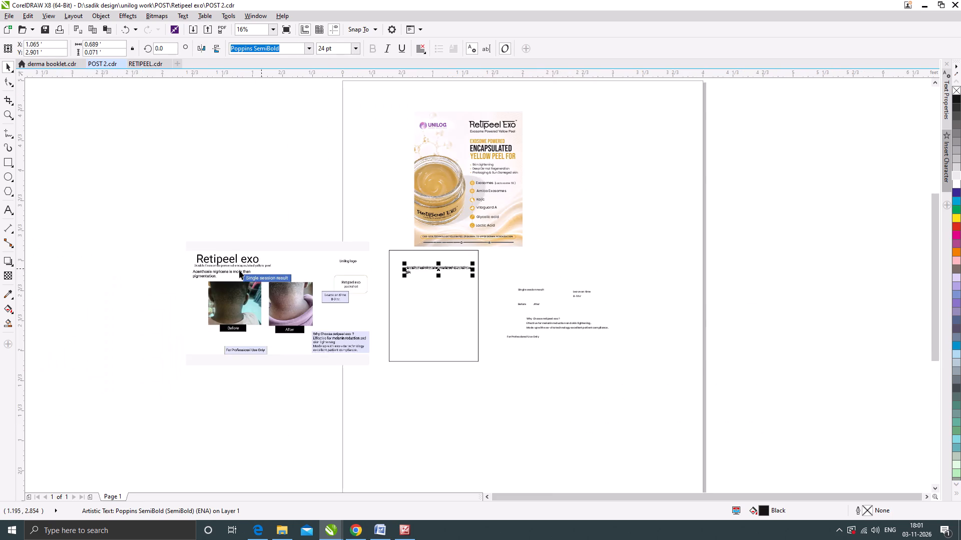
{"action": "scroll", "coordinate": [206, 265], "scroll_direction": "up", "scroll_amount": 1}
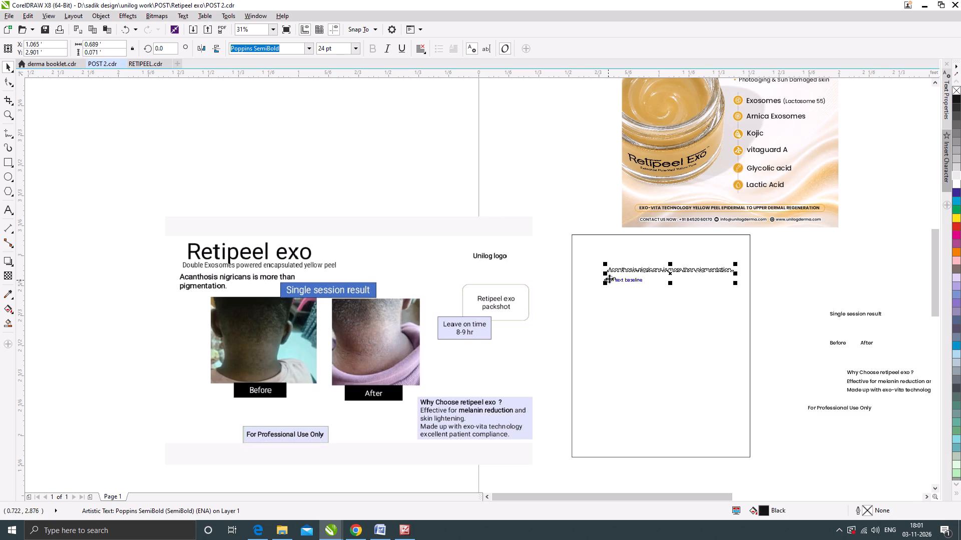
{"action": "scroll", "coordinate": [622, 275], "scroll_direction": "up", "scroll_amount": 1}
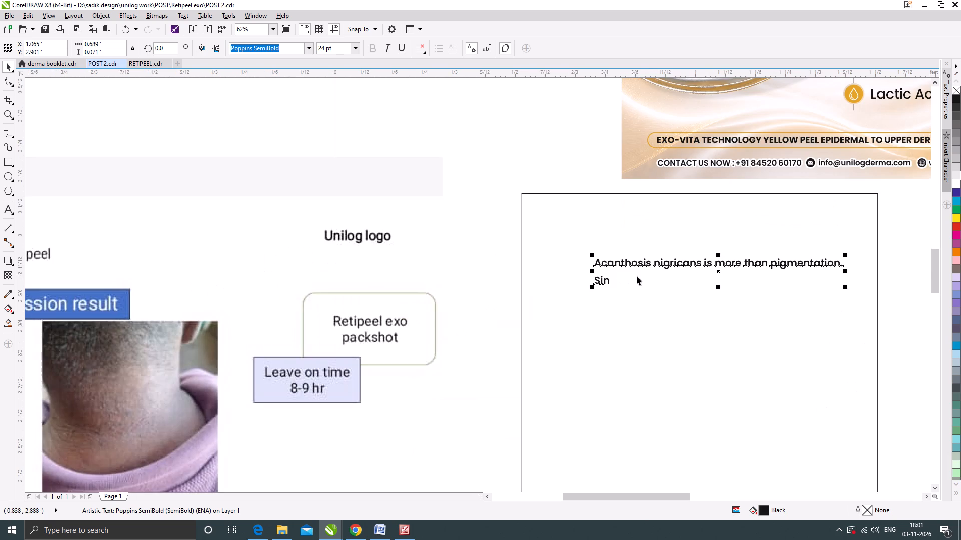
{"action": "double_click", "coordinate": [610, 280]}
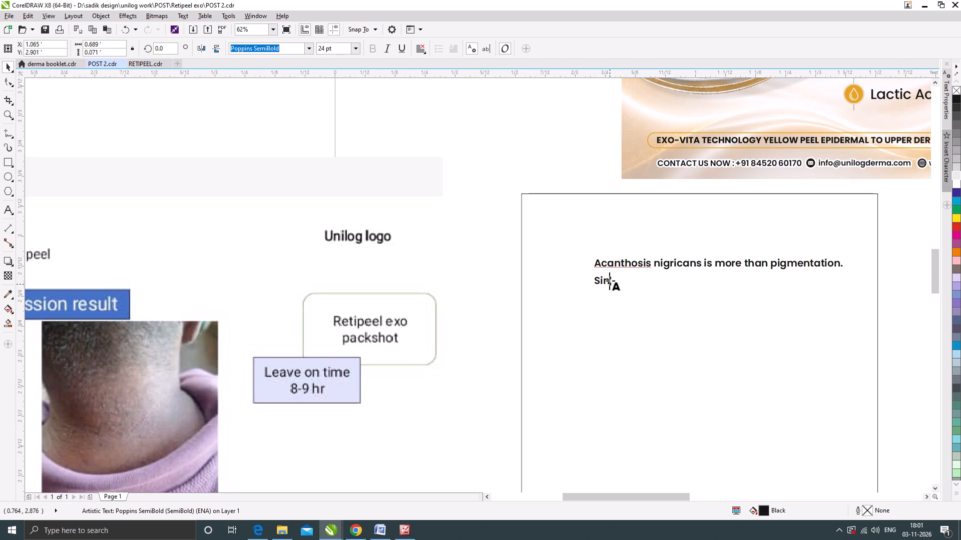
{"action": "key", "text": "BackSpace"}
{"action": "key", "text": "BackSpace"}
{"action": "key", "text": "BackSpace"}
{"action": "key", "text": "BackSpace"}
{"action": "key", "text": "BackSpace"}
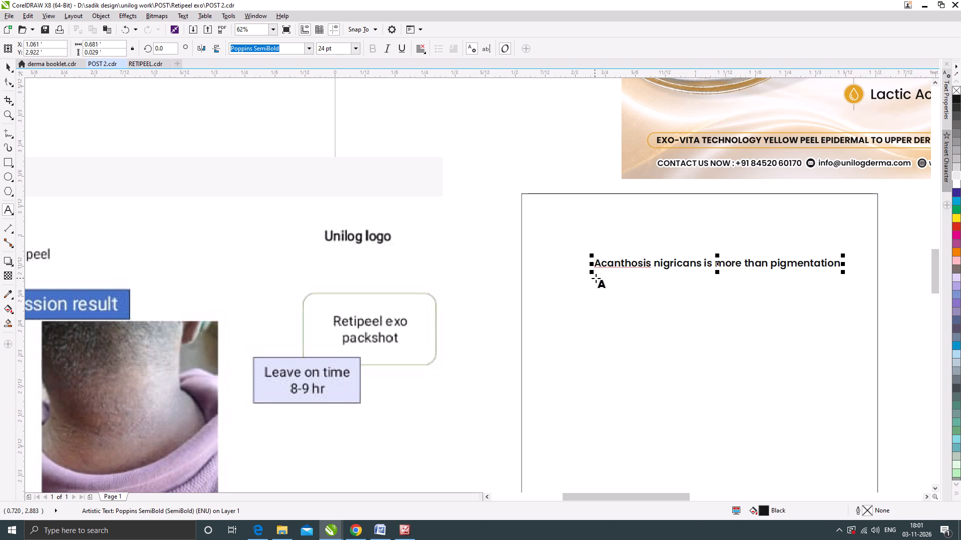
Change the Acanthosis nigricans headline to title case.
{"action": "key", "text": "ctrl+a"}
{"action": "right_click", "coordinate": [679, 266]}
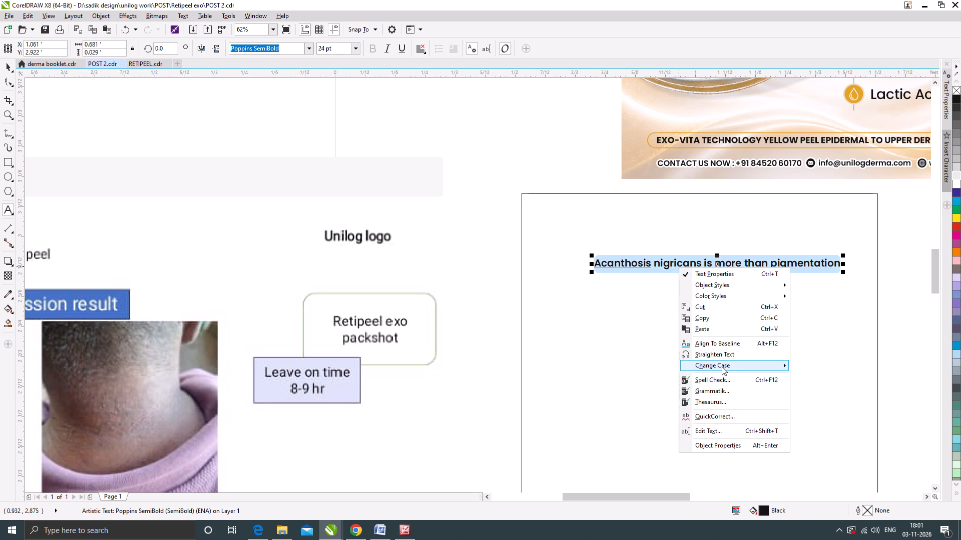
{"action": "left_click", "coordinate": [806, 396]}
{"action": "left_click", "coordinate": [8, 66]}
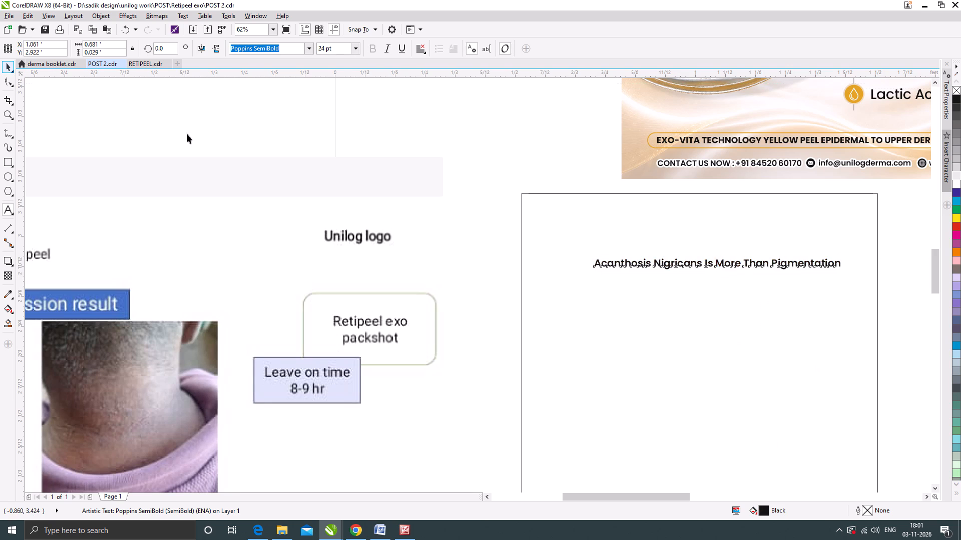
Centre the Acanthosis Nigricans headline horizontally within the portrait frame.
{"action": "scroll", "coordinate": [598, 288], "scroll_direction": "down", "scroll_amount": 1}
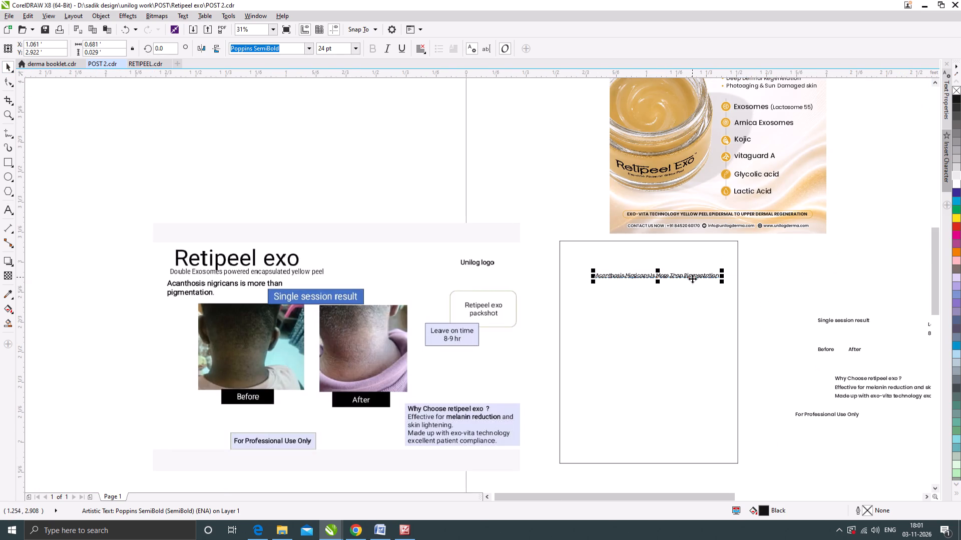
{"action": "scroll", "coordinate": [696, 276], "scroll_direction": "up", "scroll_amount": 1}
{"action": "left_click", "coordinate": [674, 306], "text": "shift"}
{"action": "key", "text": "c"}
{"action": "left_click", "coordinate": [850, 272]}
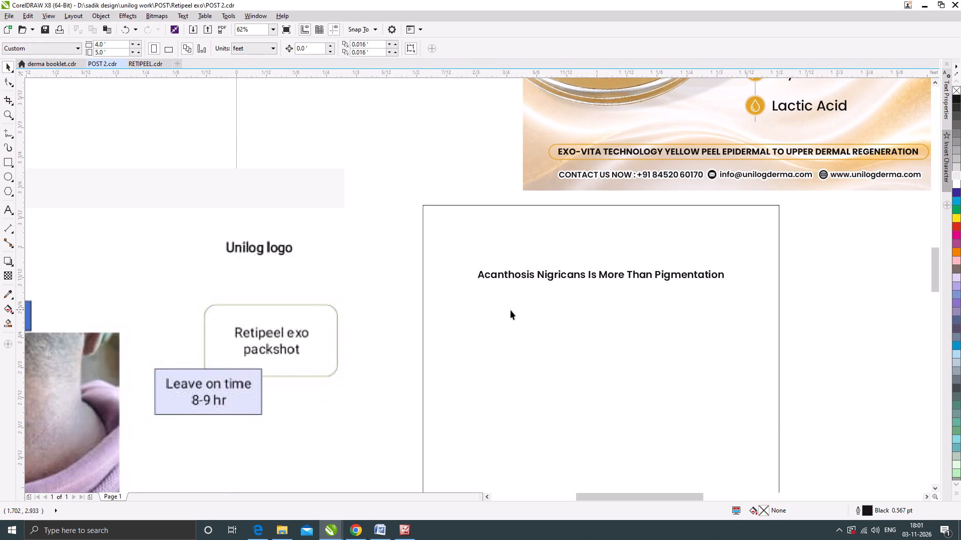
Copy the Retipeel Exo logo with its tagline from the pasted poster to the top of the portrait frame.
{"action": "scroll", "coordinate": [510, 310], "scroll_direction": "down", "scroll_amount": 2}
{"action": "scroll", "coordinate": [627, 159], "scroll_direction": "up", "scroll_amount": 1}
{"action": "left_click", "coordinate": [631, 145]}
{"action": "scroll", "coordinate": [644, 137], "scroll_direction": "down", "scroll_amount": 1}
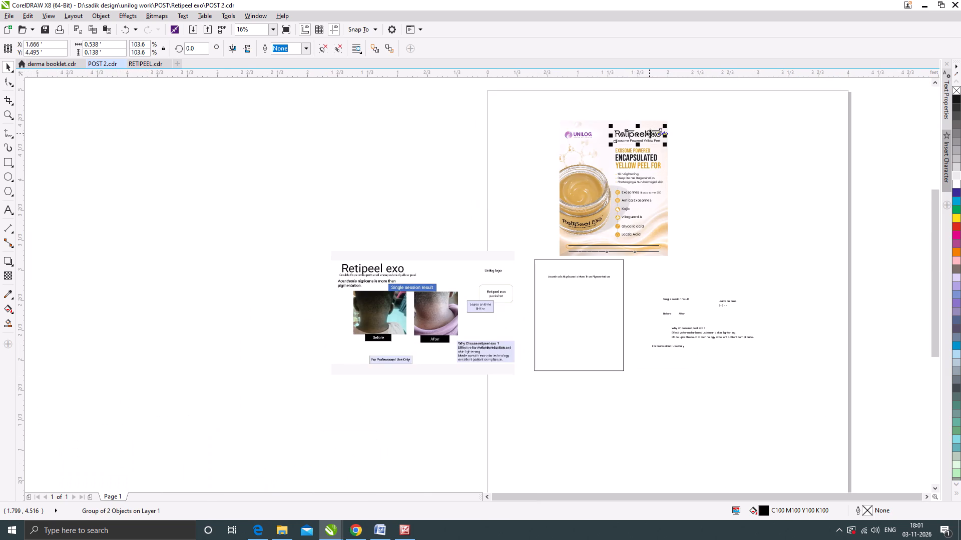
{"action": "left_click_drag", "start_coordinate": [650, 133], "coordinate": [589, 266]}
{"action": "right_click", "coordinate": [589, 266]}
{"action": "scroll", "coordinate": [578, 274], "scroll_direction": "up", "scroll_amount": 2}
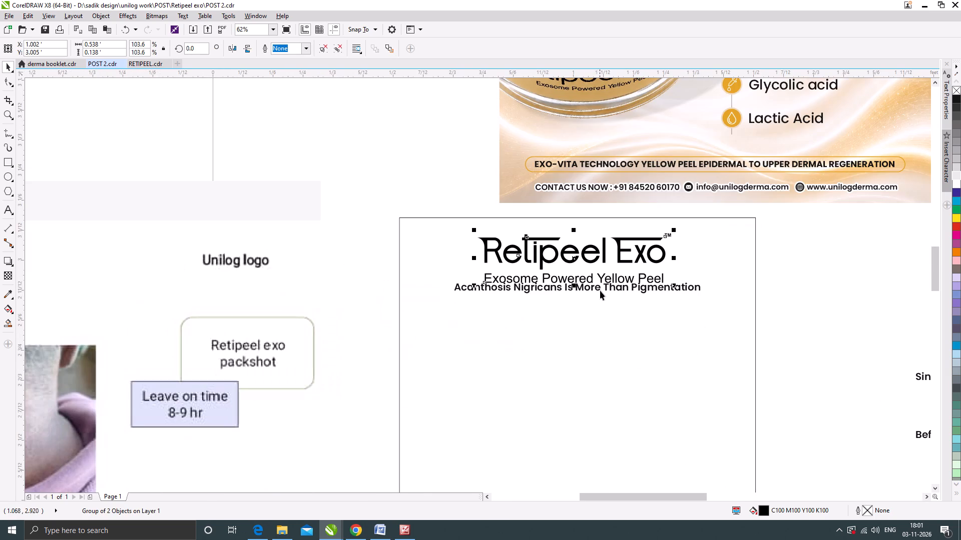
Move the Acanthosis Nigricans headline lower beneath the tagline and shift the Retipeel Exo logo toward the frame's upper-left area.
{"action": "left_click_drag", "start_coordinate": [614, 289], "coordinate": [615, 329]}
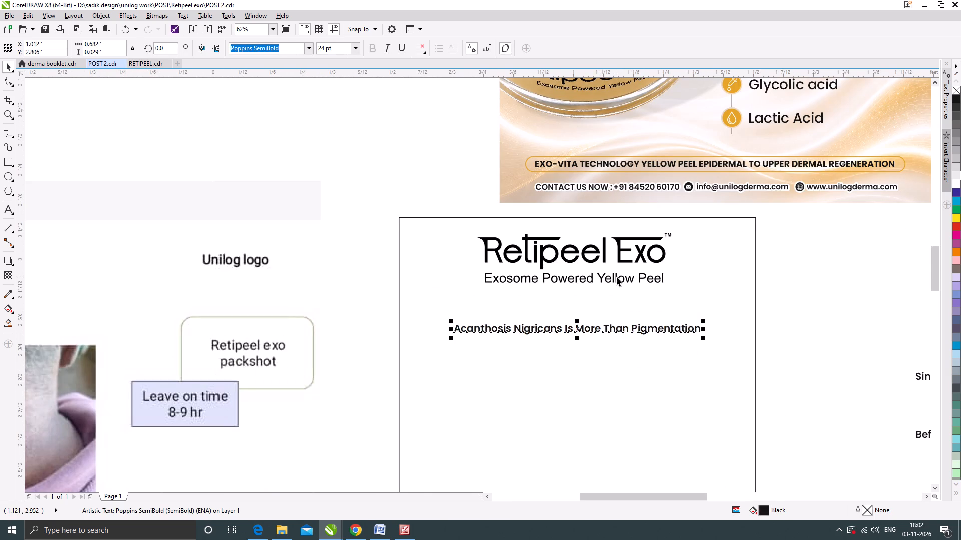
{"action": "left_click_drag", "start_coordinate": [617, 277], "coordinate": [622, 295]}
{"action": "left_click_drag", "start_coordinate": [623, 269], "coordinate": [605, 267]}
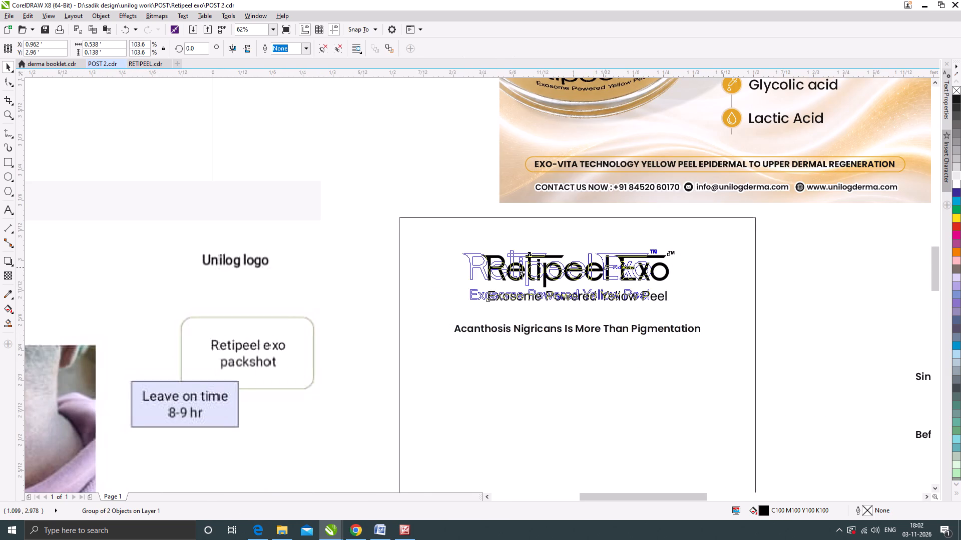
{"action": "left_click_drag", "start_coordinate": [605, 267], "coordinate": [578, 266]}
Copy the Unilog logo from the pasted poster to the portrait frame's upper-right corner, beside the Retipeel Exo logo.
{"action": "scroll", "coordinate": [577, 267], "scroll_direction": "down", "scroll_amount": 1}
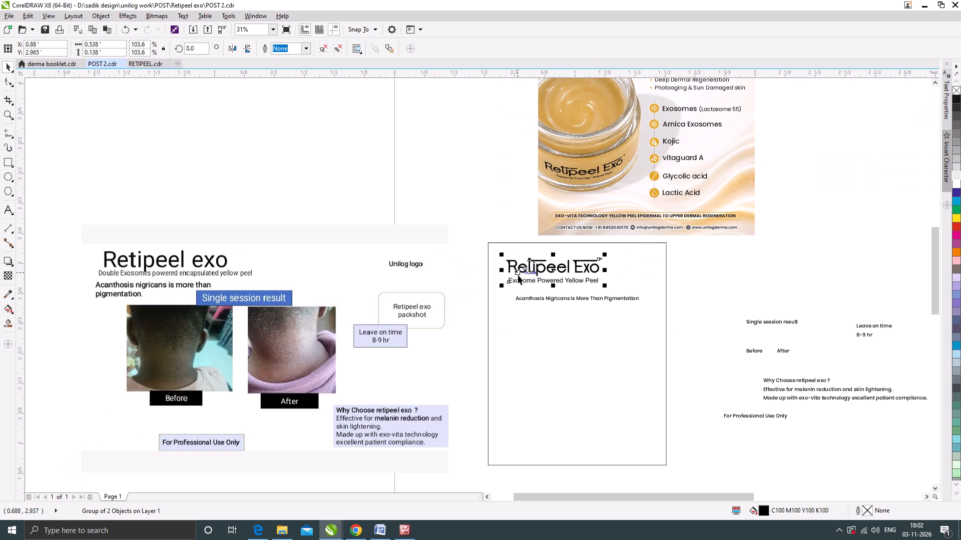
{"action": "scroll", "coordinate": [597, 265], "scroll_direction": "up", "scroll_amount": 1}
{"action": "scroll", "coordinate": [564, 270], "scroll_direction": "down", "scroll_amount": 2}
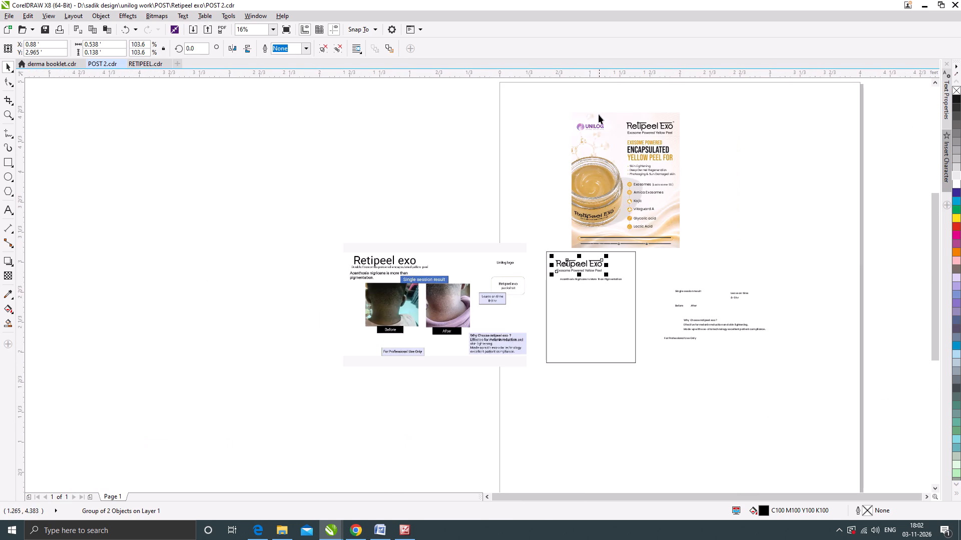
{"action": "left_click_drag", "start_coordinate": [599, 126], "coordinate": [624, 262]}
{"action": "right_click", "coordinate": [624, 262]}
{"action": "scroll", "coordinate": [625, 262], "scroll_direction": "up", "scroll_amount": 3}
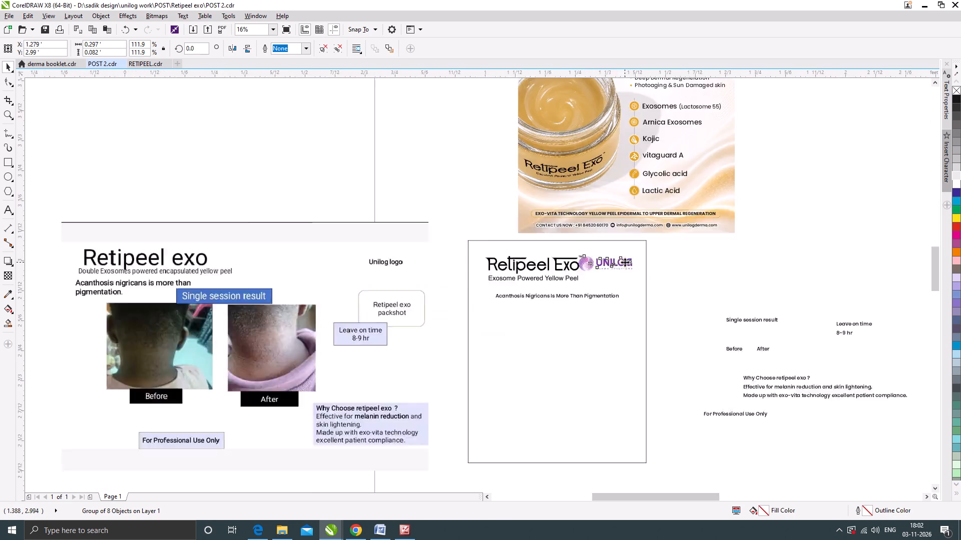
{"action": "left_click_drag", "start_coordinate": [627, 260], "coordinate": [668, 273]}
Scale the copied Unilog logo to about 0.22 by 0.06 ft, keeping it inside the frame's right edge.
{"action": "left_click_drag", "start_coordinate": [698, 245], "coordinate": [686, 251]}
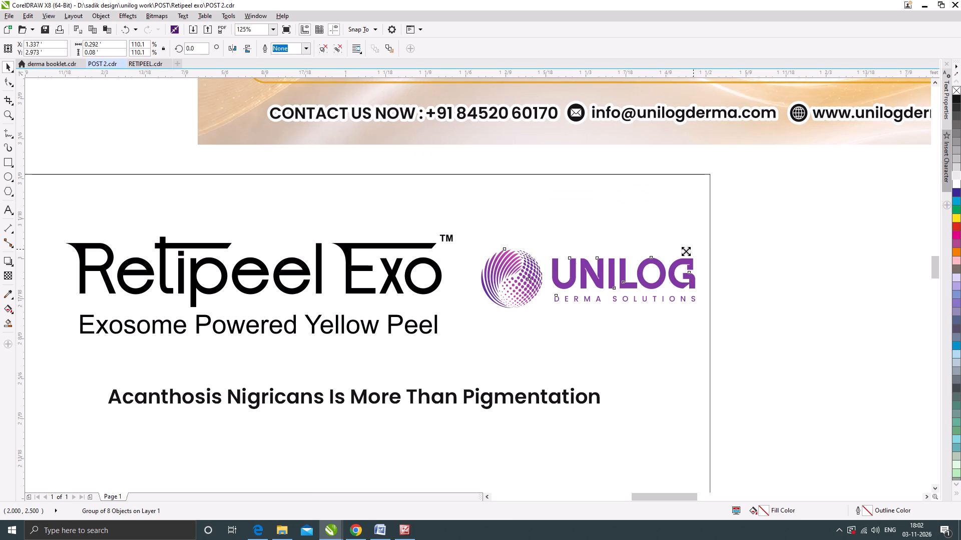
{"action": "left_click_drag", "start_coordinate": [686, 251], "coordinate": [680, 253]}
{"action": "scroll", "coordinate": [628, 246], "scroll_direction": "down", "scroll_amount": 2}
{"action": "left_click", "coordinate": [747, 283]}
{"action": "scroll", "coordinate": [661, 266], "scroll_direction": "up", "scroll_amount": 1}
{"action": "left_click", "coordinate": [675, 261]}
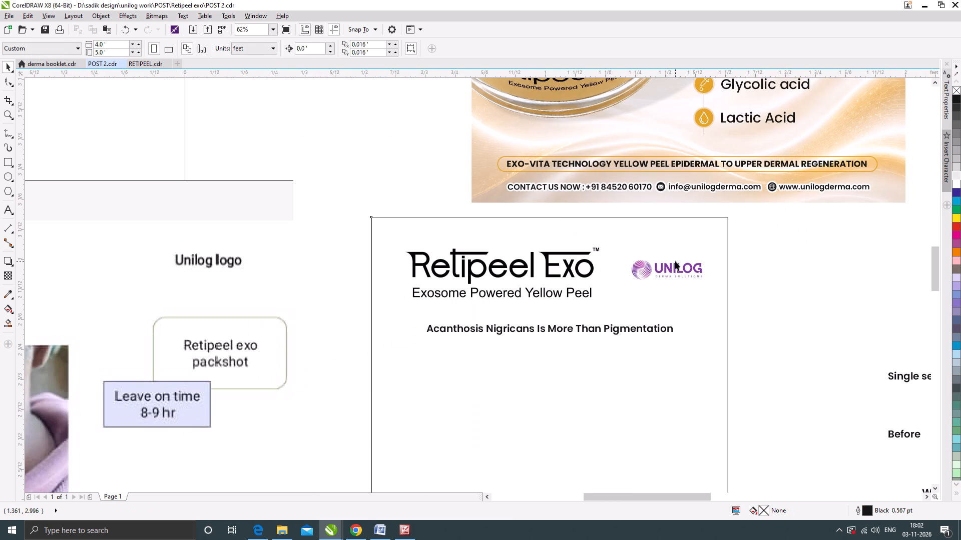
{"action": "left_click", "coordinate": [678, 265]}
{"action": "scroll", "coordinate": [707, 264], "scroll_direction": "up", "scroll_amount": 1}
{"action": "left_click_drag", "start_coordinate": [700, 253], "coordinate": [718, 246]}
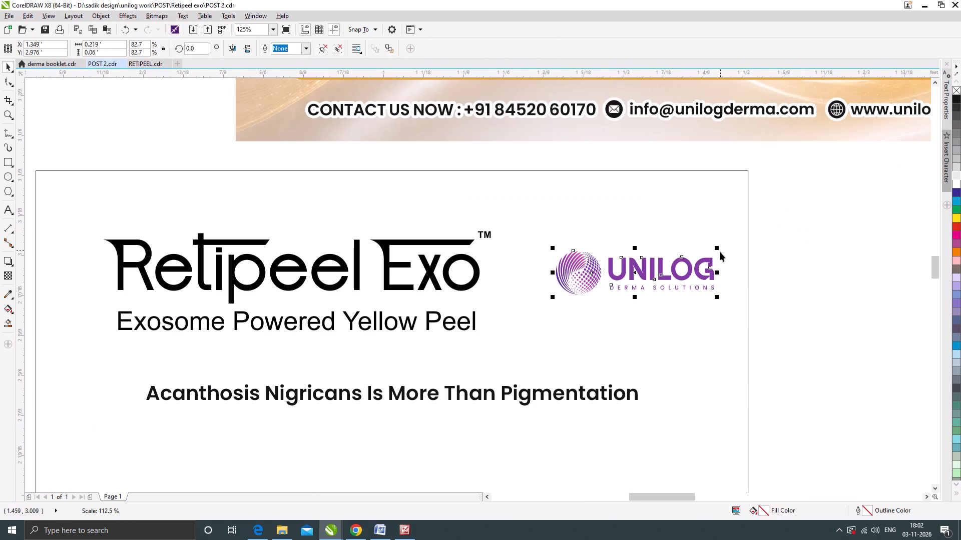
{"action": "scroll", "coordinate": [675, 257], "scroll_direction": "down", "scroll_amount": 1}
{"action": "left_click", "coordinate": [747, 282]}
Scale the Retipeel Exo logo group to about 0.517 by 0.132 ft and shift it slightly further left.
{"action": "left_click", "coordinate": [568, 271]}
{"action": "scroll", "coordinate": [571, 267], "scroll_direction": "down", "scroll_amount": 2}
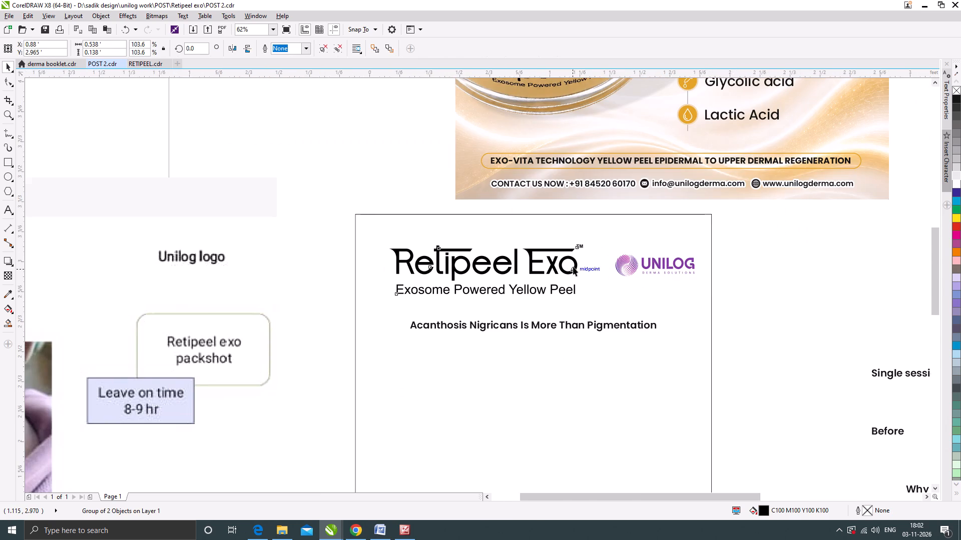
{"action": "scroll", "coordinate": [576, 265], "scroll_direction": "down", "scroll_amount": 1}
{"action": "scroll", "coordinate": [575, 265], "scroll_direction": "up", "scroll_amount": 3}
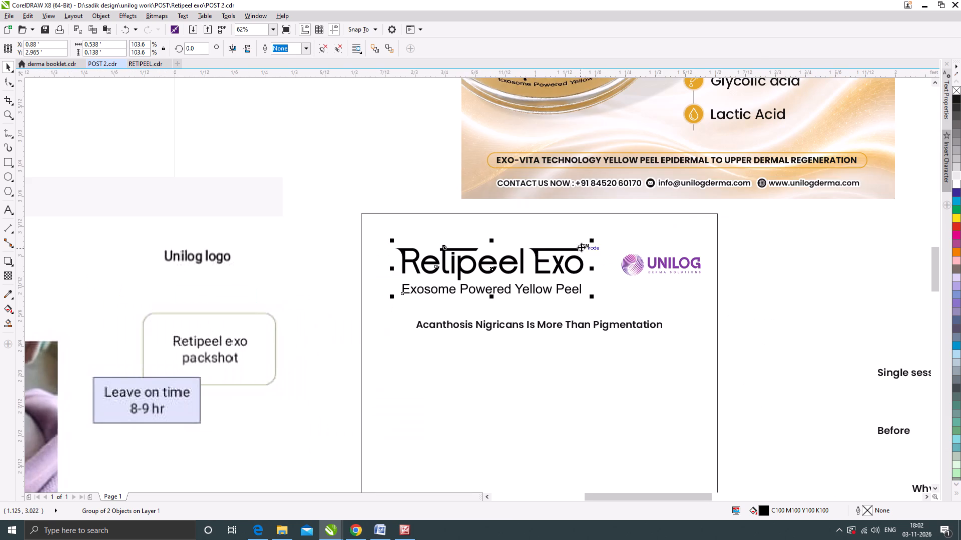
{"action": "left_click", "coordinate": [592, 242]}
{"action": "left_click_drag", "start_coordinate": [569, 257], "coordinate": [561, 257]}
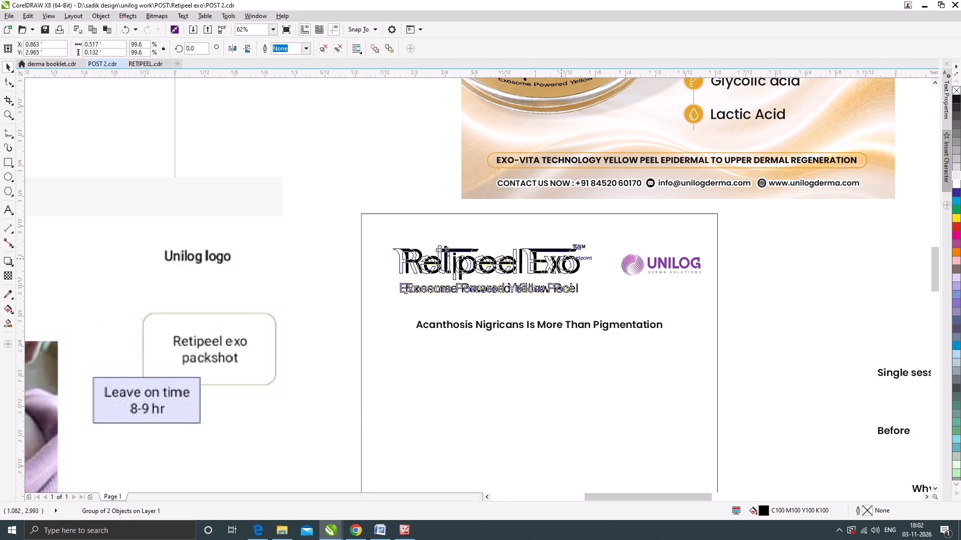
{"action": "left_click_drag", "start_coordinate": [561, 257], "coordinate": [560, 257]}
Raise the Unilog logo slightly to a vertical position of about 2.99 ft, level with the Retipeel Exo wordmark.
{"action": "left_click", "coordinate": [621, 259]}
{"action": "left_click", "coordinate": [629, 262]}
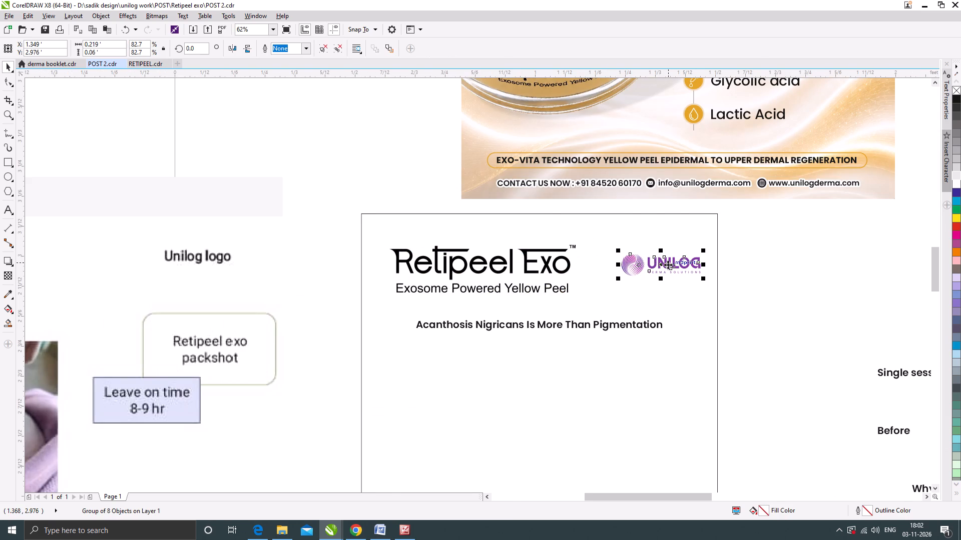
{"action": "scroll", "coordinate": [609, 273], "scroll_direction": "down", "scroll_amount": 4}
{"action": "scroll", "coordinate": [614, 265], "scroll_direction": "up", "scroll_amount": 3}
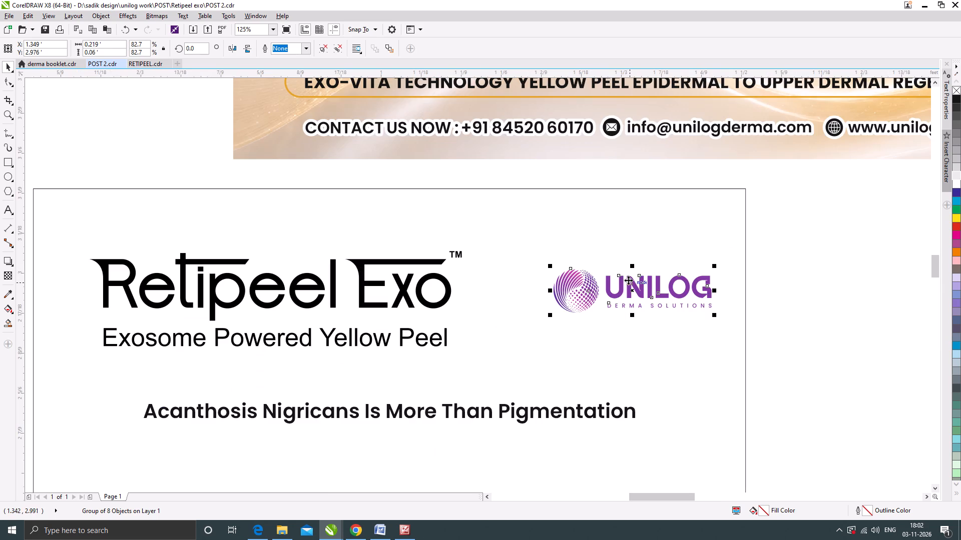
{"action": "left_click_drag", "start_coordinate": [628, 280], "coordinate": [630, 270]}
{"action": "scroll", "coordinate": [626, 257], "scroll_direction": "down", "scroll_amount": 3}
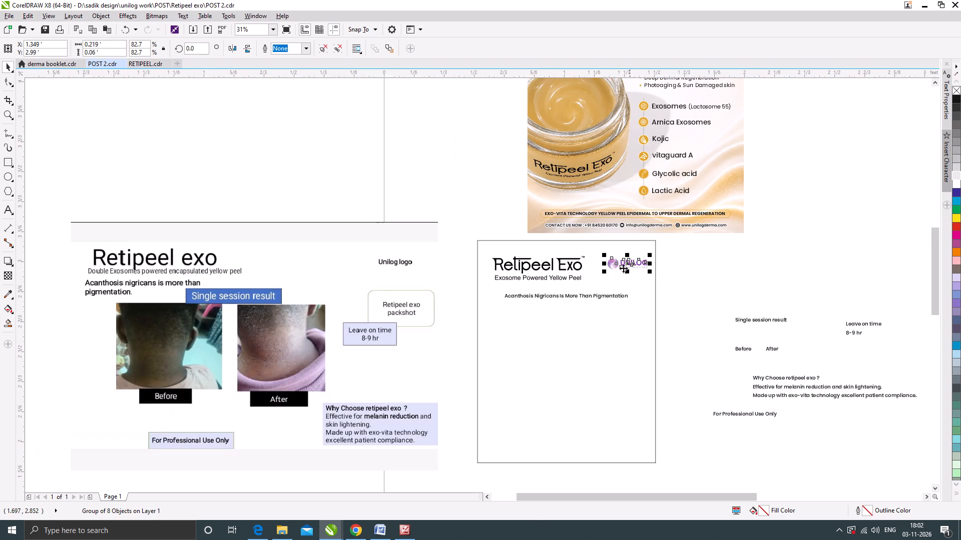
{"action": "scroll", "coordinate": [622, 268], "scroll_direction": "up", "scroll_amount": 2}
{"action": "scroll", "coordinate": [627, 264], "scroll_direction": "down", "scroll_amount": 2}
{"action": "left_click", "coordinate": [707, 273]}
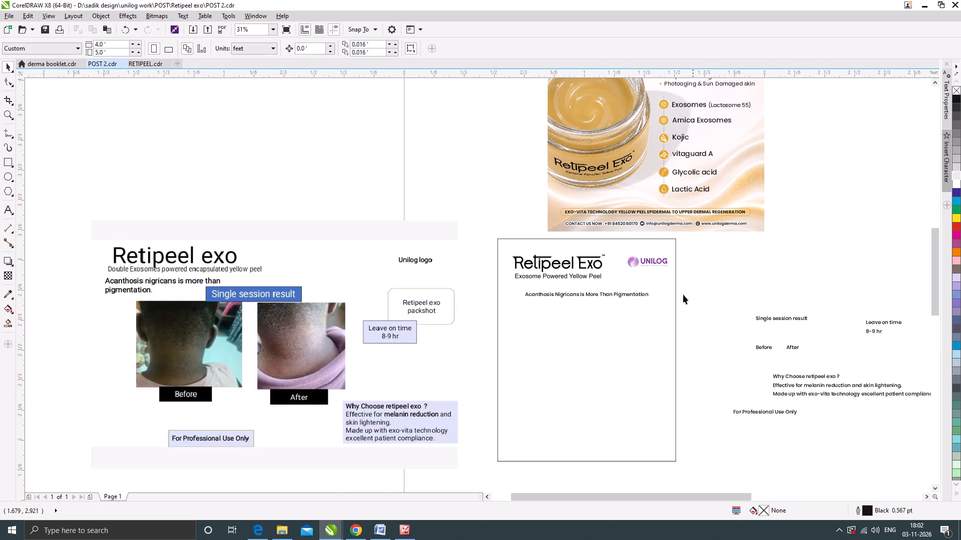
Align the Acanthosis Nigricans headline to the portrait frame's horizontal centre.
{"action": "left_click", "coordinate": [618, 294]}
{"action": "left_click", "coordinate": [619, 312], "text": "shift"}
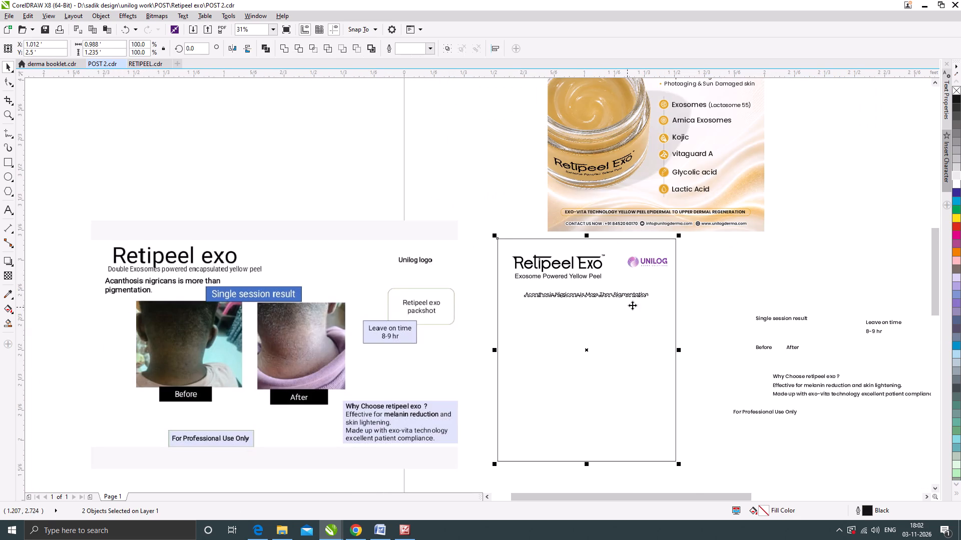
{"action": "key", "text": "c"}
{"action": "left_click", "coordinate": [712, 294]}
Move the Single session result line into the frame beneath the headline and change it to uppercase.
{"action": "left_click_drag", "start_coordinate": [780, 319], "coordinate": [582, 310]}
{"action": "double_click", "coordinate": [582, 311]}
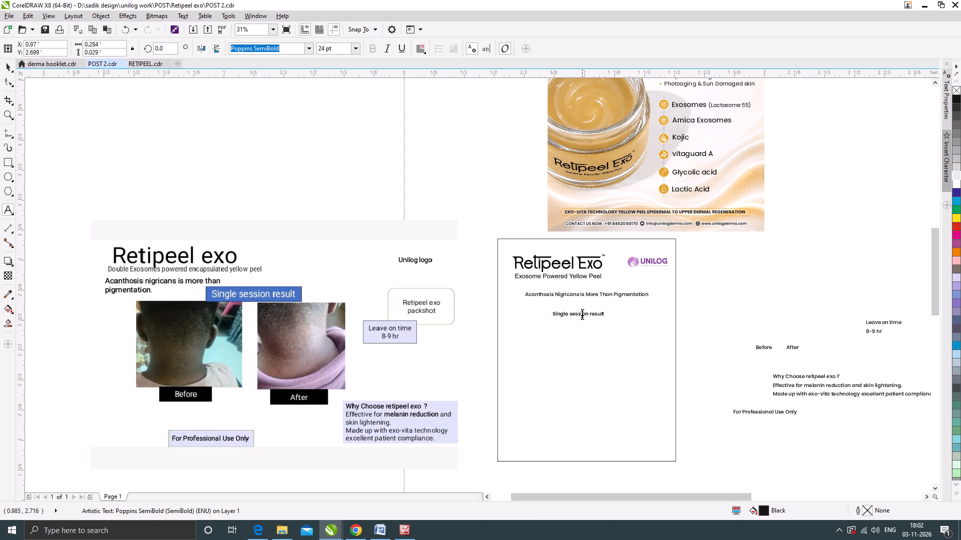
{"action": "key", "text": "ctrl+a"}
{"action": "right_click", "coordinate": [586, 314]}
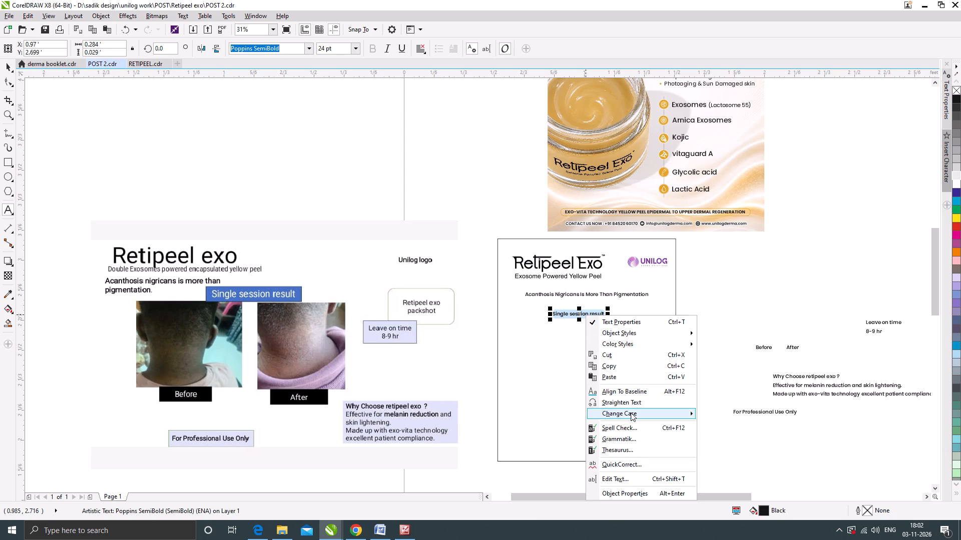
{"action": "left_click", "coordinate": [726, 436]}
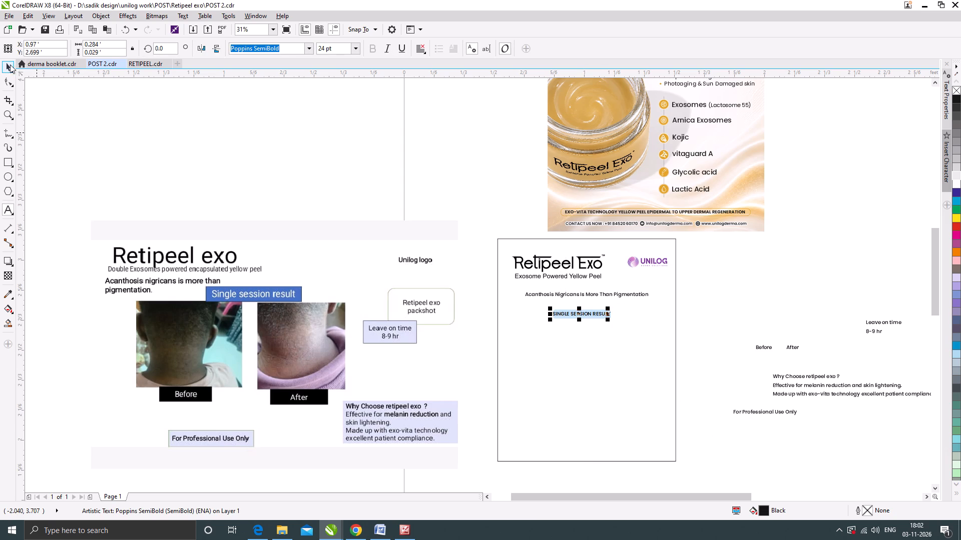
{"action": "left_click", "coordinate": [10, 64]}
Set the SINGLE SESSION RESULT line in Poppins Bold and enlarge it proportionally.
{"action": "left_click", "coordinate": [303, 47]}
{"action": "left_click", "coordinate": [308, 48]}
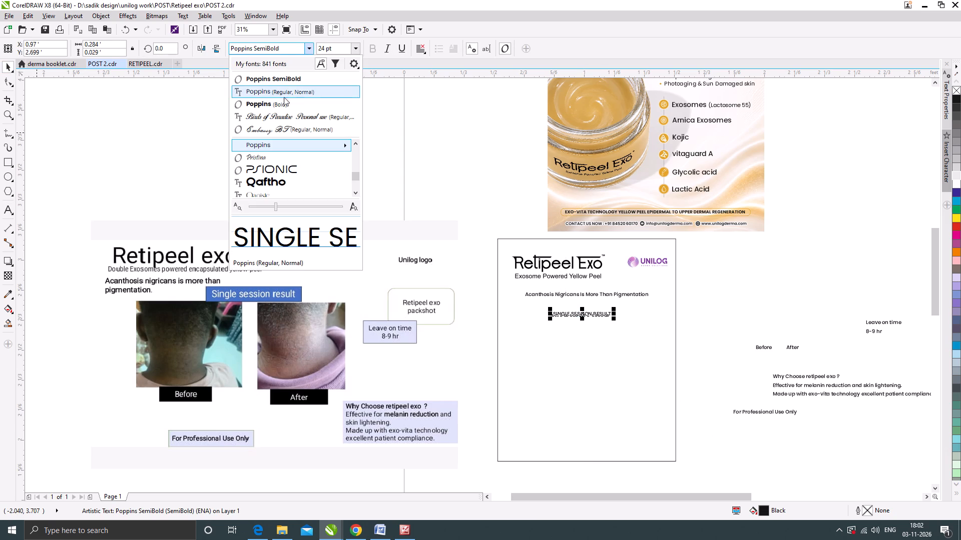
{"action": "left_click", "coordinate": [273, 102]}
{"action": "scroll", "coordinate": [608, 314], "scroll_direction": "up", "scroll_amount": 1}
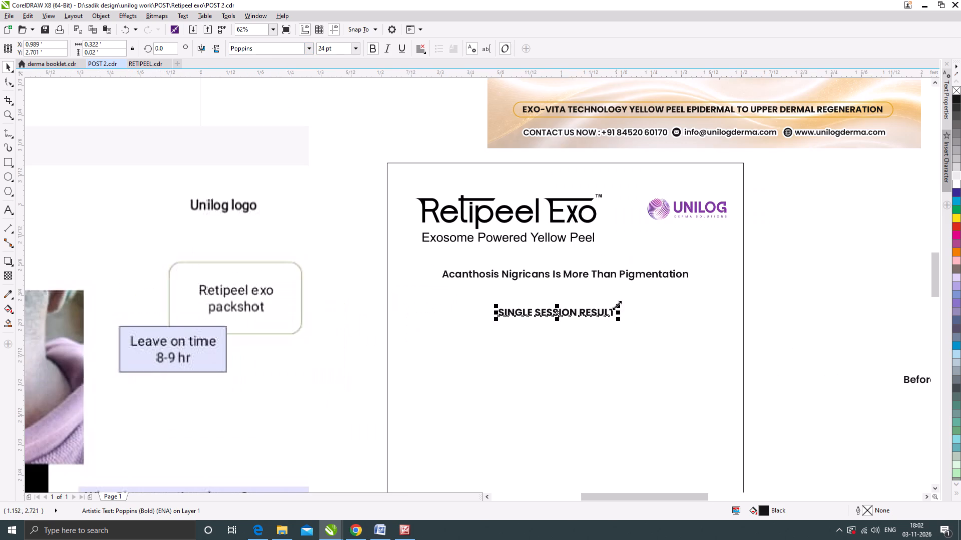
{"action": "left_click_drag", "start_coordinate": [617, 305], "coordinate": [646, 292]}
Centre the SINGLE SESSION RESULT line horizontally within the portrait frame.
{"action": "left_click", "coordinate": [609, 338], "text": "shift"}
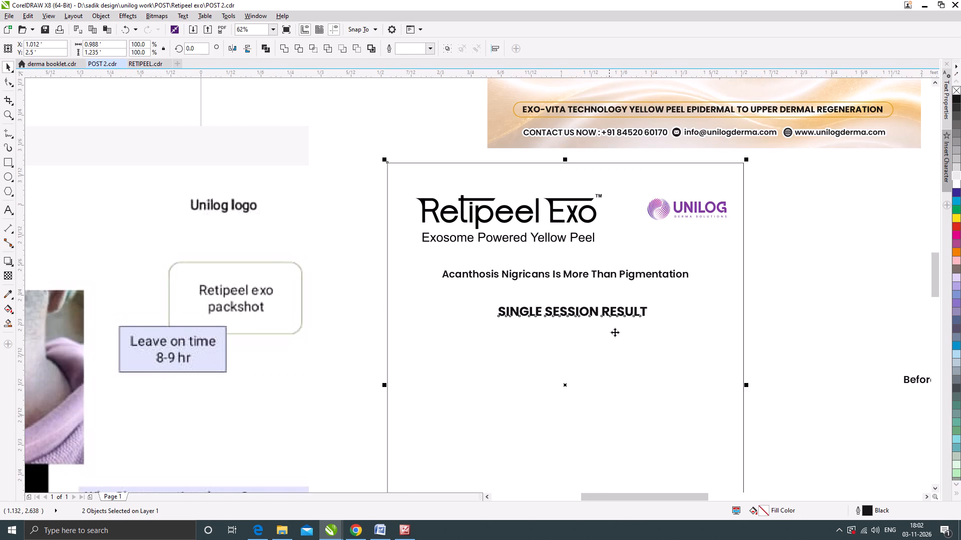
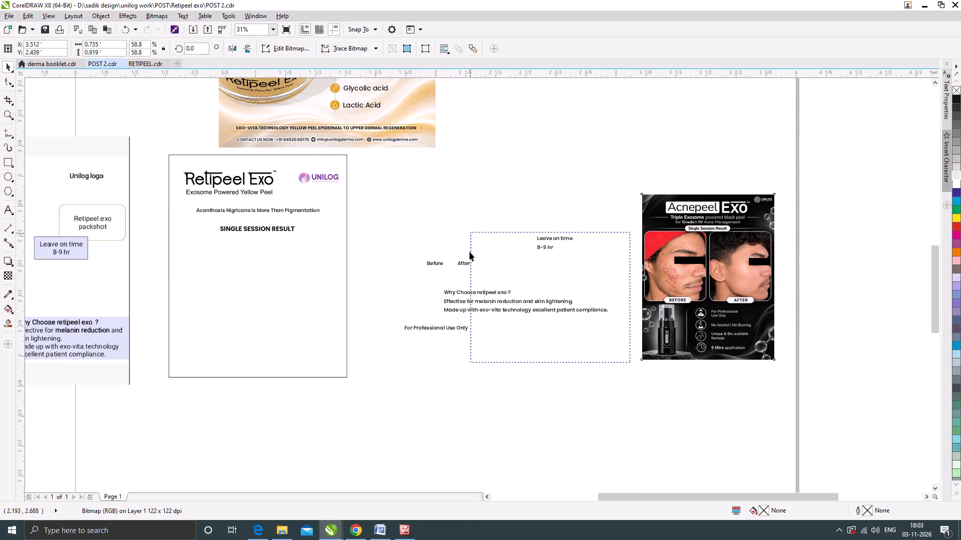
Move the SINGLE SESSION RESULT line slightly up, closer beneath the Acanthosis Nigricans headline.
{"action": "left_click_drag", "start_coordinate": [469, 251], "coordinate": [499, 359]}
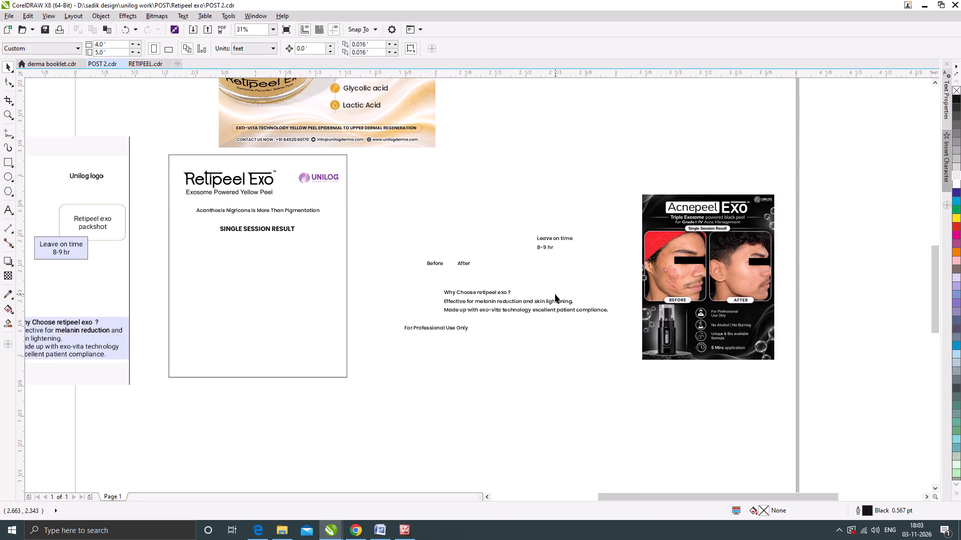
{"action": "scroll", "coordinate": [257, 228], "scroll_direction": "up", "scroll_amount": 1}
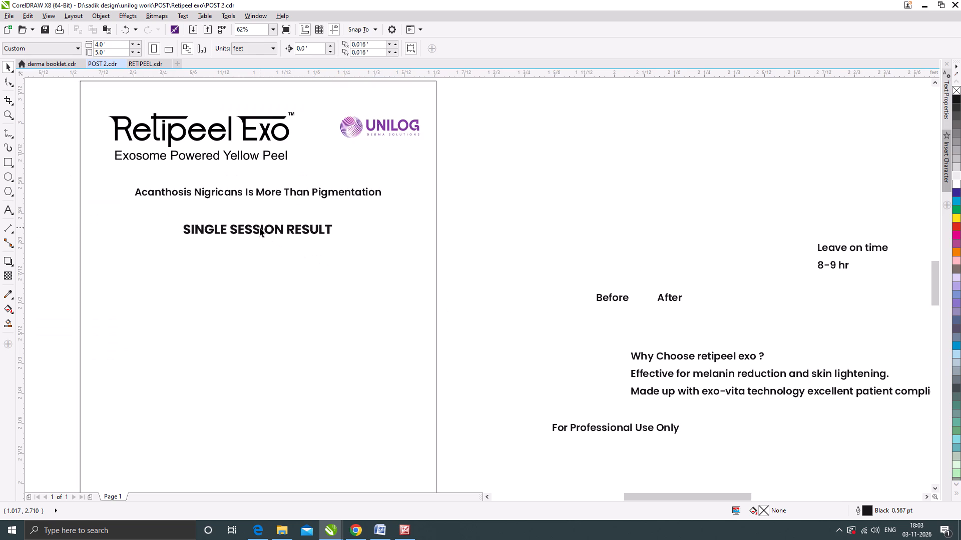
{"action": "left_click_drag", "start_coordinate": [260, 227], "coordinate": [260, 220]}
Enlarge the Acanthosis Nigricans headline proportionally to about 27 pt and centre it horizontally in the portrait frame.
{"action": "scroll", "coordinate": [261, 226], "scroll_direction": "down", "scroll_amount": 1}
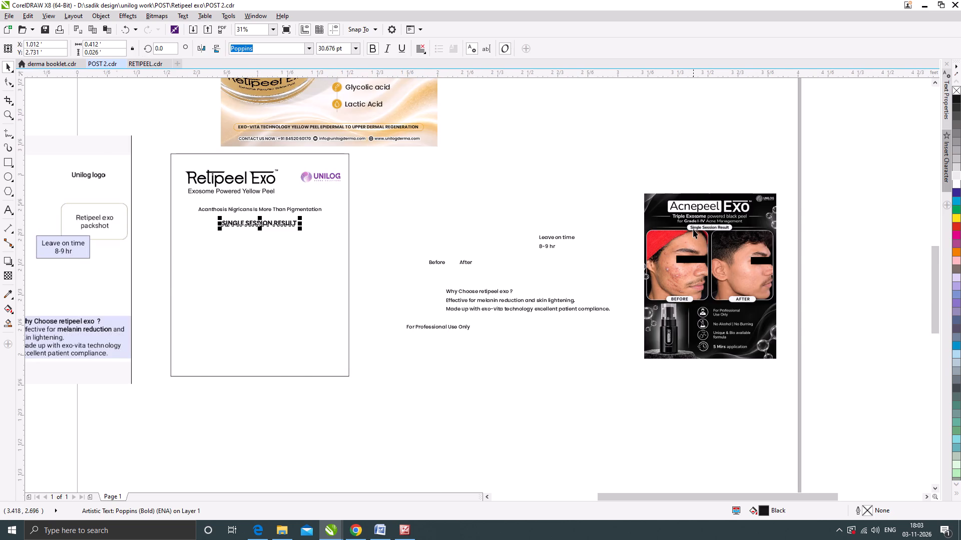
{"action": "scroll", "coordinate": [693, 229], "scroll_direction": "up", "scroll_amount": 1}
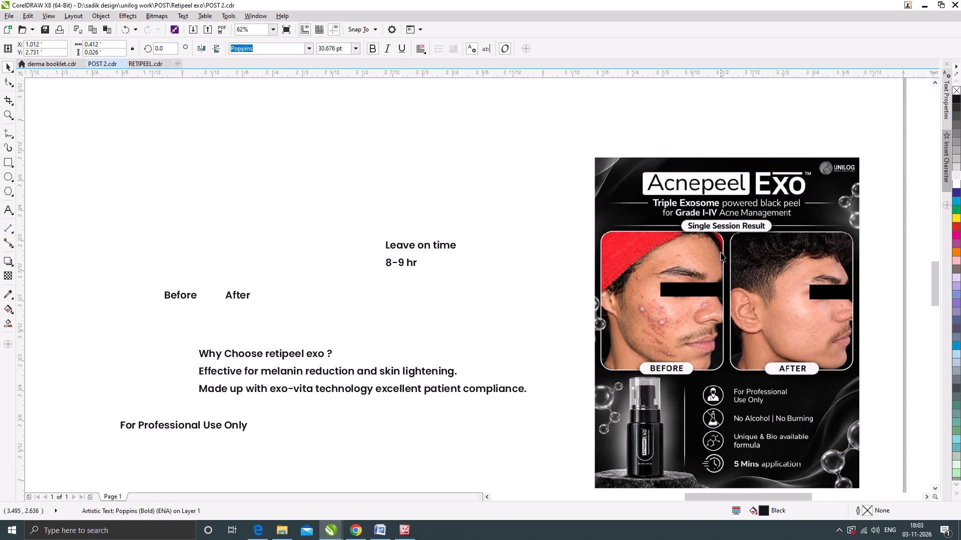
{"action": "scroll", "coordinate": [721, 252], "scroll_direction": "down", "scroll_amount": 1}
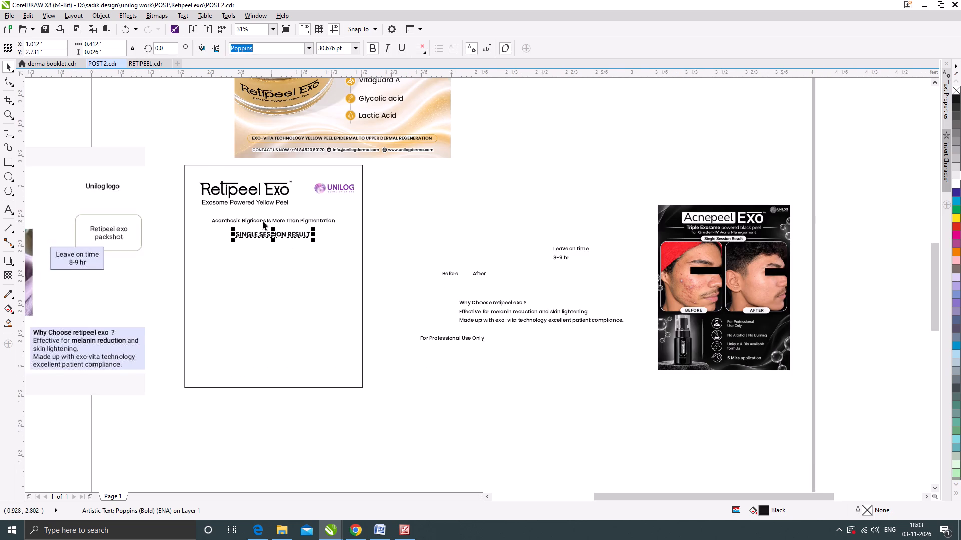
{"action": "scroll", "coordinate": [263, 220], "scroll_direction": "up", "scroll_amount": 1}
{"action": "left_click", "coordinate": [263, 220]}
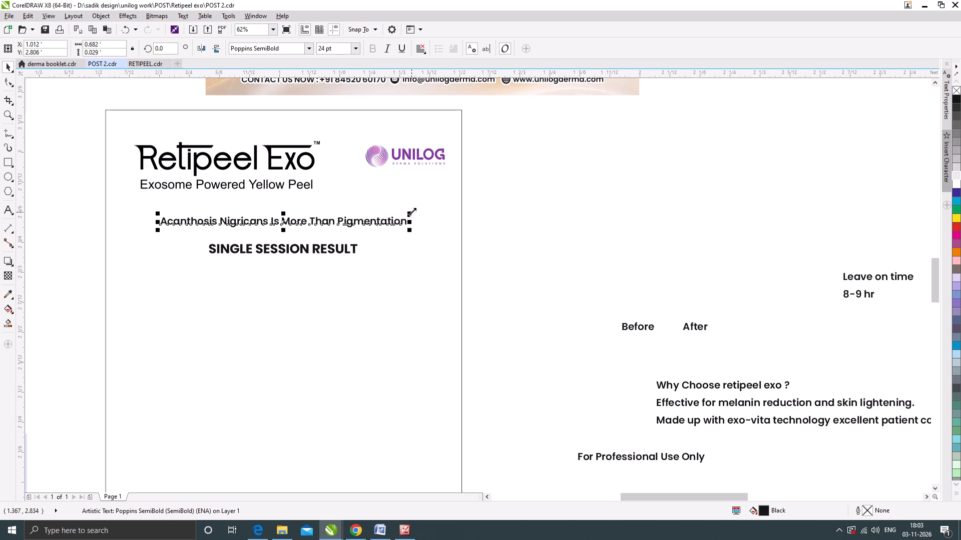
{"action": "left_click_drag", "start_coordinate": [411, 212], "coordinate": [431, 204]}
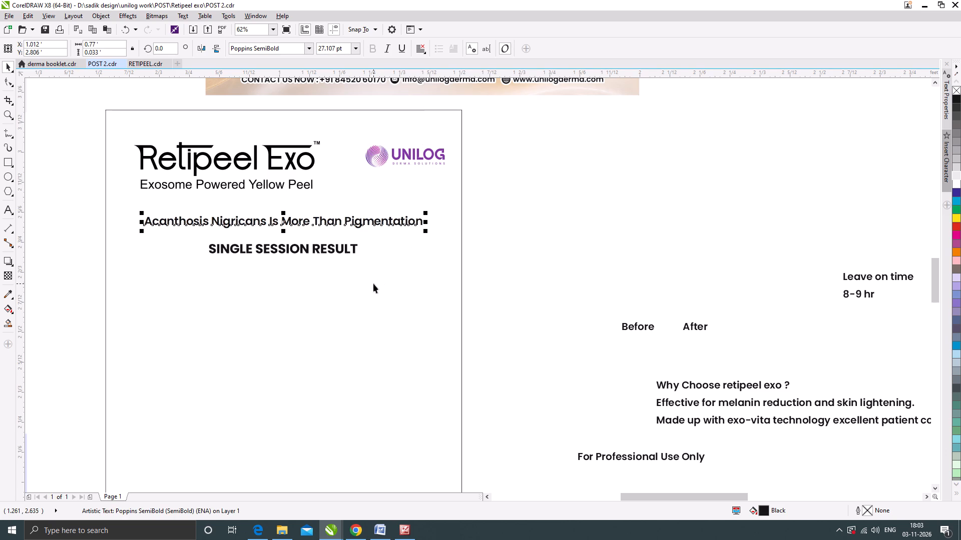
{"action": "left_click", "coordinate": [373, 283], "text": "shift"}
{"action": "key", "text": "c"}
{"action": "left_click", "coordinate": [521, 257]}
Change the whole Acanthosis Nigricans headline to uppercase.
{"action": "scroll", "coordinate": [344, 256], "scroll_direction": "down", "scroll_amount": 1}
{"action": "double_click", "coordinate": [319, 241]}
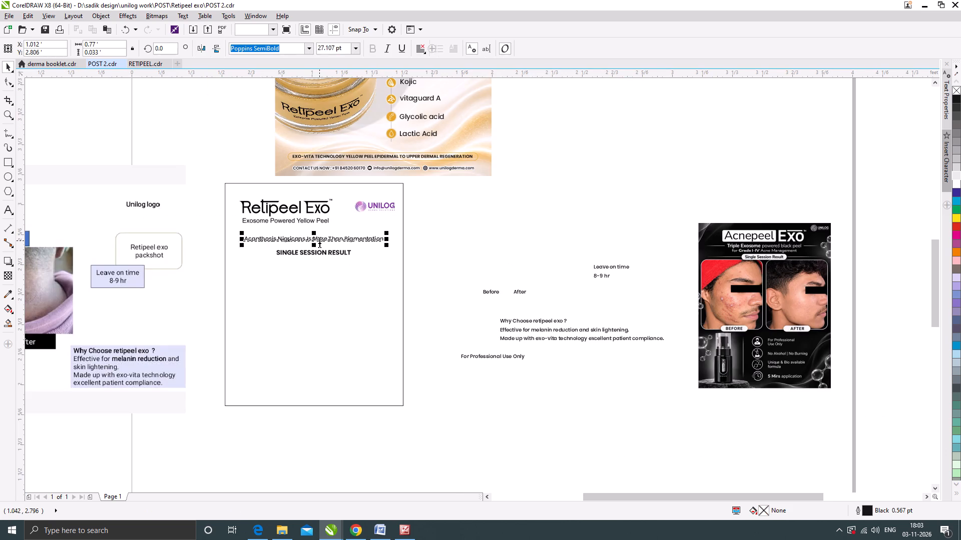
{"action": "key", "text": "ctrl+a"}
{"action": "scroll", "coordinate": [316, 238], "scroll_direction": "up", "scroll_amount": 1}
{"action": "right_click", "coordinate": [316, 238]}
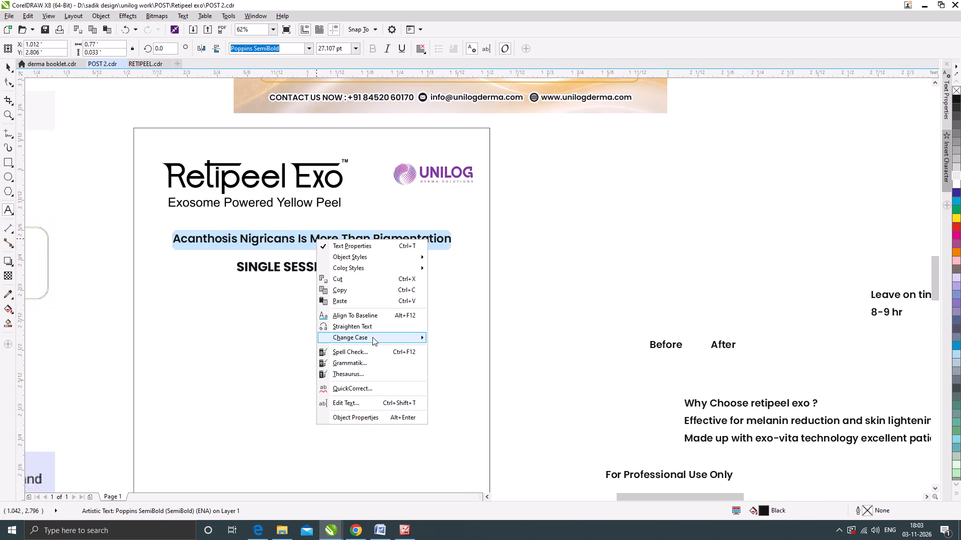
{"action": "left_click", "coordinate": [461, 358]}
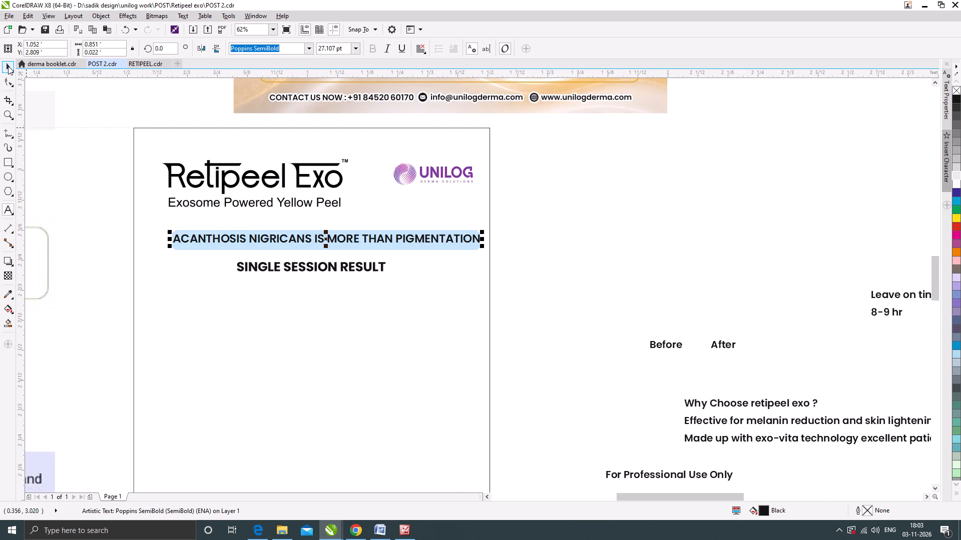
Centre the uppercase headline horizontally over the SINGLE SESSION RESULT line.
{"action": "left_click", "coordinate": [8, 66]}
{"action": "left_click", "coordinate": [351, 265], "text": "shift"}
{"action": "key", "text": "c"}
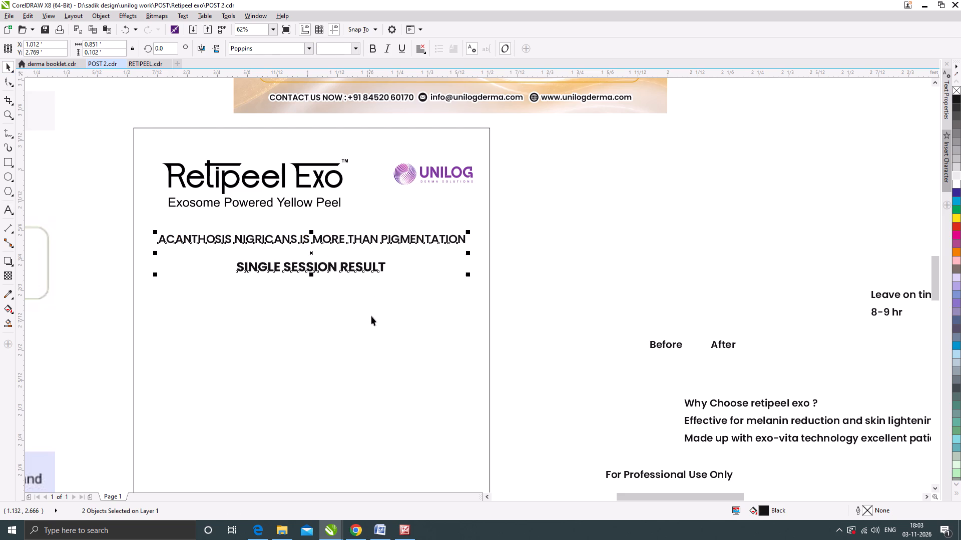
{"action": "key", "text": "c"}
{"action": "left_click", "coordinate": [532, 279]}
Draw a rectangle about 0.33 by 0.34 ft beneath the SINGLE SESSION RESULT line as the first photo frame.
{"action": "scroll", "coordinate": [343, 267], "scroll_direction": "down", "scroll_amount": 1}
{"action": "left_click", "coordinate": [461, 240]}
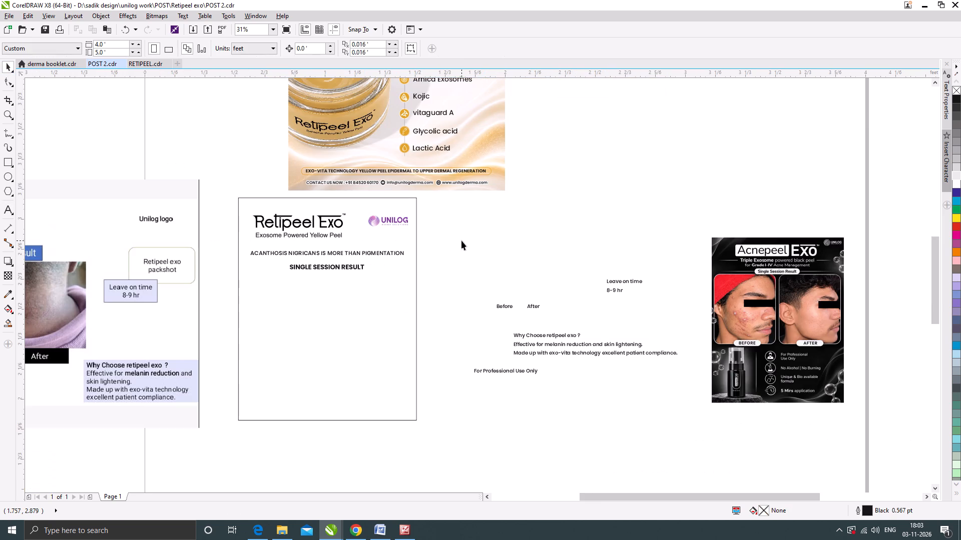
{"action": "scroll", "coordinate": [374, 254], "scroll_direction": "down", "scroll_amount": 1}
{"action": "scroll", "coordinate": [202, 271], "scroll_direction": "up", "scroll_amount": 1}
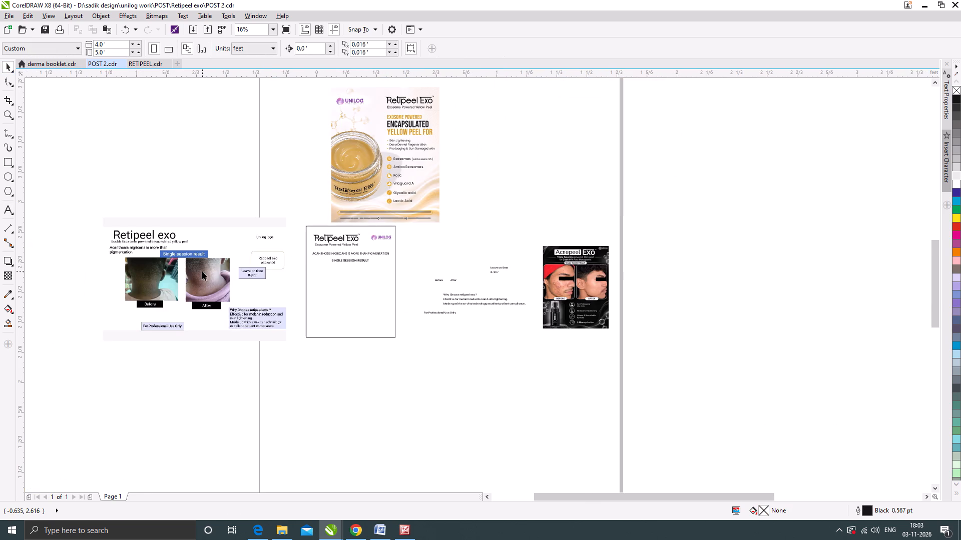
{"action": "scroll", "coordinate": [176, 254], "scroll_direction": "down", "scroll_amount": 1}
{"action": "scroll", "coordinate": [313, 249], "scroll_direction": "up", "scroll_amount": 1}
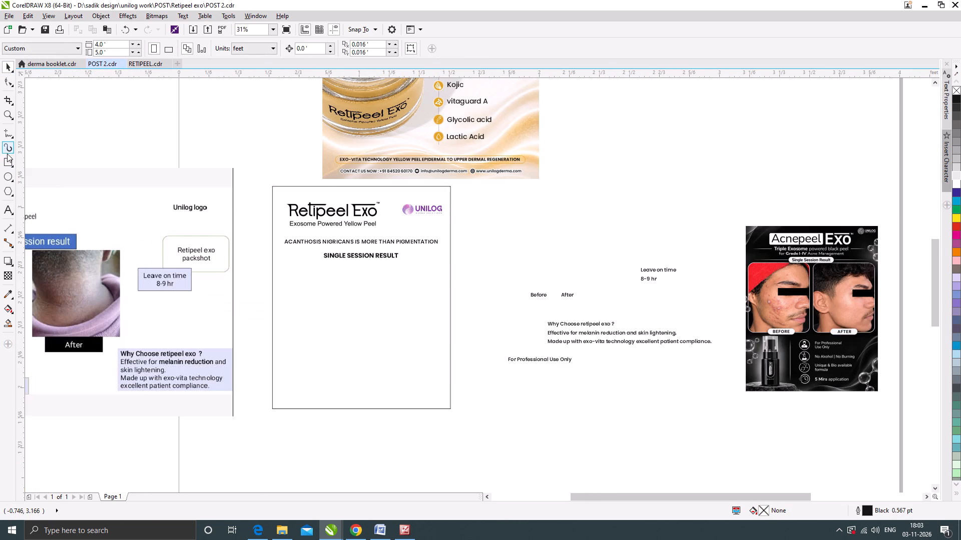
{"action": "left_click", "coordinate": [7, 159]}
{"action": "scroll", "coordinate": [318, 265], "scroll_direction": "up", "scroll_amount": 1}
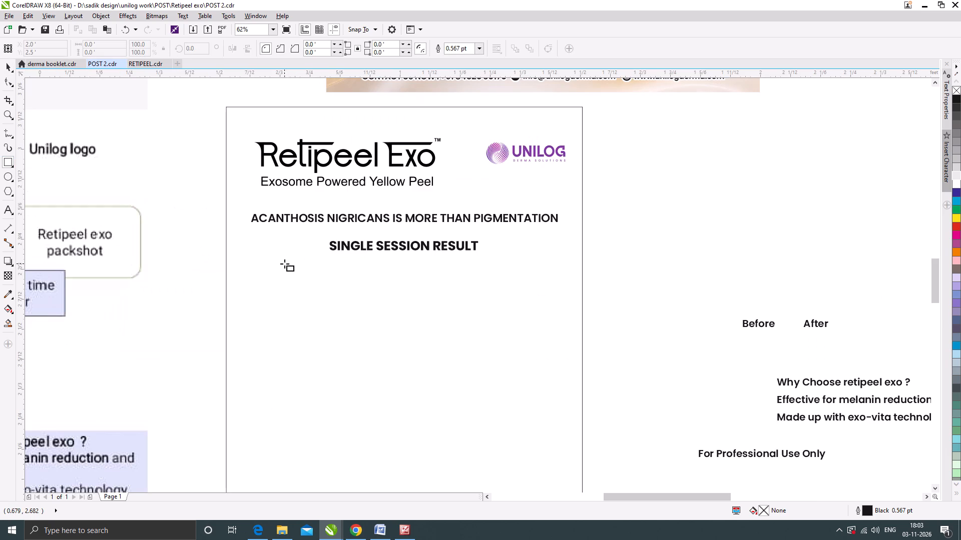
{"action": "left_click_drag", "start_coordinate": [285, 265], "coordinate": [400, 388]}
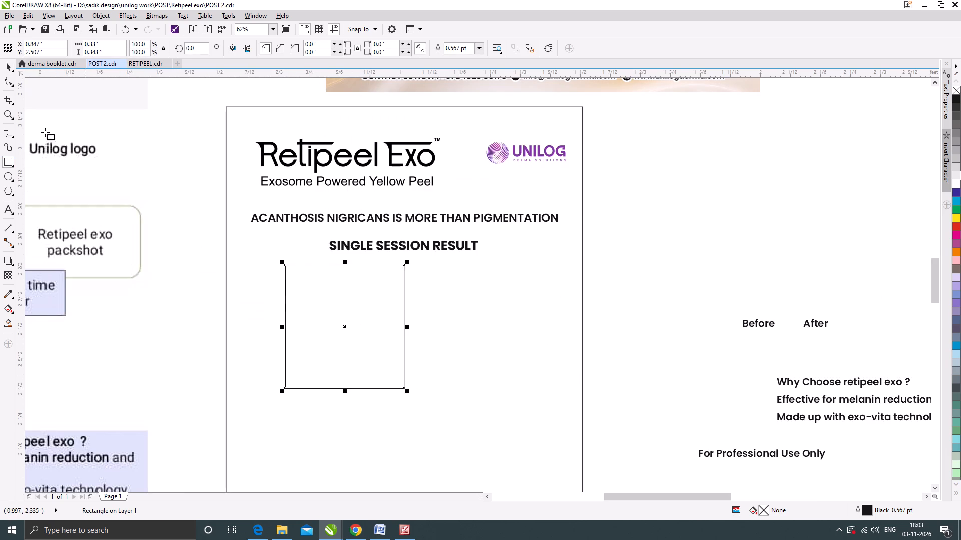
Round all corners of the photo frame rectangle slightly with the Shape tool.
{"action": "left_click_drag", "start_coordinate": [6, 80], "coordinate": [10, 80]}
{"action": "scroll", "coordinate": [279, 263], "scroll_direction": "up", "scroll_amount": 1}
{"action": "left_click_drag", "start_coordinate": [293, 266], "coordinate": [308, 265]}
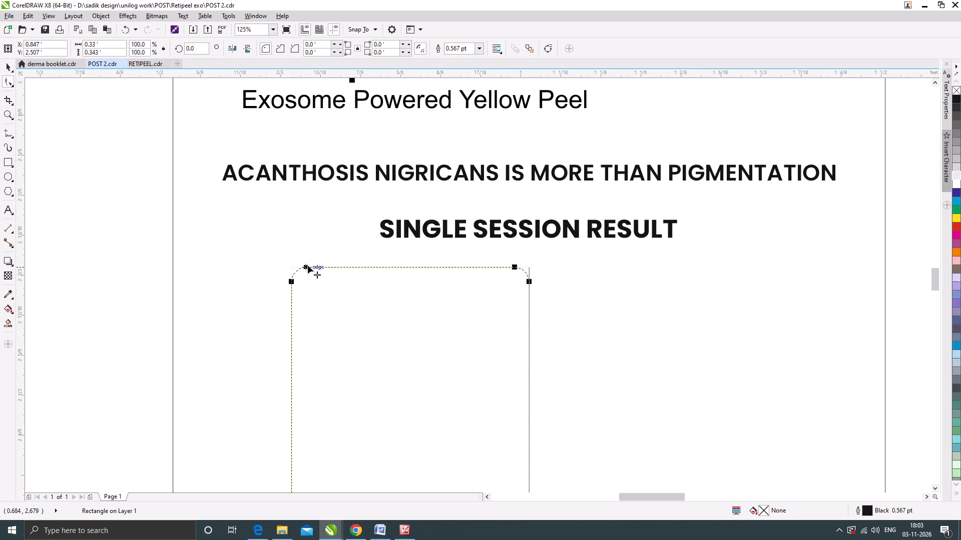
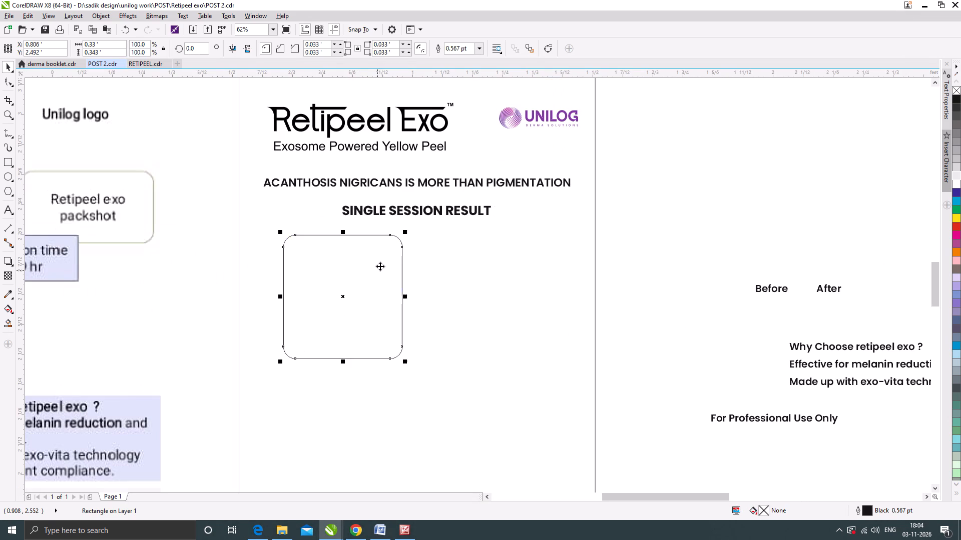
{"action": "scroll", "coordinate": [333, 252], "scroll_direction": "down", "scroll_amount": 1}
{"action": "scroll", "coordinate": [336, 227], "scroll_direction": "up", "scroll_amount": 1}
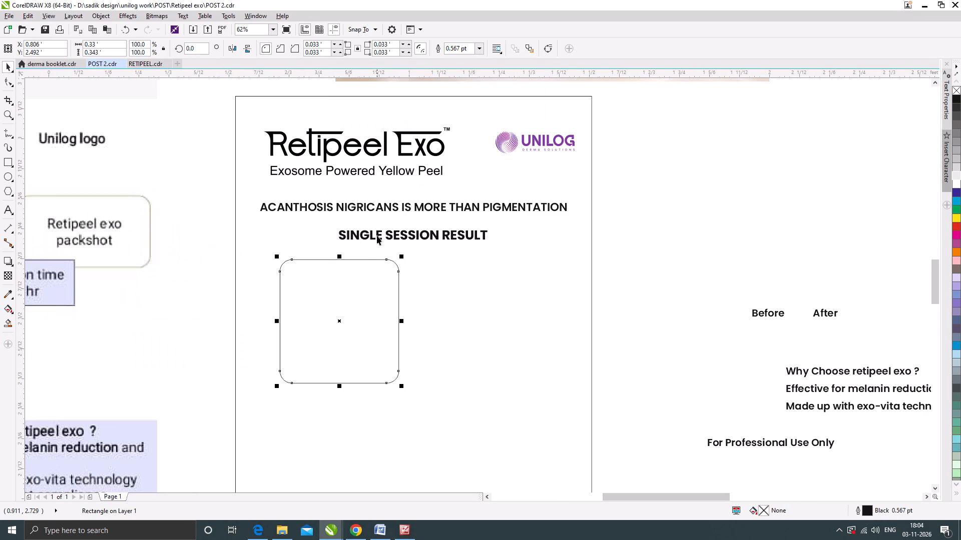
{"action": "left_click", "coordinate": [377, 235]}
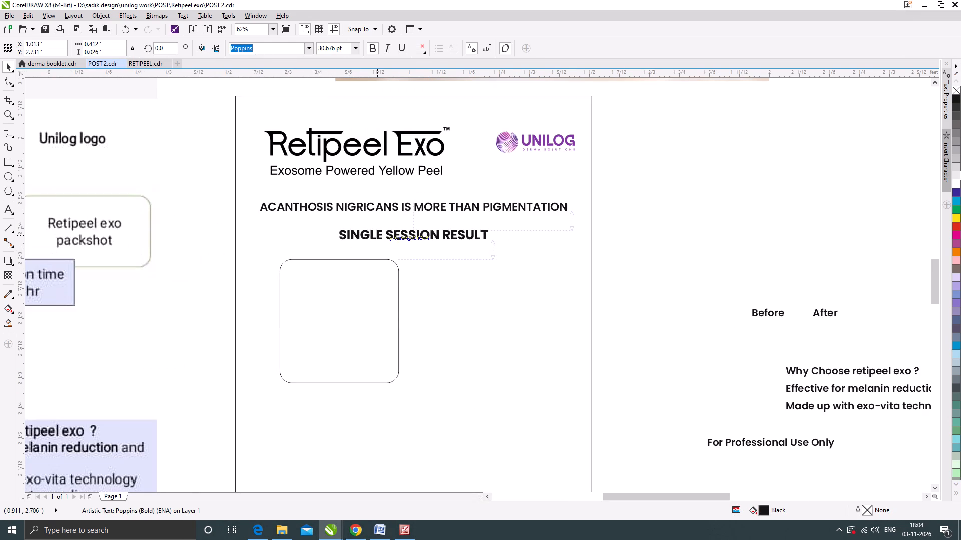
{"action": "left_click_drag", "start_coordinate": [360, 287], "coordinate": [360, 279]}
Duplicate the rounded frame level with and to the right of the first, and group the two frames.
{"action": "left_click_drag", "start_coordinate": [349, 275], "coordinate": [484, 275]}
{"action": "right_click", "coordinate": [484, 275], "text": "shift"}
{"action": "left_click", "coordinate": [366, 304], "text": "shift"}
{"action": "key", "text": "ctrl+g"}
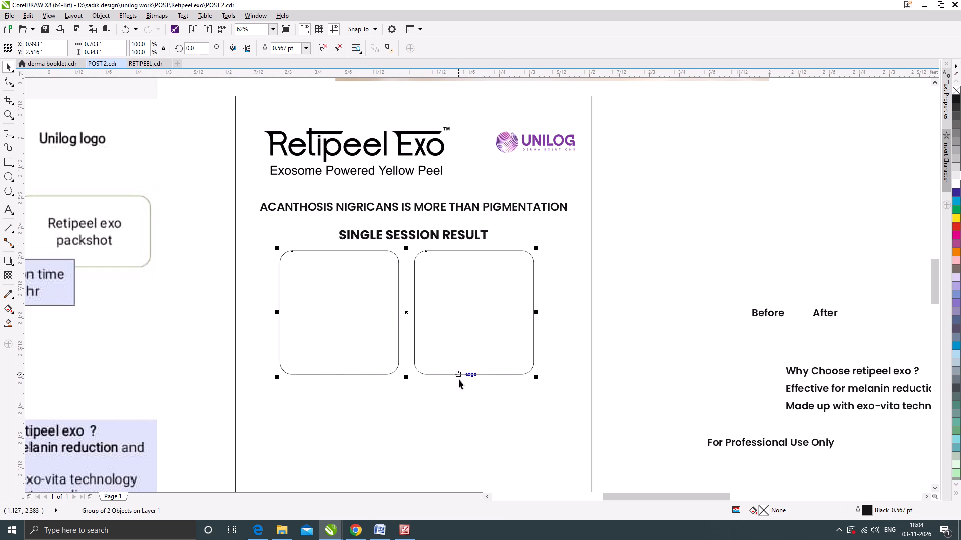
Centre the grouped photo frames horizontally within the post's border rectangle.
{"action": "left_click", "coordinate": [464, 395], "text": "shift"}
{"action": "key", "text": "c"}
{"action": "left_click", "coordinate": [654, 279]}
Enlarge the grouped frames proportionally to about 0.8 by 0.39 ft and centre them horizontally within the post border.
{"action": "scroll", "coordinate": [401, 275], "scroll_direction": "down", "scroll_amount": 2}
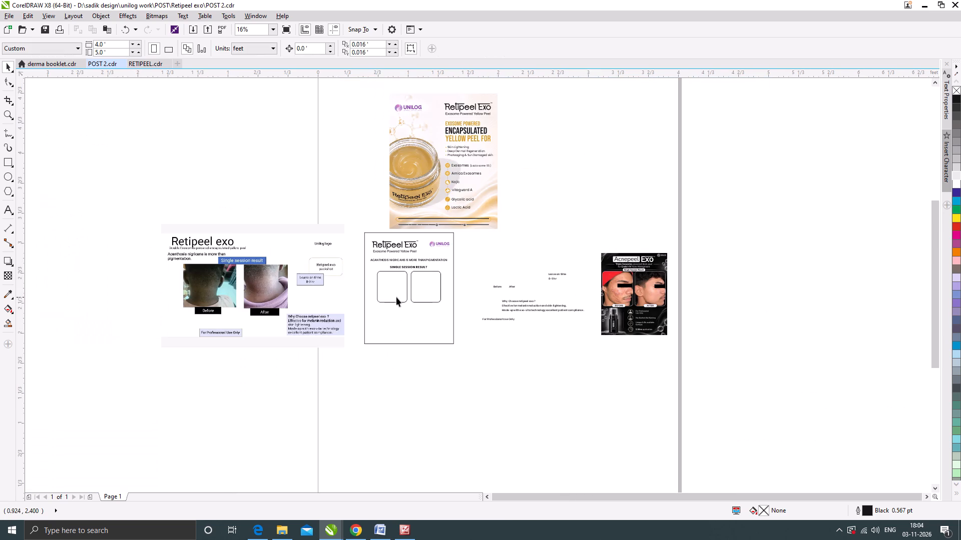
{"action": "left_click", "coordinate": [394, 297]}
{"action": "scroll", "coordinate": [409, 293], "scroll_direction": "up", "scroll_amount": 1}
{"action": "scroll", "coordinate": [459, 280], "scroll_direction": "up", "scroll_amount": 1}
{"action": "left_click_drag", "start_coordinate": [491, 347], "coordinate": [494, 348]}
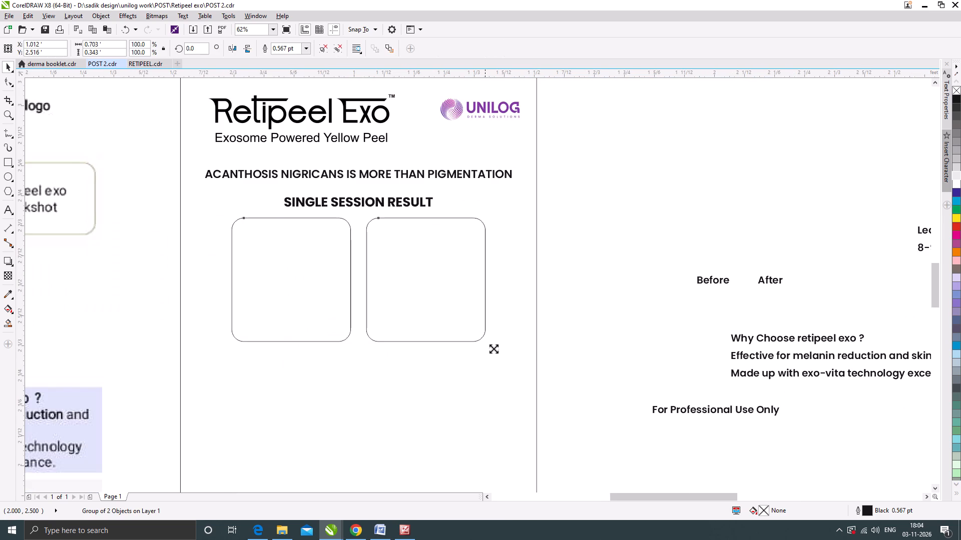
{"action": "left_click_drag", "start_coordinate": [494, 348], "coordinate": [512, 357]}
{"action": "left_click_drag", "start_coordinate": [418, 253], "coordinate": [418, 260]}
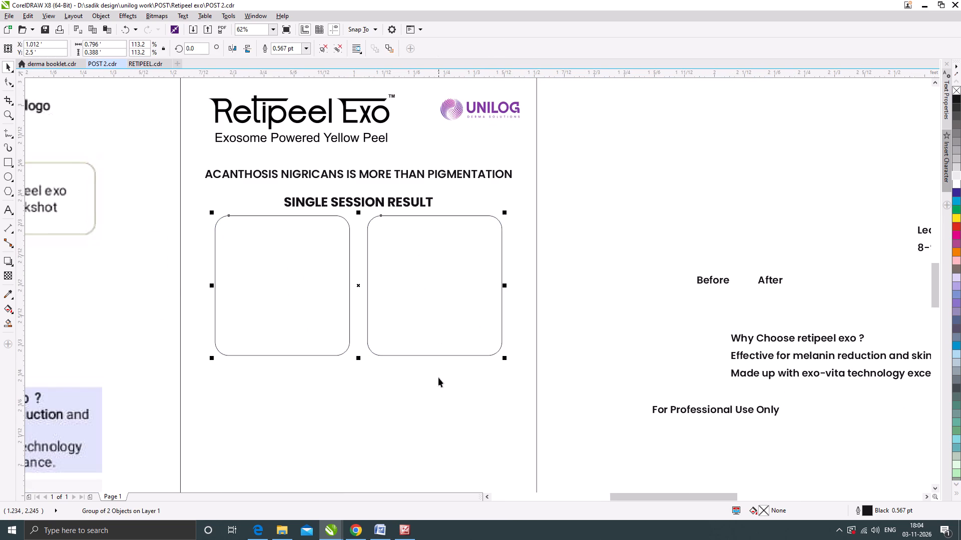
{"action": "left_click", "coordinate": [438, 377], "text": "shift"}
{"action": "key", "text": "c"}
{"action": "left_click", "coordinate": [564, 288]}
{"action": "scroll", "coordinate": [376, 282], "scroll_direction": "down", "scroll_amount": 2}
{"action": "left_click", "coordinate": [474, 379]}
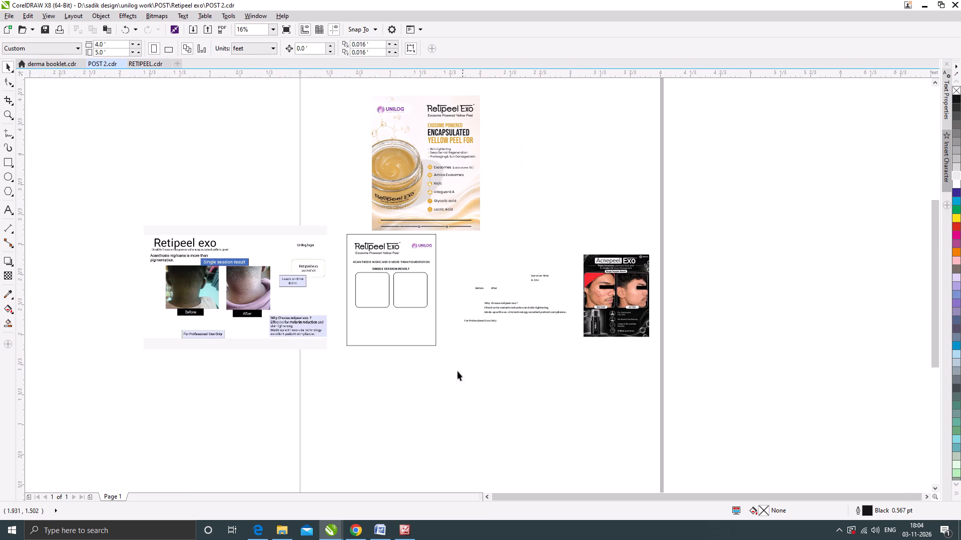
Copy the Retipeel Exo jar with its drop shadow from inside the cream poster's PowerClip and paste it outside the clip.
{"action": "left_click", "coordinate": [408, 186]}
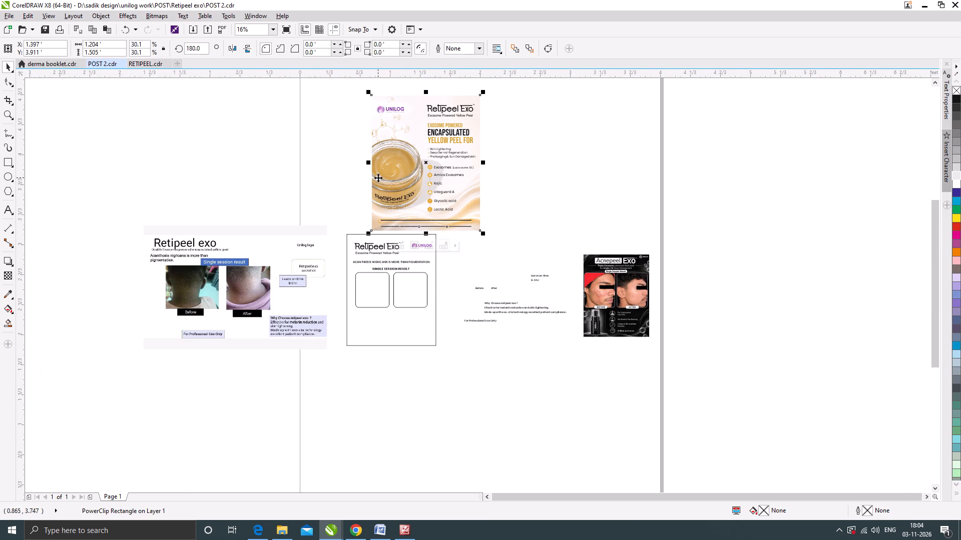
{"action": "scroll", "coordinate": [389, 184], "scroll_direction": "up", "scroll_amount": 1}
{"action": "left_click", "coordinate": [400, 188], "text": "ctrl"}
{"action": "left_click", "coordinate": [406, 191]}
{"action": "scroll", "coordinate": [403, 197], "scroll_direction": "down", "scroll_amount": 1}
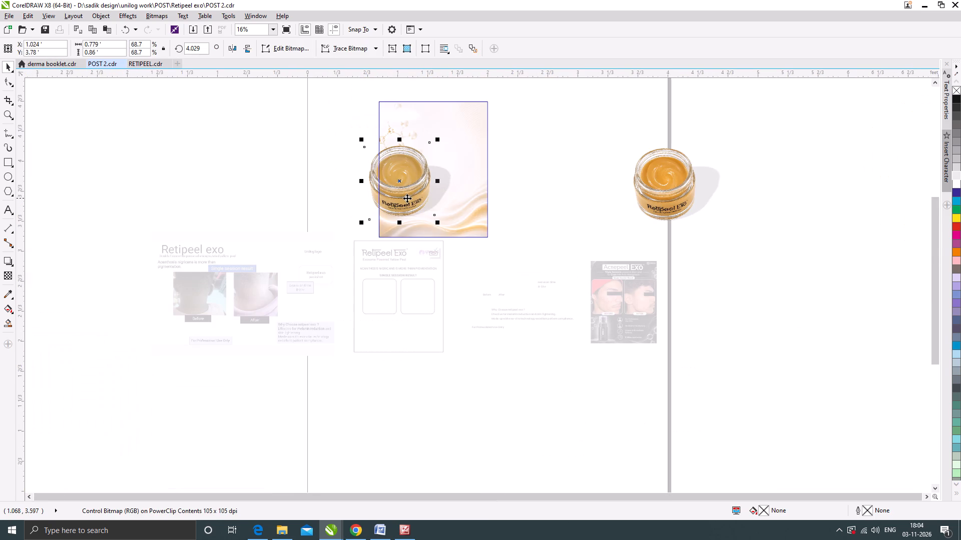
{"action": "scroll", "coordinate": [410, 165], "scroll_direction": "up", "scroll_amount": 1}
{"action": "left_click_drag", "start_coordinate": [415, 207], "coordinate": [410, 206]}
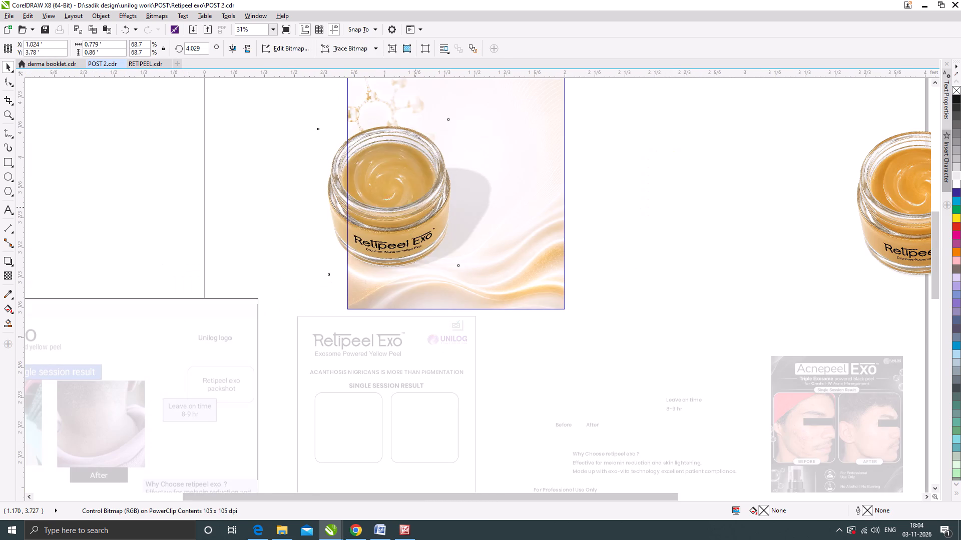
{"action": "left_click_drag", "start_coordinate": [410, 206], "coordinate": [389, 202]}
{"action": "key", "text": "ctrl+z"}
{"action": "key", "text": "ctrl+c"}
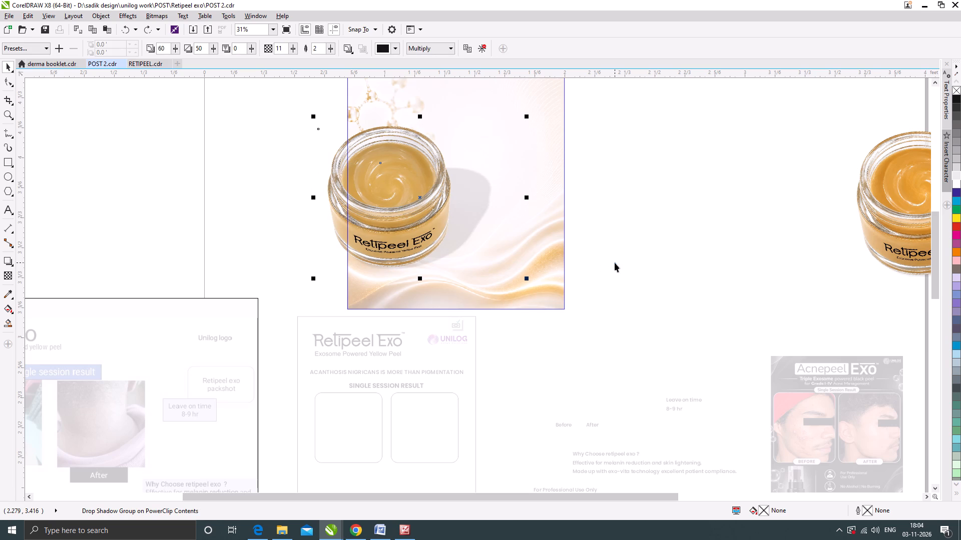
{"action": "left_click", "coordinate": [615, 262], "text": "ctrl"}
{"action": "scroll", "coordinate": [472, 177], "scroll_direction": "down", "scroll_amount": 1}
{"action": "key", "text": "ctrl+v"}
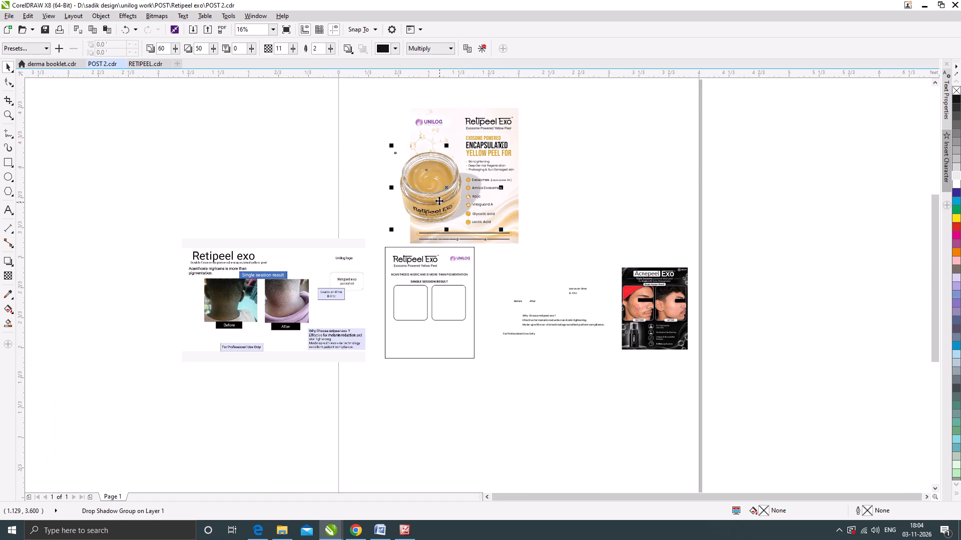
Shrink the pasted jar and move it into the post's lower-left area below the photo frames.
{"action": "left_click_drag", "start_coordinate": [438, 200], "coordinate": [354, 208]}
{"action": "left_click_drag", "start_coordinate": [419, 153], "coordinate": [402, 171]}
{"action": "left_click_drag", "start_coordinate": [362, 201], "coordinate": [373, 224]}
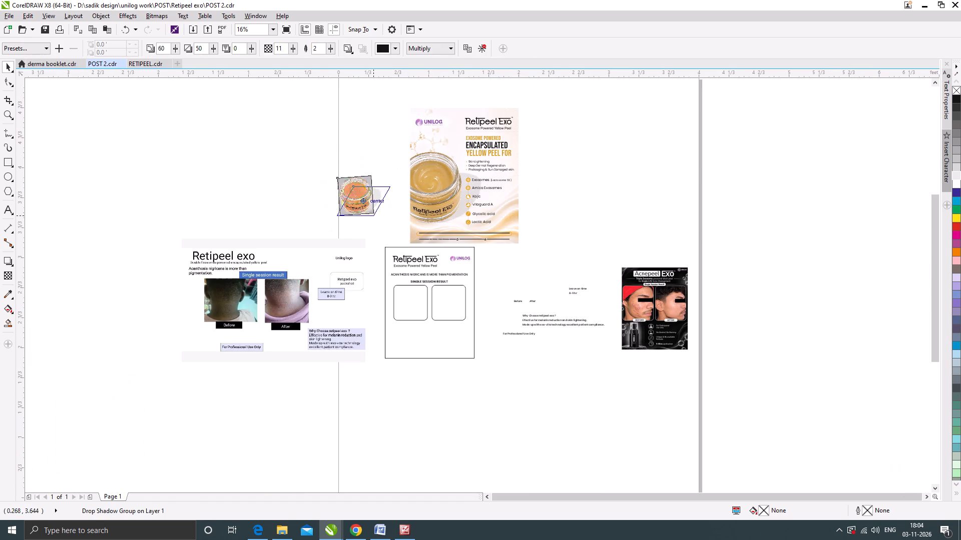
{"action": "left_click_drag", "start_coordinate": [373, 224], "coordinate": [436, 332]}
{"action": "scroll", "coordinate": [435, 338], "scroll_direction": "up", "scroll_amount": 1}
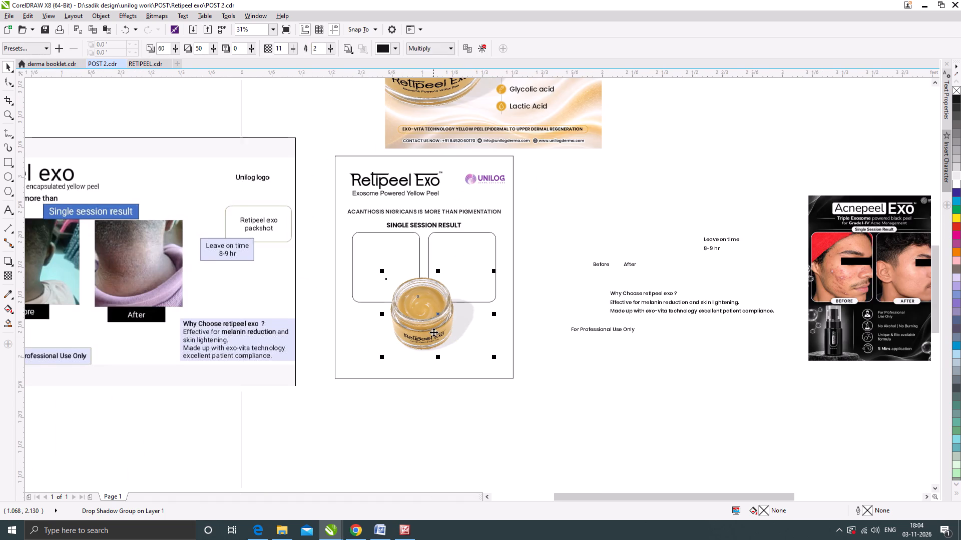
{"action": "left_click_drag", "start_coordinate": [433, 331], "coordinate": [379, 346]}
Fine-tune the jar's size and position so it fits between the first photo frame and the post's bottom edge.
{"action": "scroll", "coordinate": [381, 346], "scroll_direction": "up", "scroll_amount": 1}
{"action": "left_click_drag", "start_coordinate": [381, 339], "coordinate": [393, 348]}
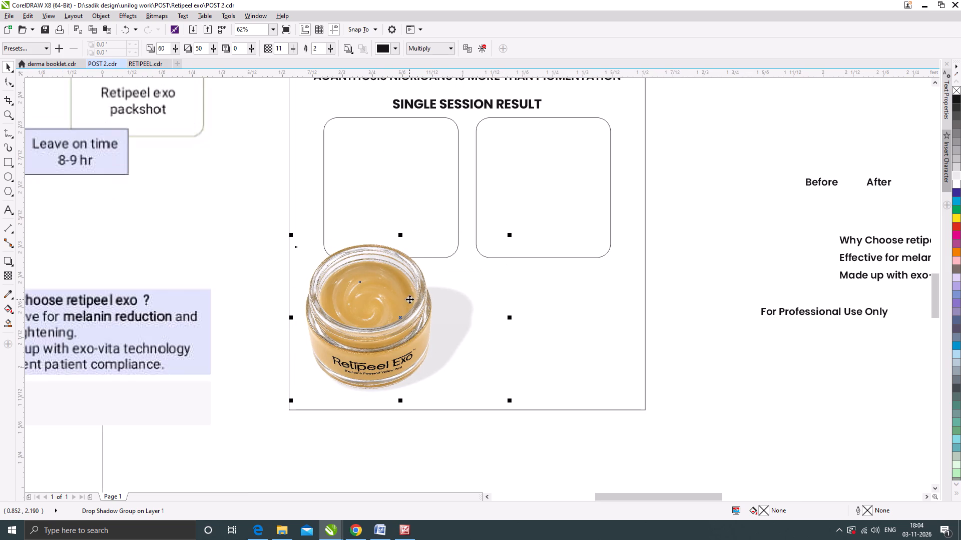
{"action": "left_click_drag", "start_coordinate": [407, 300], "coordinate": [402, 310]}
{"action": "scroll", "coordinate": [430, 252], "scroll_direction": "down", "scroll_amount": 2}
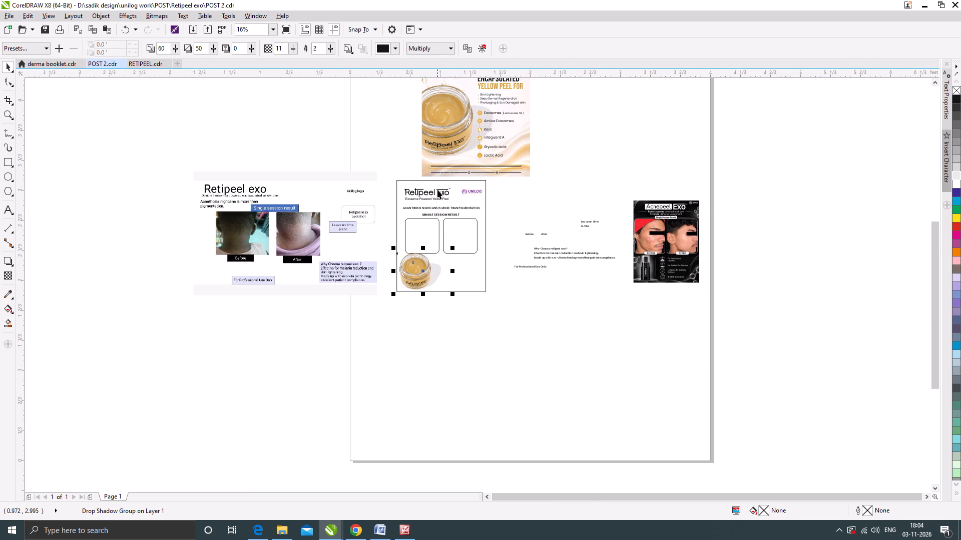
{"action": "scroll", "coordinate": [433, 242], "scroll_direction": "up", "scroll_amount": 1}
{"action": "scroll", "coordinate": [425, 305], "scroll_direction": "up", "scroll_amount": 1}
{"action": "left_click_drag", "start_coordinate": [512, 212], "coordinate": [509, 219]}
{"action": "left_click_drag", "start_coordinate": [403, 301], "coordinate": [400, 307]}
{"action": "scroll", "coordinate": [412, 280], "scroll_direction": "down", "scroll_amount": 1}
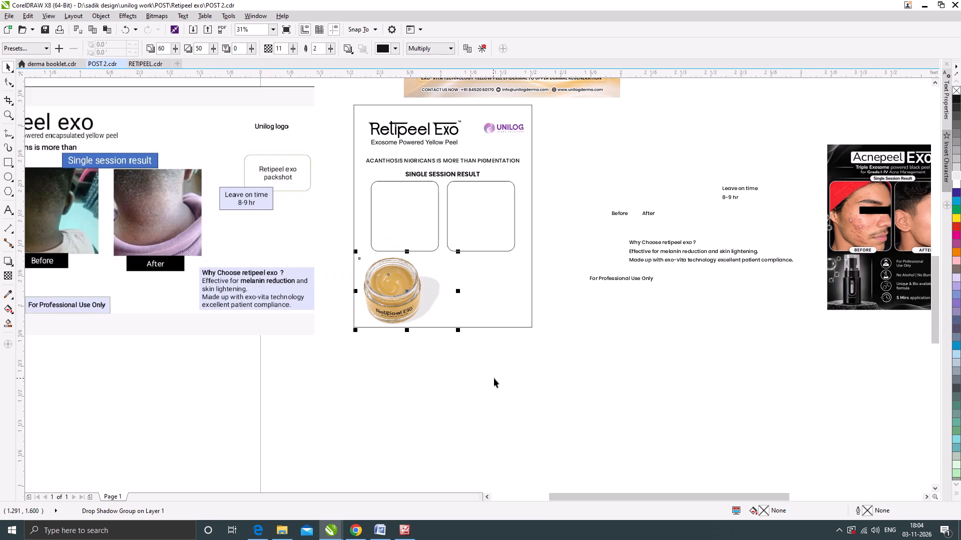
{"action": "left_click", "coordinate": [494, 378]}
Move the "Why Choose retipeel exo ?" text block beside the jar and scale it down to about 18.25 pt.
{"action": "scroll", "coordinate": [466, 288], "scroll_direction": "down", "scroll_amount": 1}
{"action": "scroll", "coordinate": [415, 271], "scroll_direction": "up", "scroll_amount": 1}
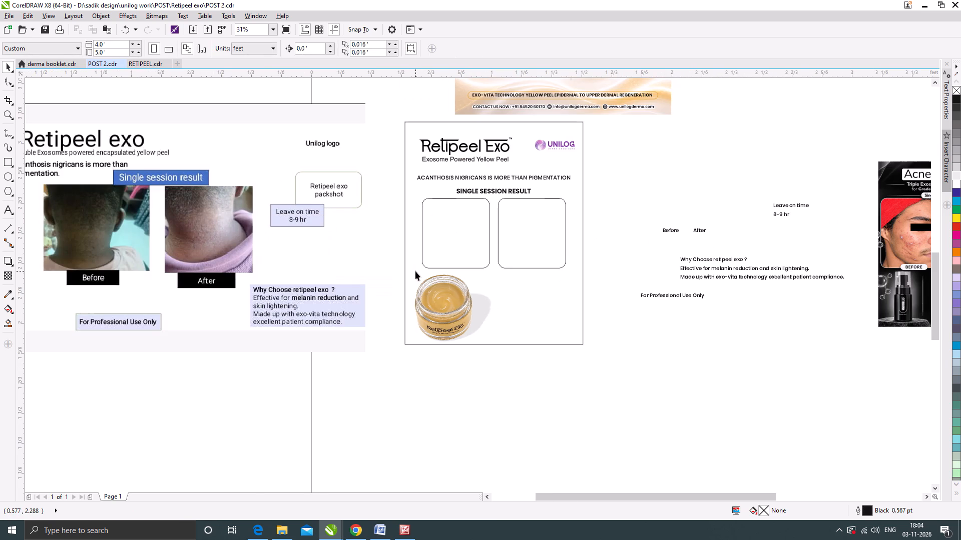
{"action": "left_click_drag", "start_coordinate": [713, 260], "coordinate": [538, 305]}
{"action": "scroll", "coordinate": [573, 307], "scroll_direction": "up", "scroll_amount": 1}
{"action": "left_click_drag", "start_coordinate": [562, 305], "coordinate": [556, 293]}
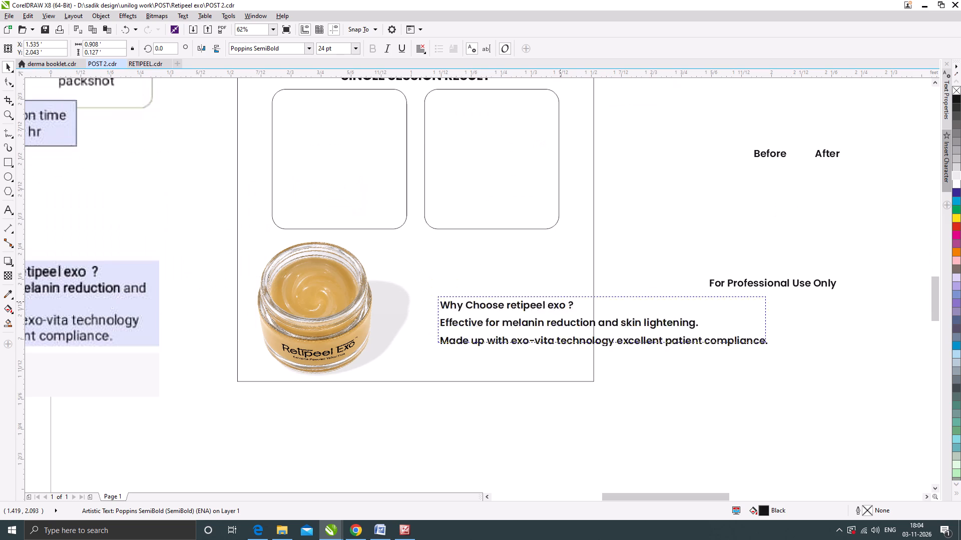
{"action": "left_click_drag", "start_coordinate": [556, 293], "coordinate": [540, 265]}
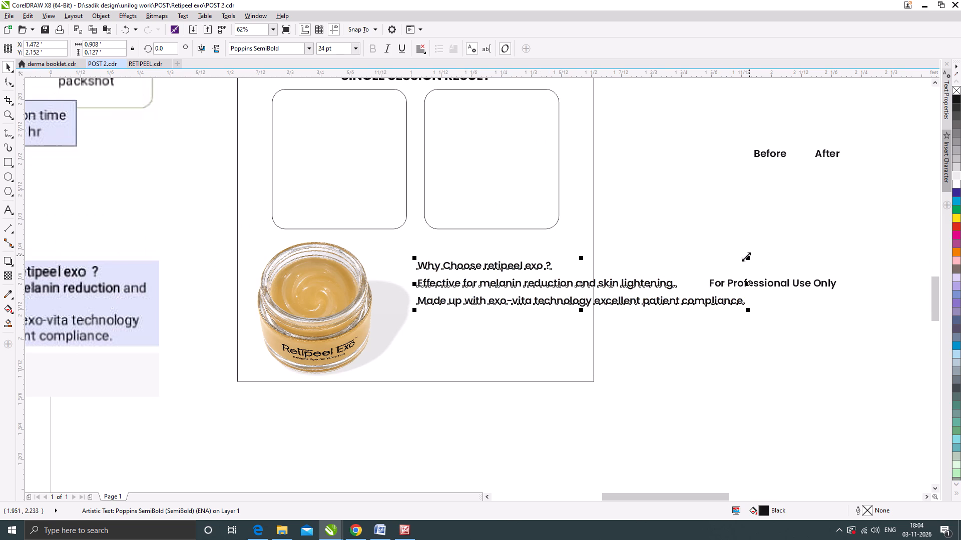
{"action": "left_click_drag", "start_coordinate": [748, 256], "coordinate": [672, 261]}
Insert line breaks before "skin lightening." and before "excellent patient compliance." in the Why Choose text block.
{"action": "double_click", "coordinate": [559, 289]}
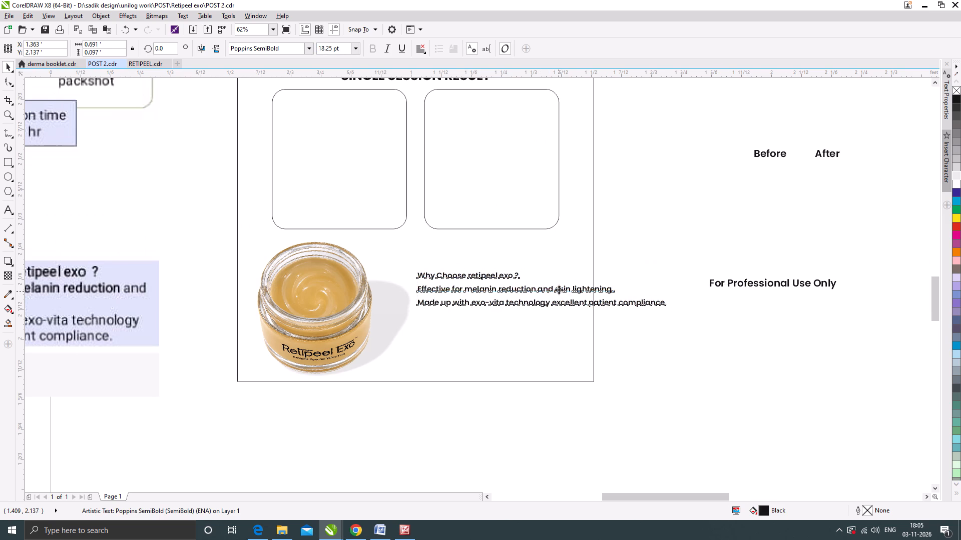
{"action": "left_click", "coordinate": [556, 291]}
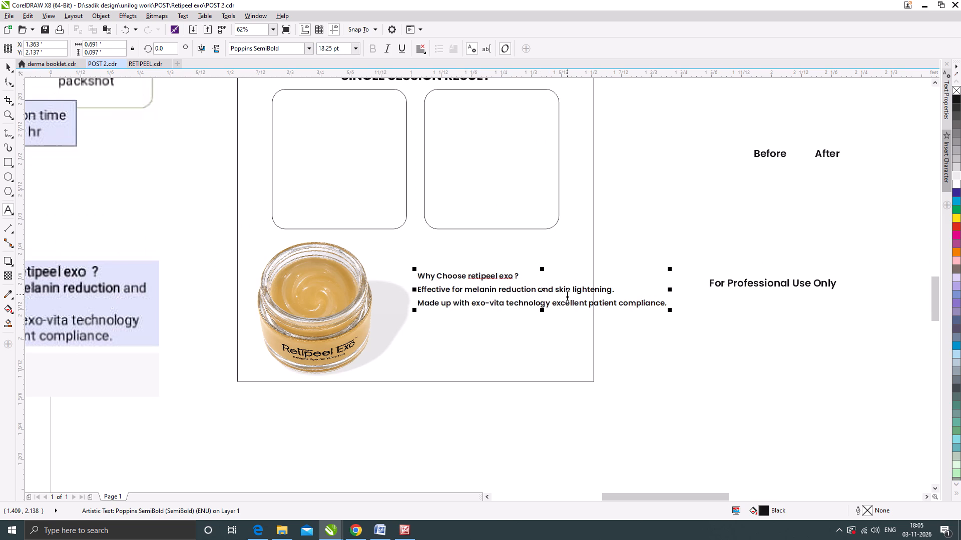
{"action": "key", "text": "Return"}
{"action": "scroll", "coordinate": [552, 317], "scroll_direction": "up", "scroll_amount": 1}
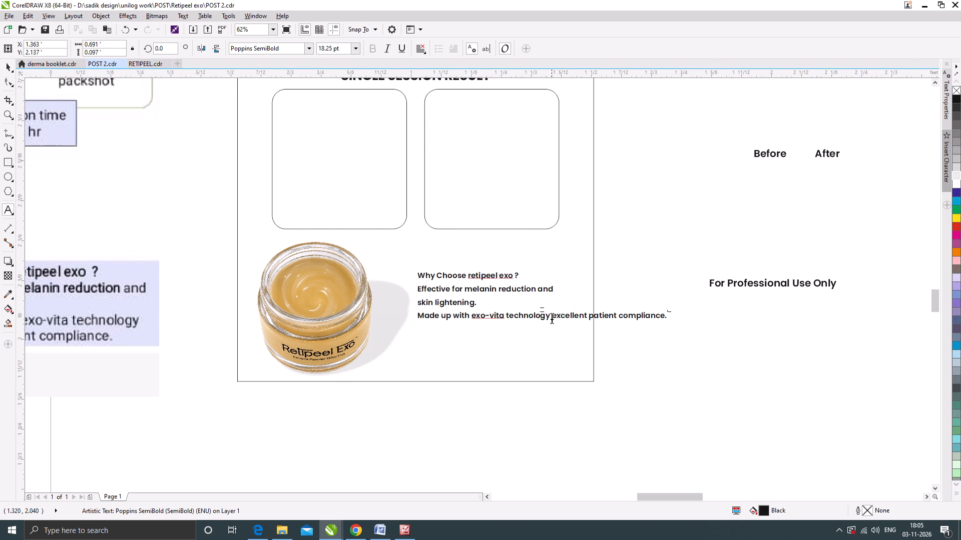
{"action": "left_click", "coordinate": [552, 317]}
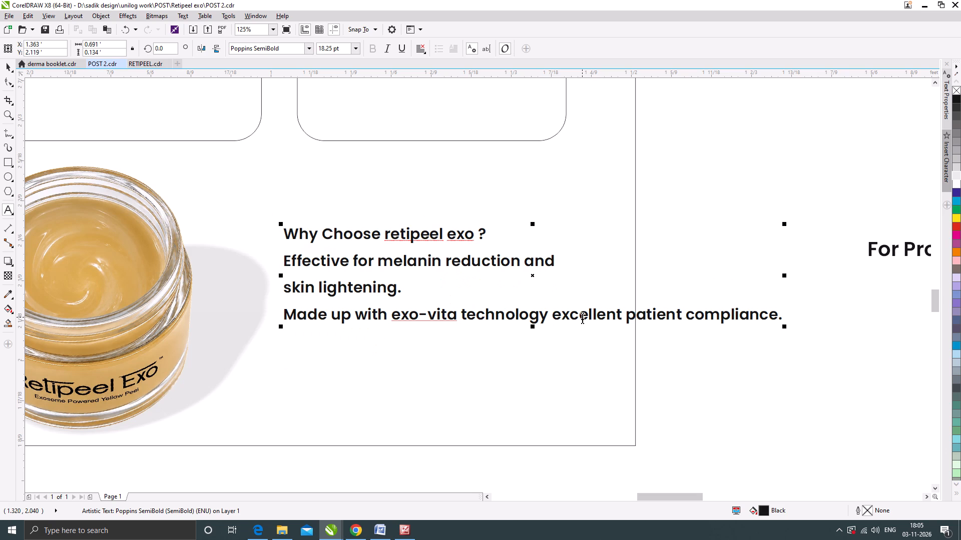
{"action": "key", "text": "Return"}
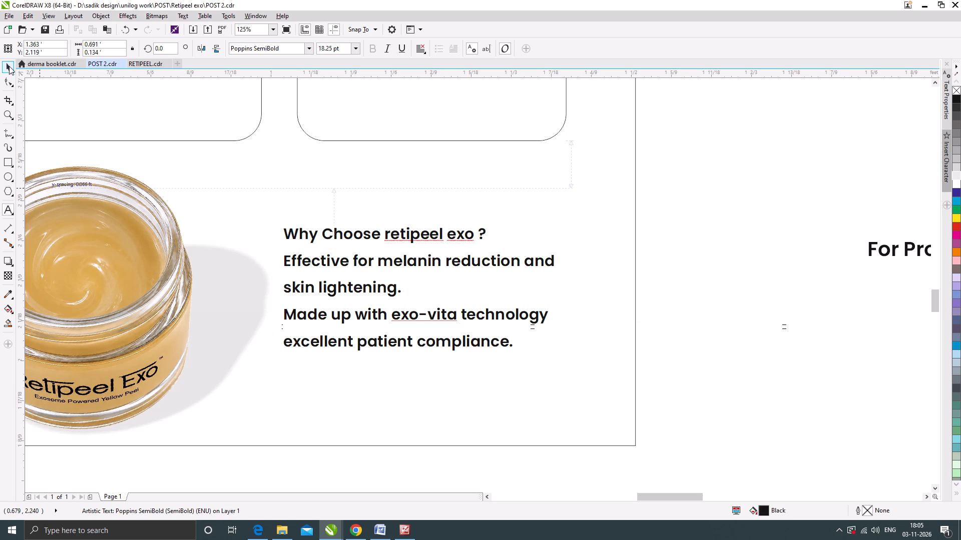
{"action": "left_click", "coordinate": [9, 66]}
Break the text block apart into separate lines and move the "Why Choose retipeel exo ?" heading up slightly.
{"action": "key", "text": "ctrl+k"}
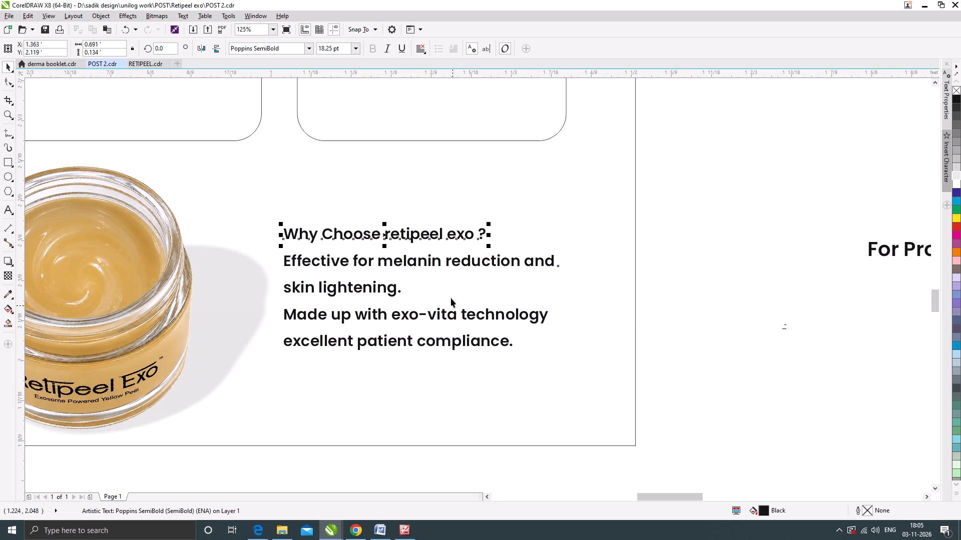
{"action": "left_click_drag", "start_coordinate": [401, 237], "coordinate": [402, 226]}
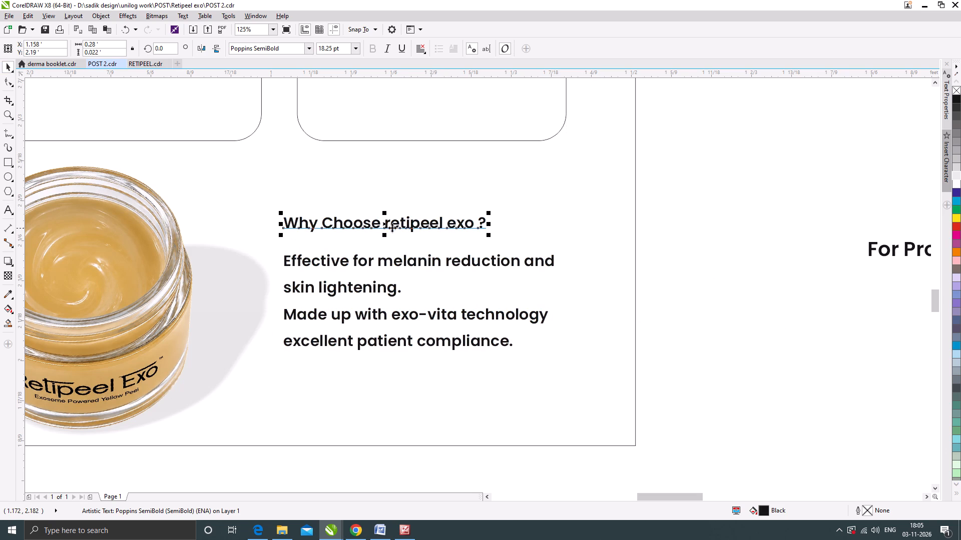
Capitalise the "r" of "retipeel" in the Why Choose heading so it reads "Retipeel".
{"action": "double_click", "coordinate": [386, 225]}
{"action": "scroll", "coordinate": [390, 223], "scroll_direction": "up", "scroll_amount": 1}
{"action": "left_click_drag", "start_coordinate": [390, 222], "coordinate": [381, 225]}
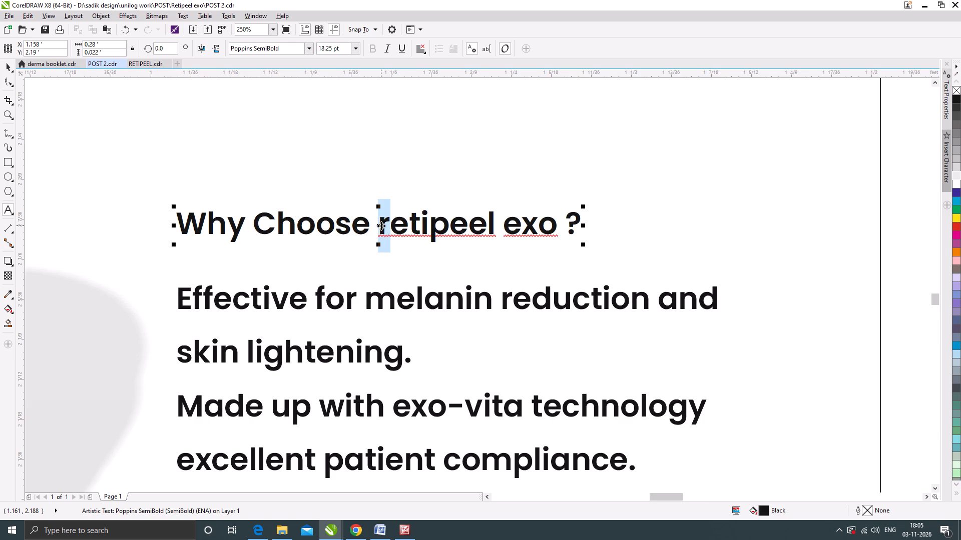
{"action": "key", "text": "r"}
{"action": "key", "text": "r"}
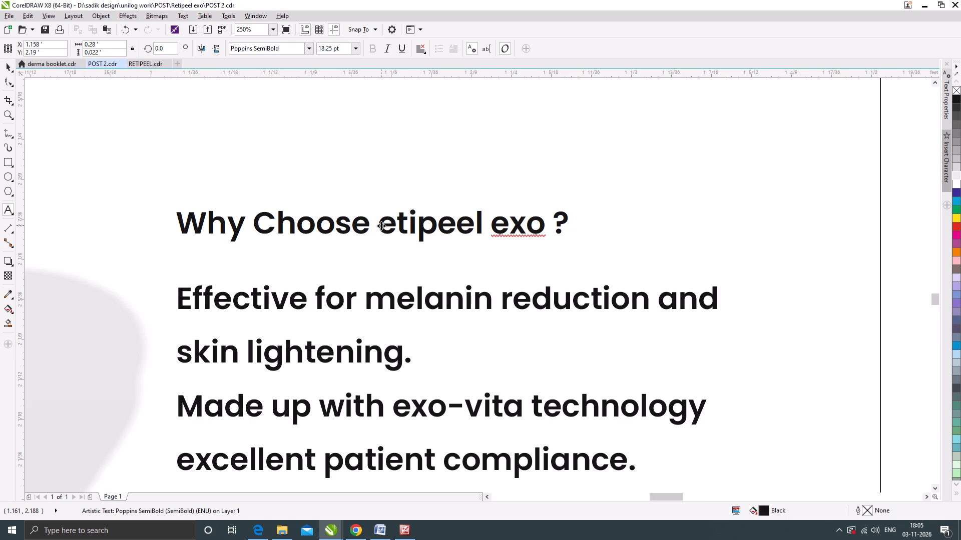
{"action": "left_click", "coordinate": [5, 65]}
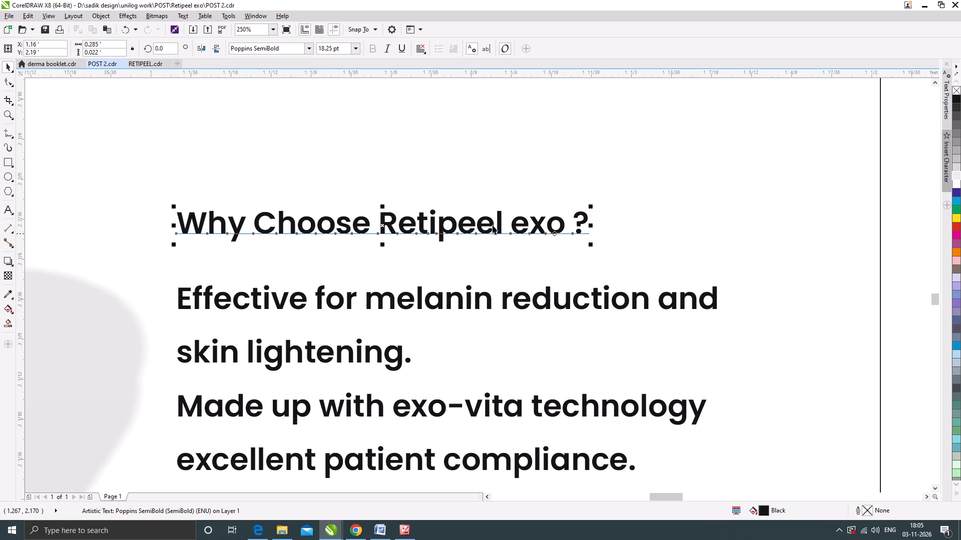
Change the "Why Choose Retipeel exo ?" heading's font to Poppins in bold weight.
{"action": "left_click", "coordinate": [310, 51]}
{"action": "left_click", "coordinate": [291, 81]}
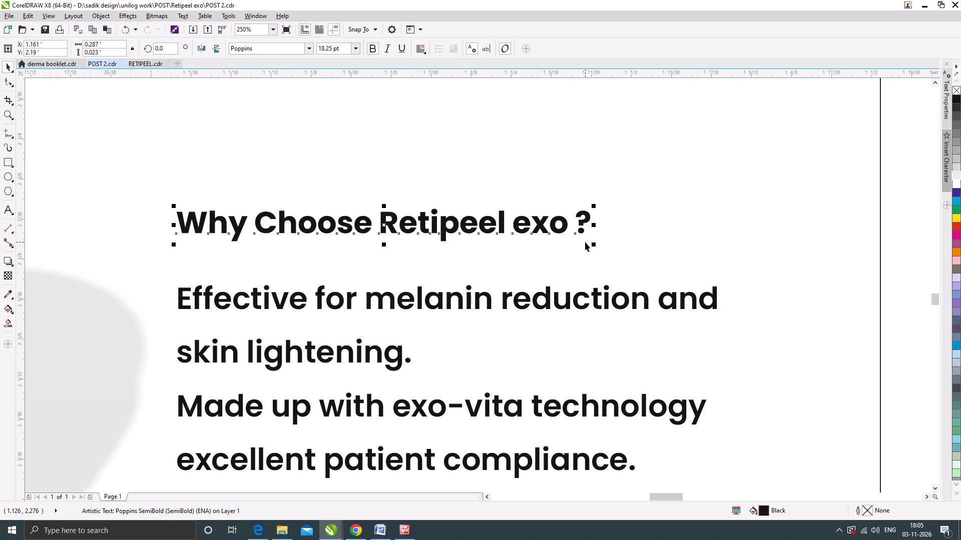
Move "skin lightening." up closer under the first benefit line and shift "Made up with exo-vita technology" down towards its second line.
{"action": "left_click", "coordinate": [567, 299]}
{"action": "scroll", "coordinate": [518, 278], "scroll_direction": "down", "scroll_amount": 1}
{"action": "scroll", "coordinate": [454, 317], "scroll_direction": "up", "scroll_amount": 1}
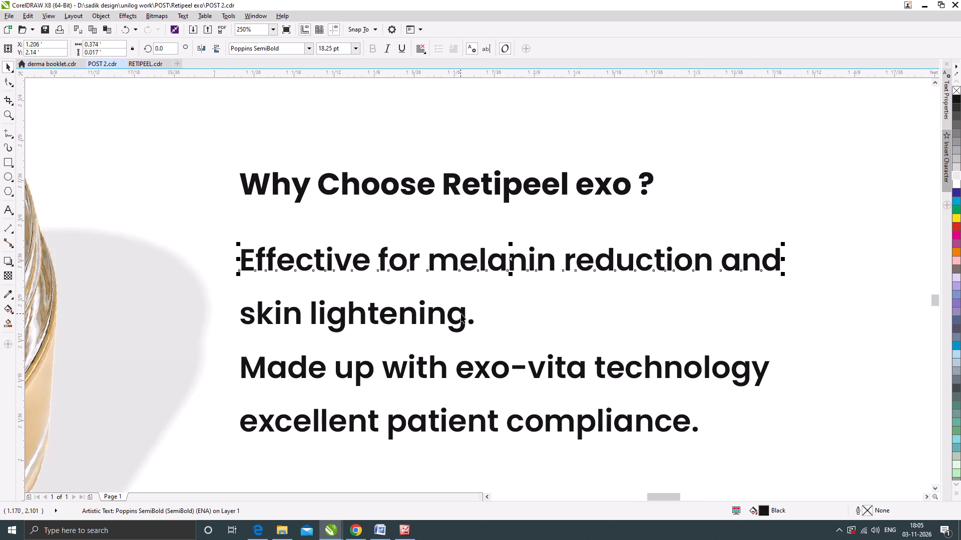
{"action": "left_click_drag", "start_coordinate": [461, 313], "coordinate": [461, 299]}
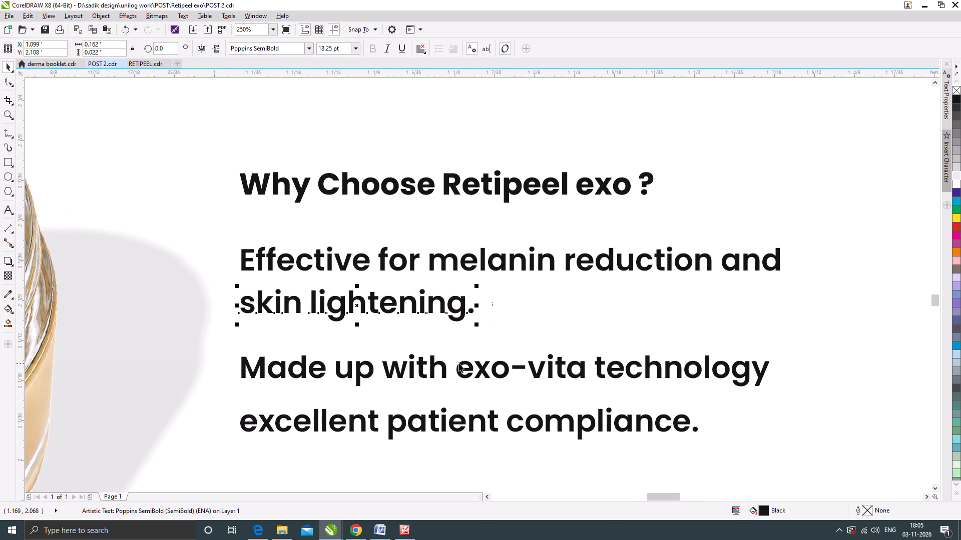
{"action": "left_click_drag", "start_coordinate": [459, 363], "coordinate": [459, 376]}
{"action": "scroll", "coordinate": [474, 357], "scroll_direction": "down", "scroll_amount": 2}
{"action": "left_click", "coordinate": [627, 393]}
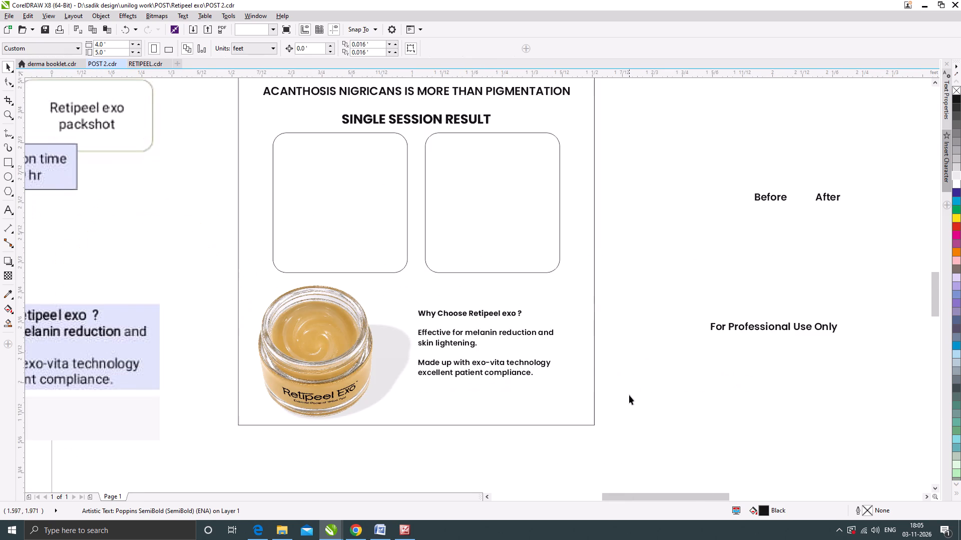
Set the four benefit lines under the Why Choose heading to Poppins Regular.
{"action": "left_click_drag", "start_coordinate": [629, 395], "coordinate": [404, 325]}
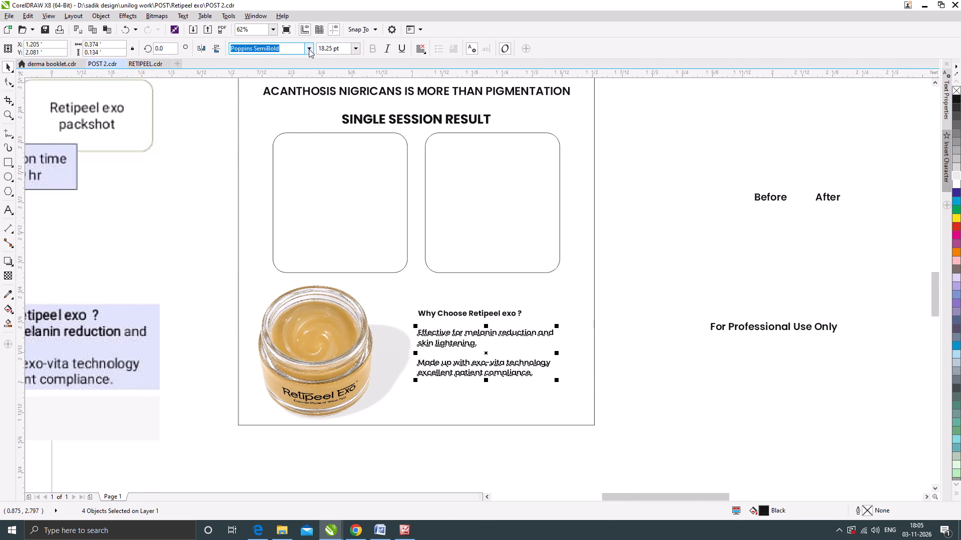
{"action": "left_click", "coordinate": [309, 49]}
{"action": "left_click", "coordinate": [295, 81]}
{"action": "left_click", "coordinate": [307, 48]}
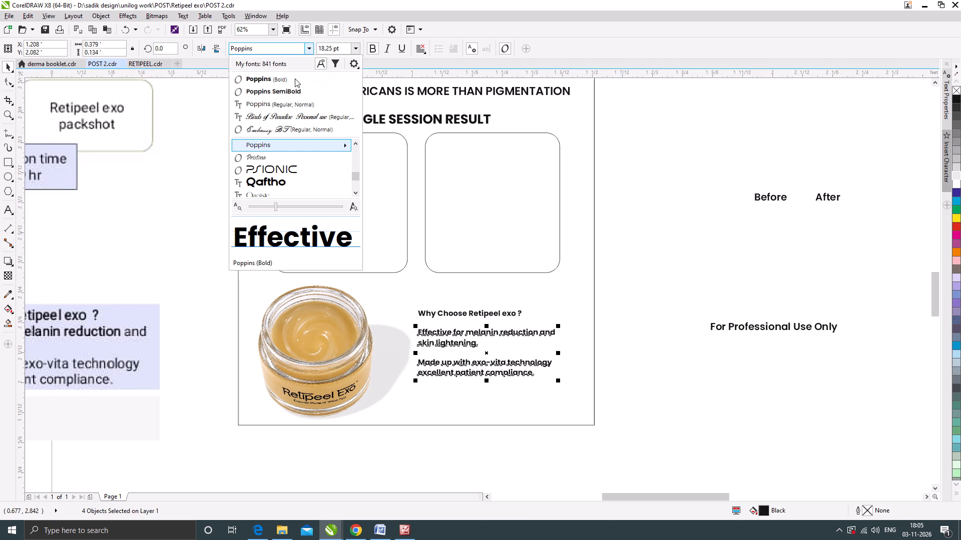
{"action": "left_click", "coordinate": [284, 102]}
{"action": "left_click", "coordinate": [624, 401]}
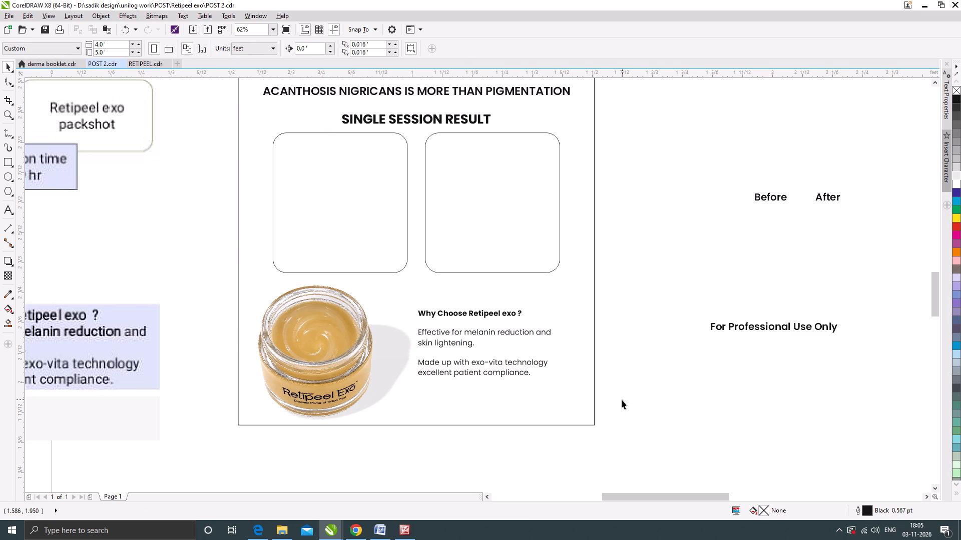
Raise the Why Choose heading and benefit lines slightly, and enlarge the whole text group to about 116% (21.157 pt).
{"action": "left_click_drag", "start_coordinate": [629, 400], "coordinate": [398, 294]}
{"action": "left_click_drag", "start_coordinate": [445, 313], "coordinate": [445, 298]}
{"action": "left_click_drag", "start_coordinate": [554, 366], "coordinate": [577, 383]}
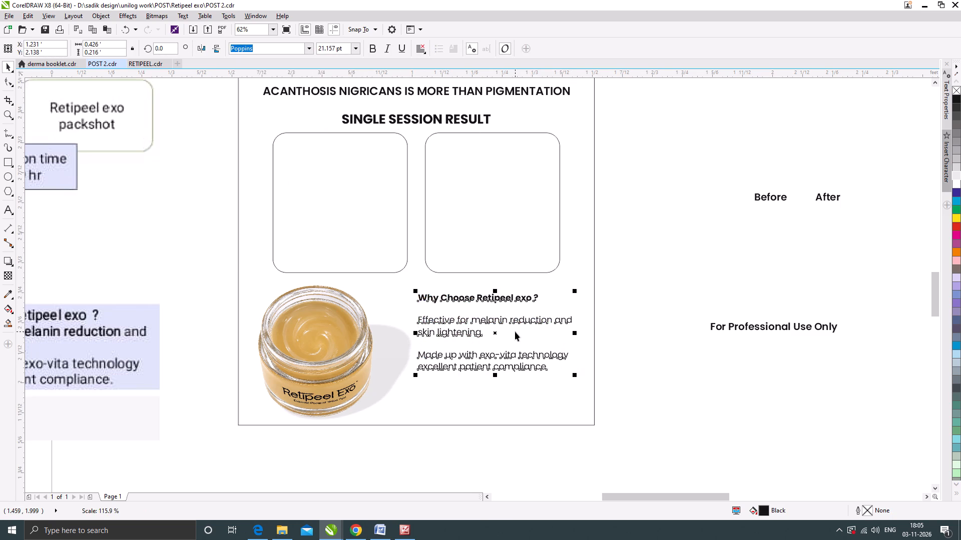
{"action": "left_click", "coordinate": [616, 357]}
{"action": "scroll", "coordinate": [509, 341], "scroll_direction": "down", "scroll_amount": 1}
{"action": "left_click", "coordinate": [601, 385]}
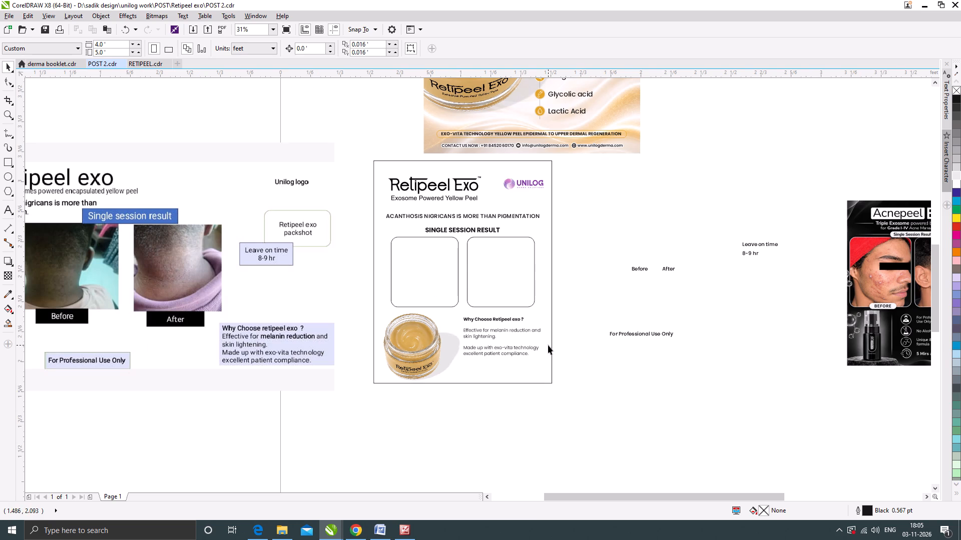
Move the Acnepeel Exo reference poster closer to the layout, just below the loose "For Professional Use Only" text.
{"action": "left_click", "coordinate": [649, 335]}
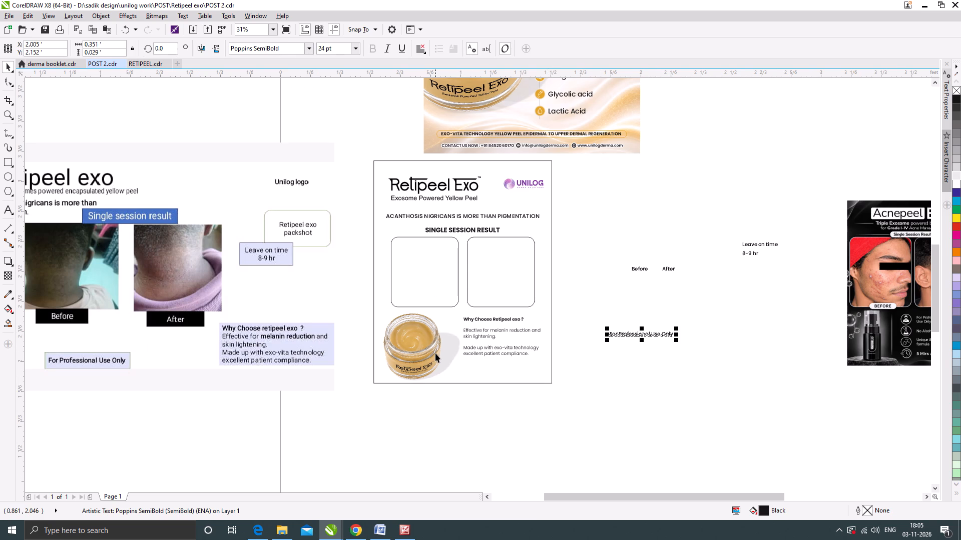
{"action": "scroll", "coordinate": [500, 349], "scroll_direction": "up", "scroll_amount": 1}
{"action": "scroll", "coordinate": [519, 297], "scroll_direction": "down", "scroll_amount": 2}
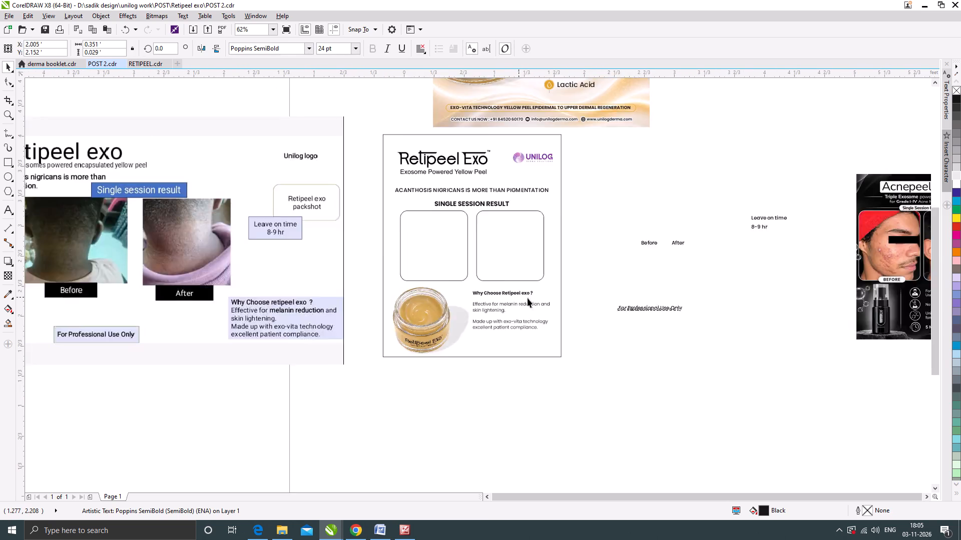
{"action": "left_click_drag", "start_coordinate": [743, 305], "coordinate": [615, 388]}
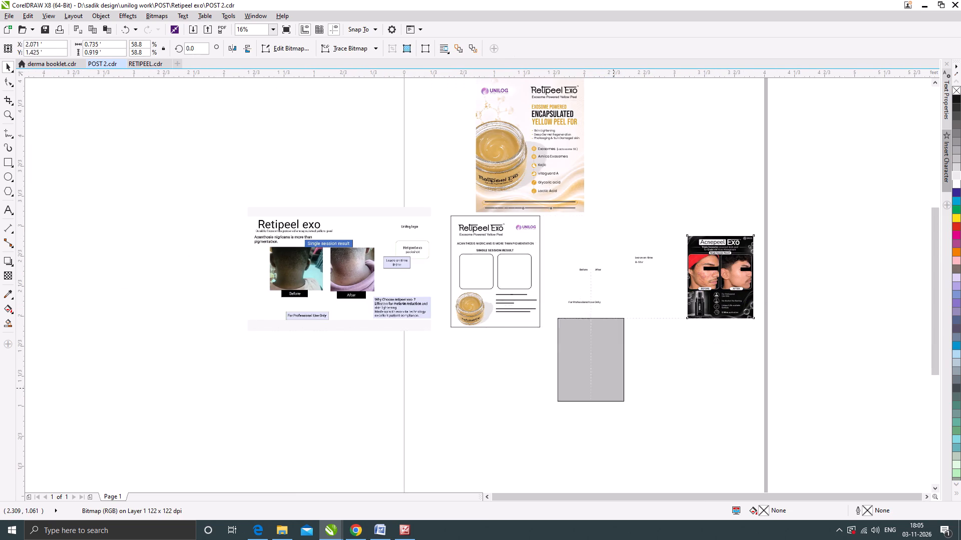
{"action": "left_click_drag", "start_coordinate": [615, 388], "coordinate": [616, 386]}
{"action": "scroll", "coordinate": [577, 396], "scroll_direction": "up", "scroll_amount": 2}
{"action": "scroll", "coordinate": [591, 371], "scroll_direction": "down", "scroll_amount": 2}
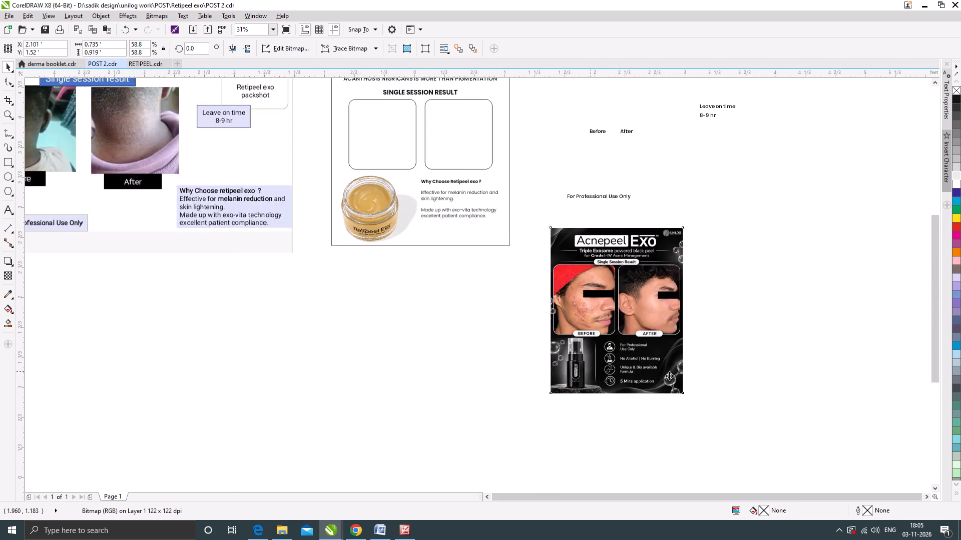
Place "For Professional Use Only" beneath the benefit lines, aligned with their left edge.
{"action": "scroll", "coordinate": [533, 285], "scroll_direction": "up", "scroll_amount": 2}
{"action": "left_click_drag", "start_coordinate": [745, 281], "coordinate": [481, 336]}
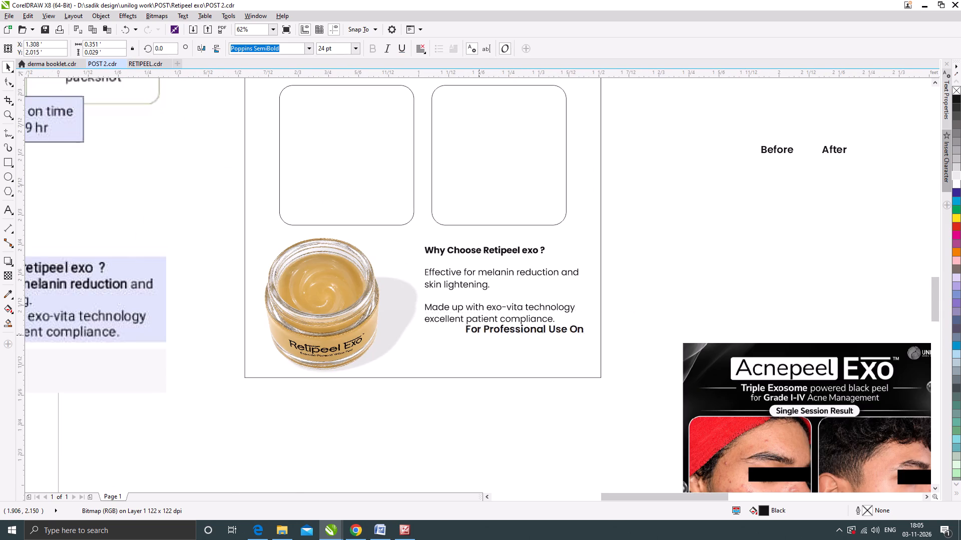
{"action": "left_click_drag", "start_coordinate": [481, 336], "coordinate": [453, 345]}
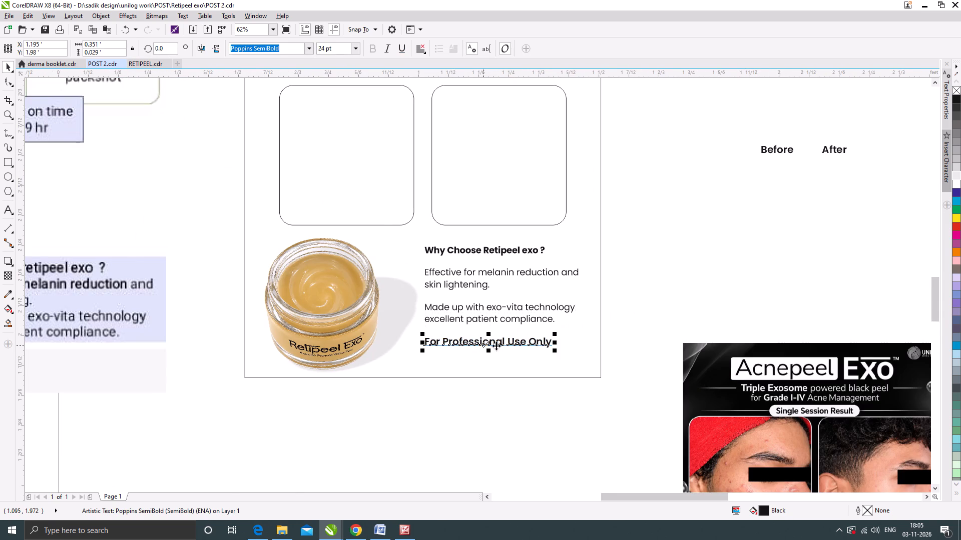
{"action": "scroll", "coordinate": [496, 345], "scroll_direction": "down", "scroll_amount": 1}
{"action": "left_click", "coordinate": [548, 403]}
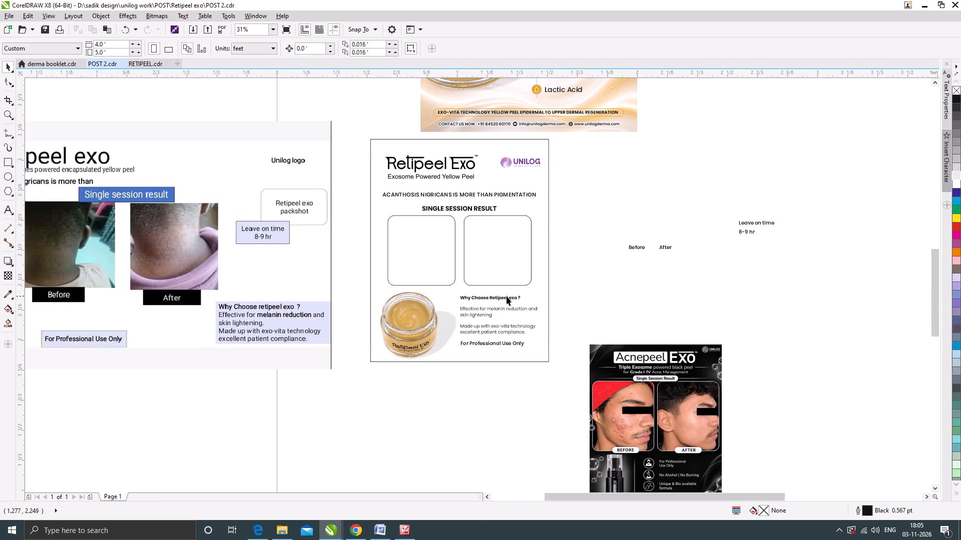
Change the "Before After" label text to uppercase.
{"action": "left_click", "coordinate": [638, 251]}
{"action": "double_click", "coordinate": [641, 248]}
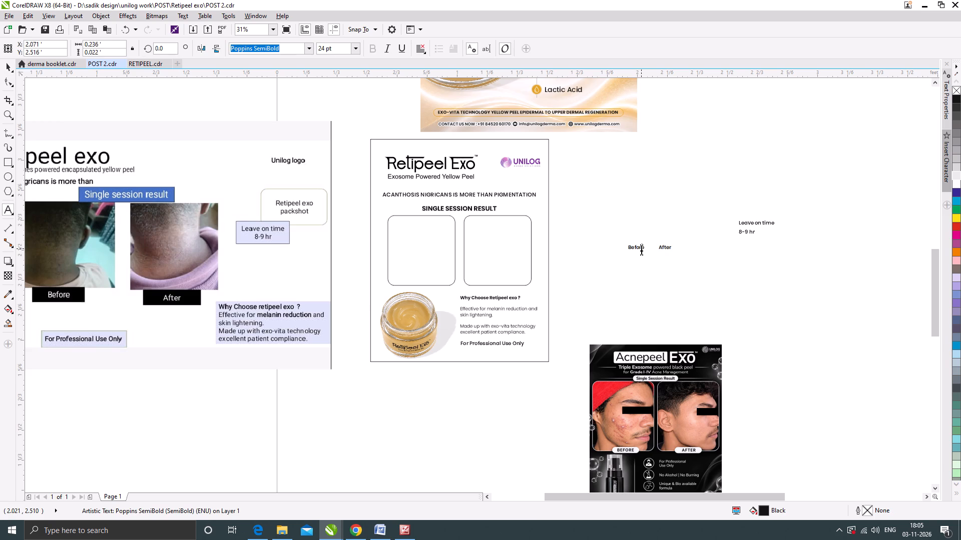
{"action": "key", "text": "ctrl+a"}
{"action": "right_click", "coordinate": [641, 247]}
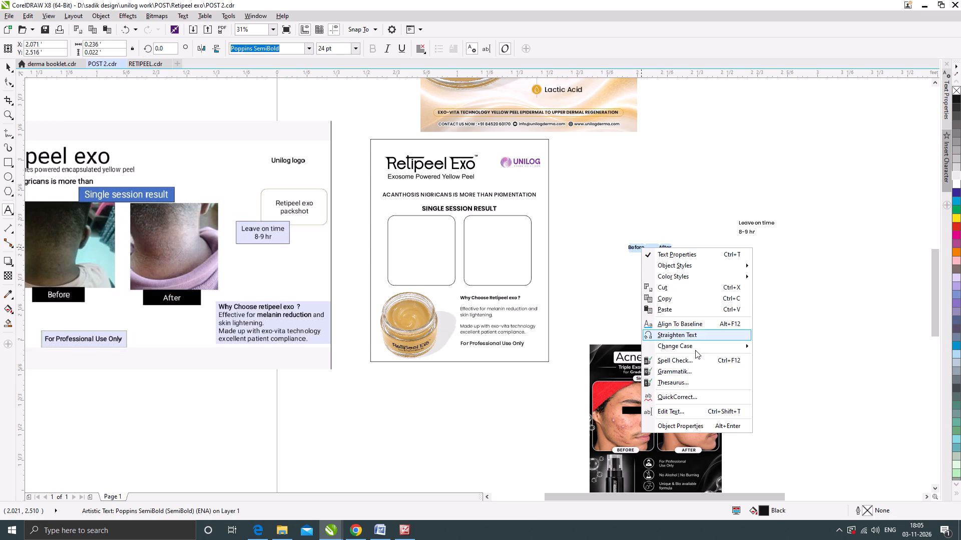
{"action": "left_click", "coordinate": [779, 367]}
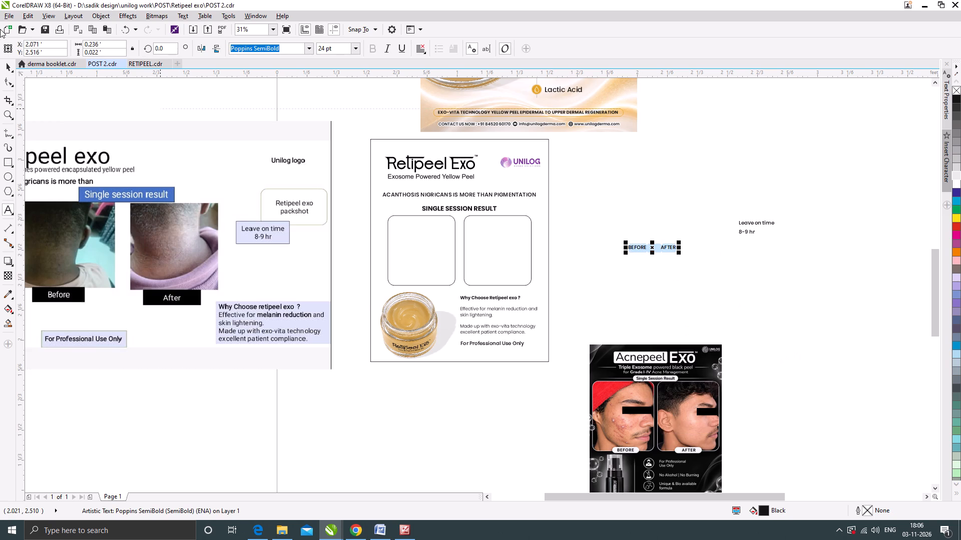
{"action": "left_click", "coordinate": [9, 66]}
{"action": "left_click", "coordinate": [596, 283]}
Place the "BEFORE AFTER" text at the bottom of the left photo frame and shrink it to about 22.4 pt.
{"action": "left_click_drag", "start_coordinate": [643, 247], "coordinate": [641, 247]}
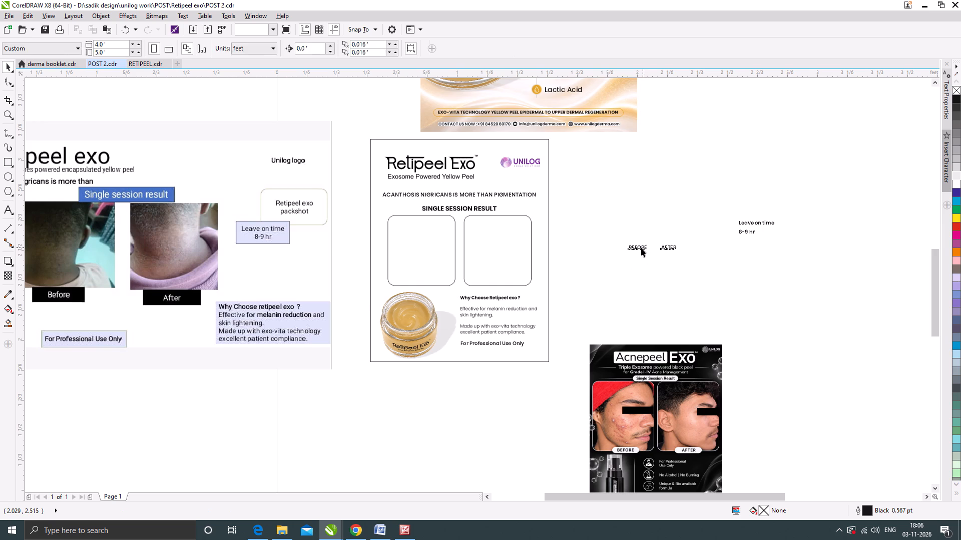
{"action": "left_click_drag", "start_coordinate": [641, 247], "coordinate": [420, 283]}
{"action": "scroll", "coordinate": [447, 283], "scroll_direction": "up", "scroll_amount": 1}
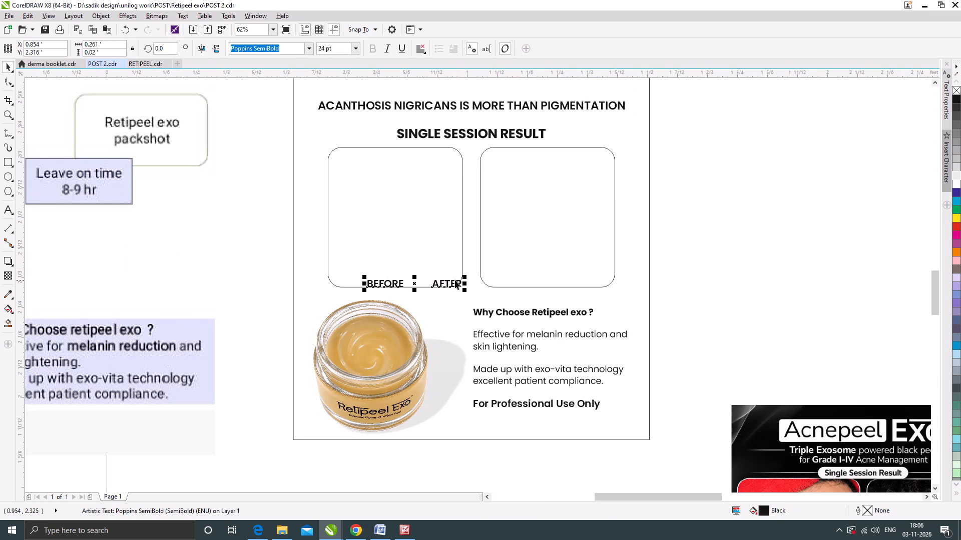
{"action": "left_click_drag", "start_coordinate": [466, 277], "coordinate": [457, 276]}
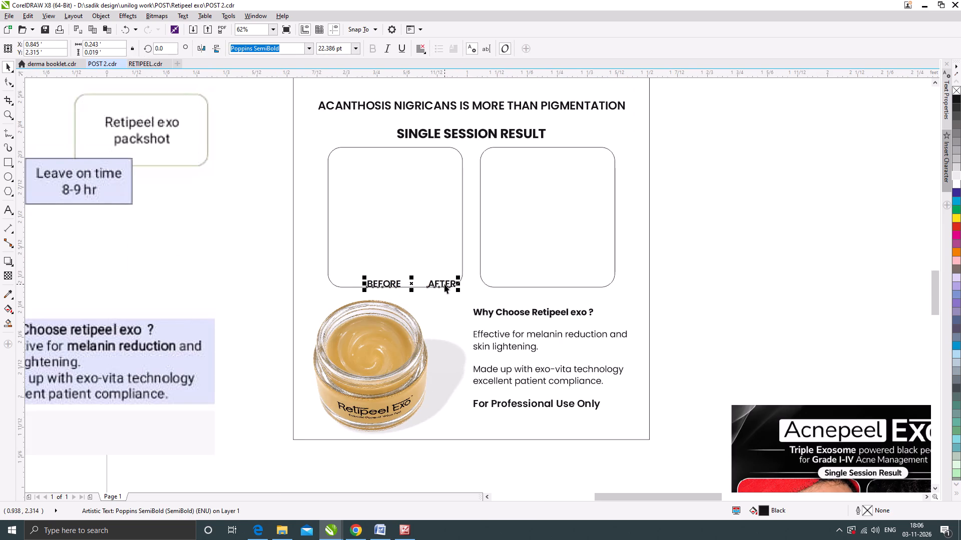
{"action": "scroll", "coordinate": [411, 285], "scroll_direction": "up", "scroll_amount": 1}
{"action": "left_click_drag", "start_coordinate": [411, 284], "coordinate": [424, 274]}
Break the "BEFORE AFTER" text apart and move "AFTER" to the bottom centre of the right photo frame, level with "BEFORE".
{"action": "key", "text": "ctrl+k"}
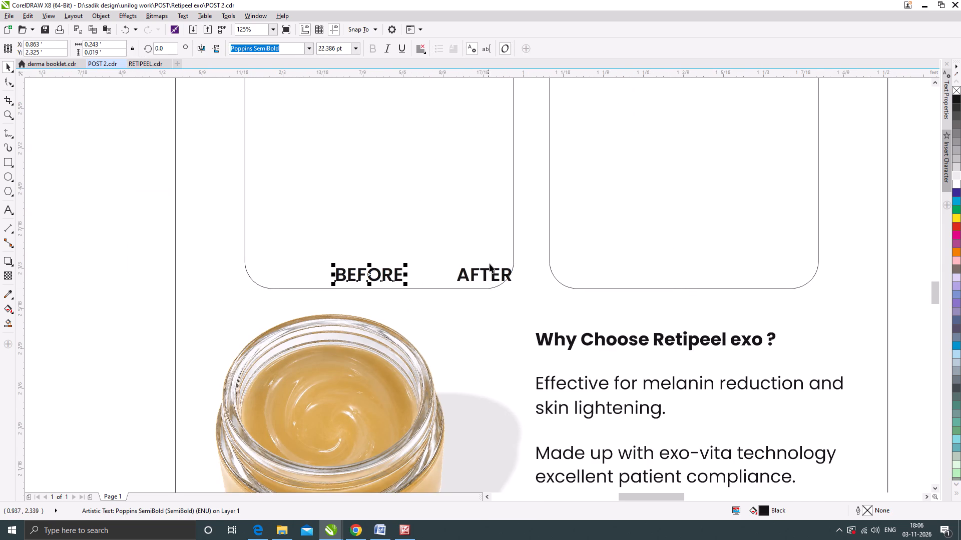
{"action": "left_click_drag", "start_coordinate": [486, 273], "coordinate": [655, 272]}
{"action": "key", "text": "ctrl+z"}
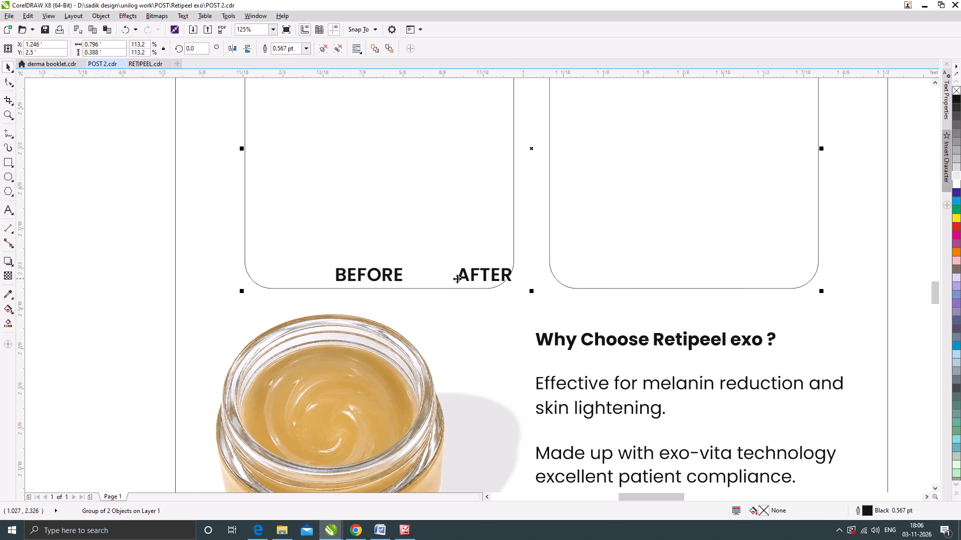
{"action": "left_click", "coordinate": [114, 246]}
{"action": "left_click", "coordinate": [459, 275]}
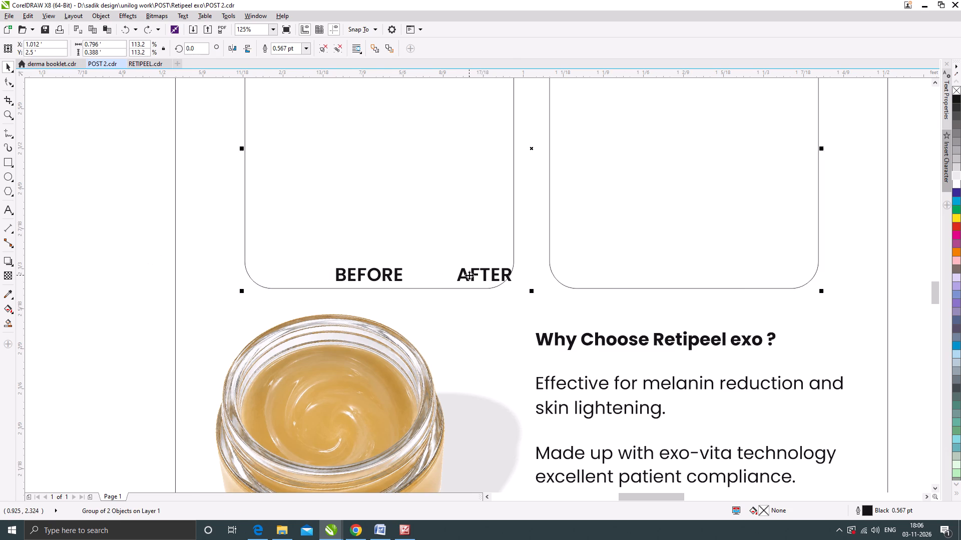
{"action": "left_click", "coordinate": [469, 275]}
{"action": "left_click_drag", "start_coordinate": [509, 280], "coordinate": [715, 276]}
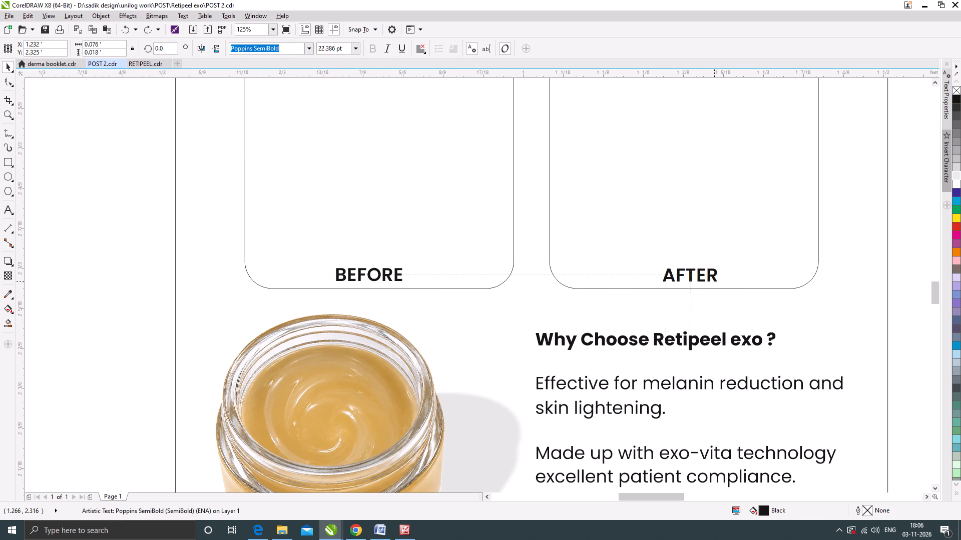
{"action": "left_click_drag", "start_coordinate": [715, 276], "coordinate": [714, 276]}
{"action": "scroll", "coordinate": [509, 249], "scroll_direction": "down", "scroll_amount": 2}
{"action": "left_click", "coordinate": [680, 275]}
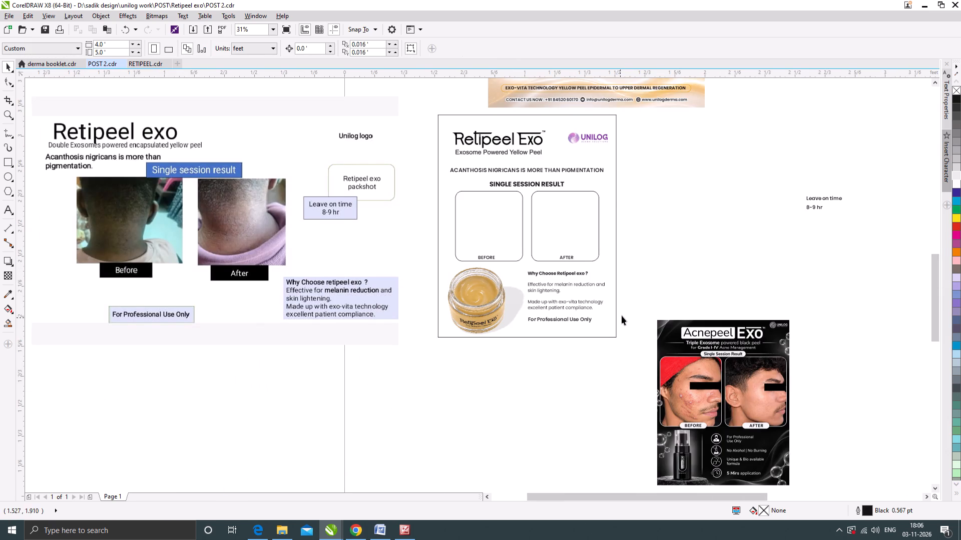
Bring the "Leave on time 8-9 hr" text beside the poster and indent "8-9 hr" with eight spaces to centre it.
{"action": "scroll", "coordinate": [747, 440], "scroll_direction": "up", "scroll_amount": 1}
{"action": "scroll", "coordinate": [675, 335], "scroll_direction": "down", "scroll_amount": 1}
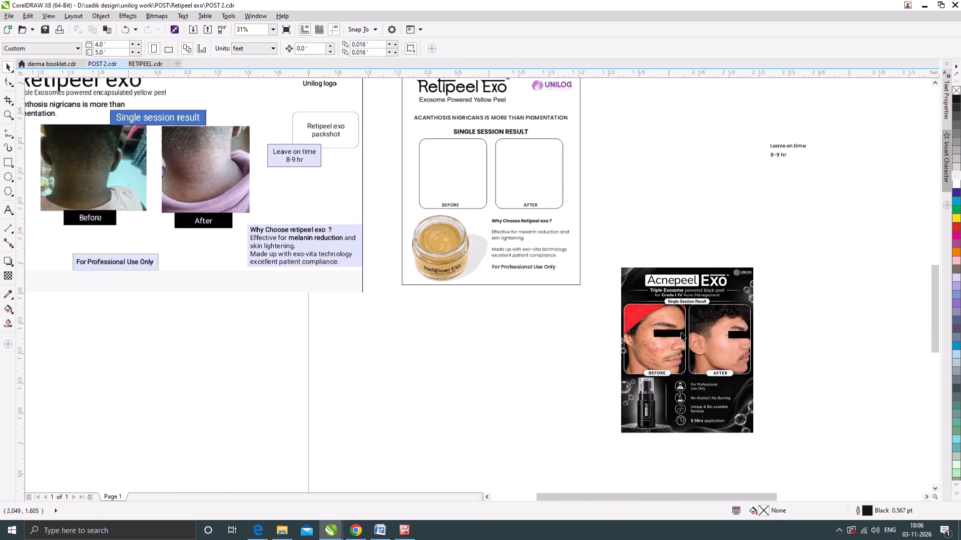
{"action": "left_click_drag", "start_coordinate": [785, 146], "coordinate": [618, 184]}
{"action": "scroll", "coordinate": [621, 177], "scroll_direction": "up", "scroll_amount": 2}
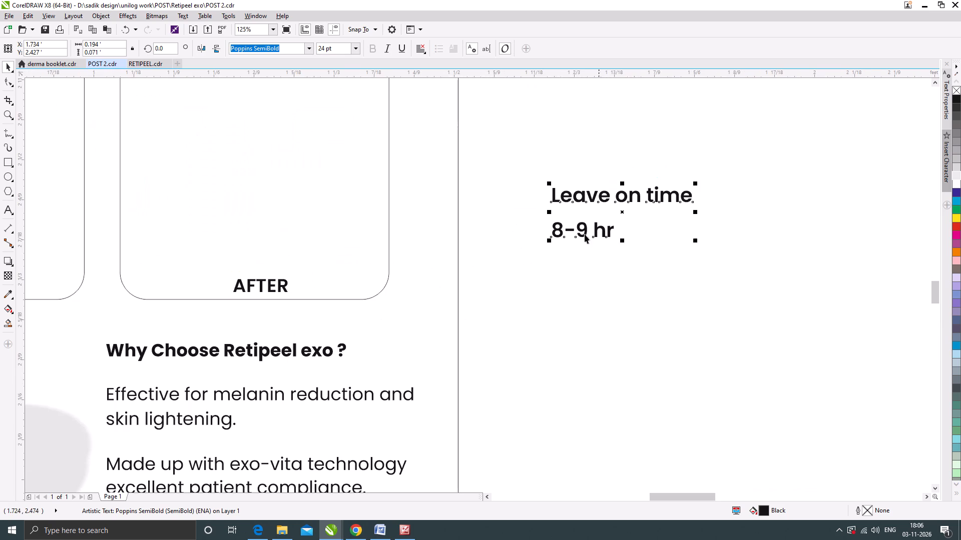
{"action": "double_click", "coordinate": [556, 231]}
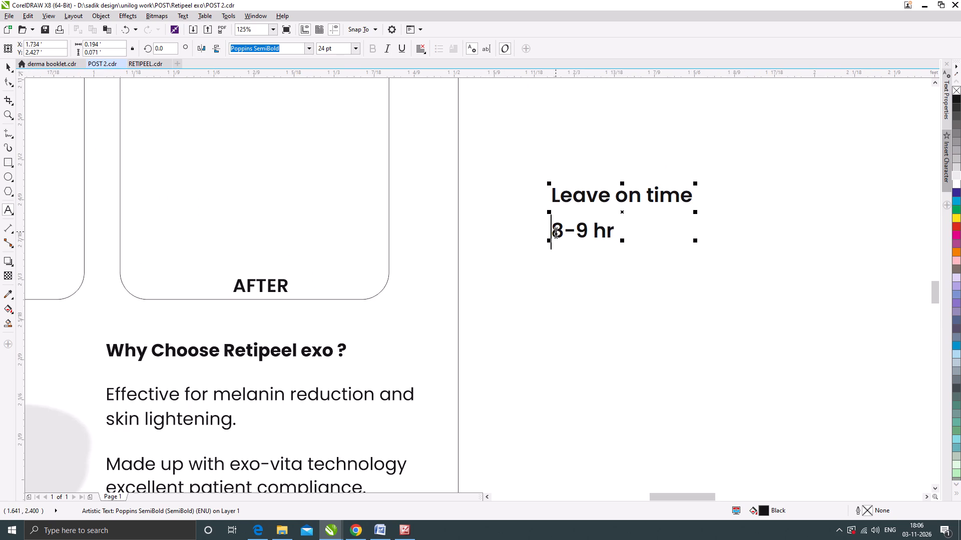
{"action": "key", "text": "space"}
{"action": "key", "text": "space"}
{"action": "key", "text": "space"}
{"action": "key", "text": "space"}
{"action": "key", "text": "space"}
{"action": "key", "text": "space"}
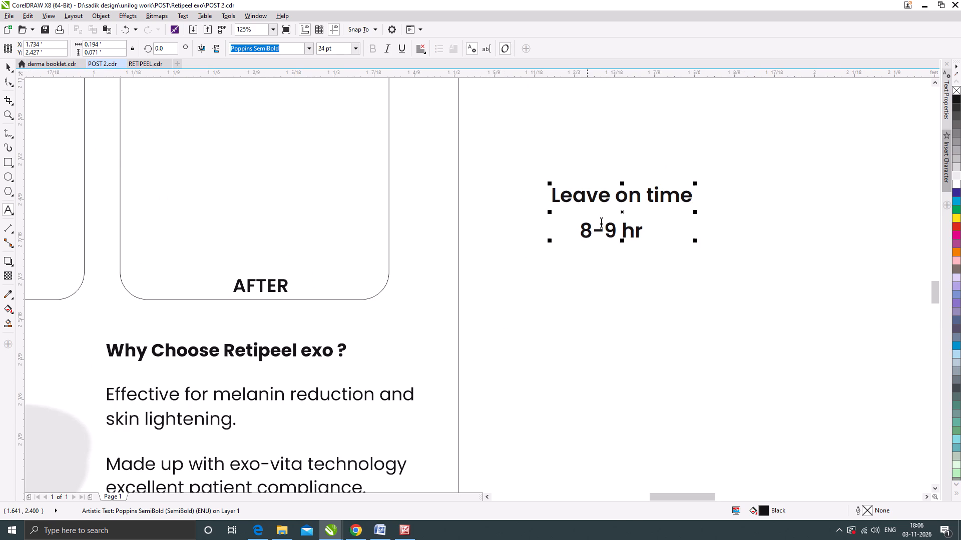
{"action": "key", "text": "space"}
{"action": "key", "text": "space"}
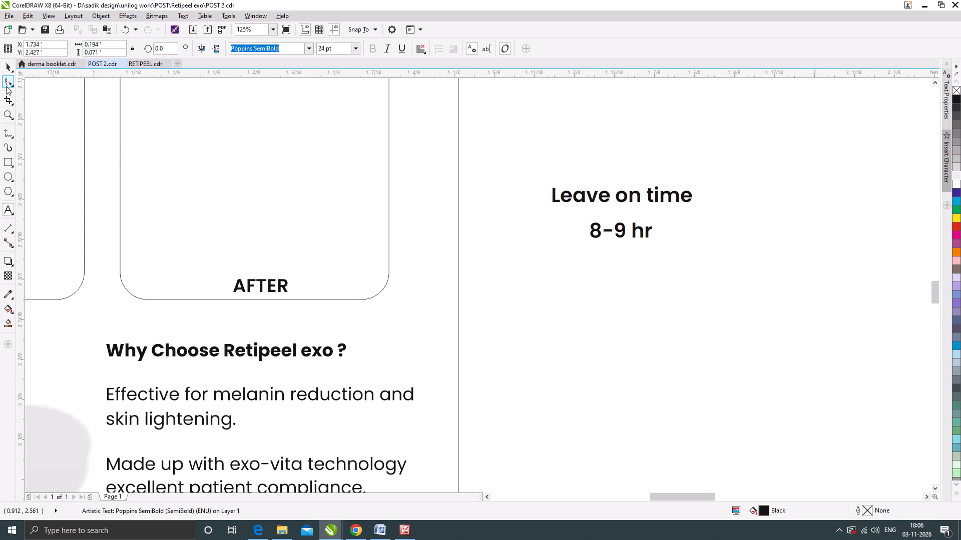
Tighten the line spacing between "Leave on time" and "8-9 hr" with the Shape tool.
{"action": "left_click", "coordinate": [7, 82]}
{"action": "left_click_drag", "start_coordinate": [550, 240], "coordinate": [560, 222]}
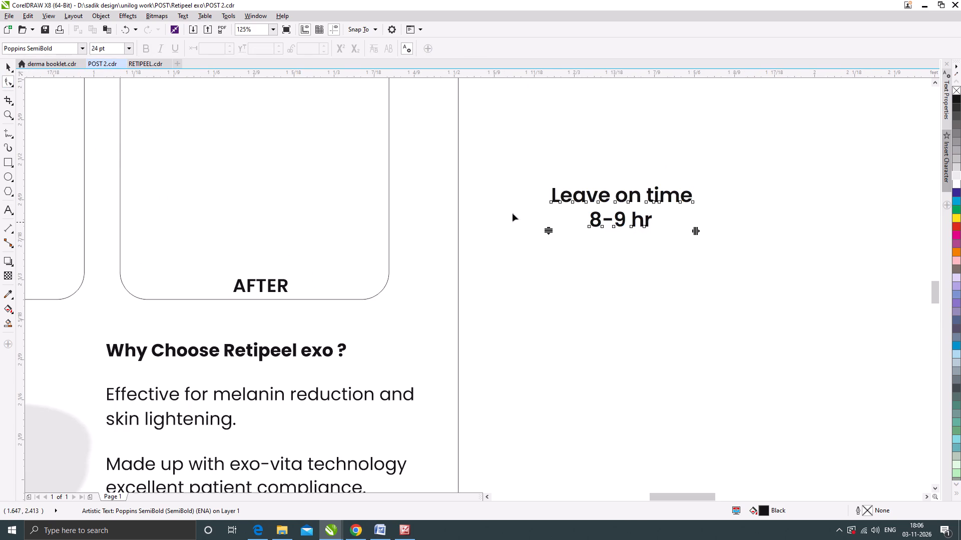
{"action": "left_click", "coordinate": [8, 64]}
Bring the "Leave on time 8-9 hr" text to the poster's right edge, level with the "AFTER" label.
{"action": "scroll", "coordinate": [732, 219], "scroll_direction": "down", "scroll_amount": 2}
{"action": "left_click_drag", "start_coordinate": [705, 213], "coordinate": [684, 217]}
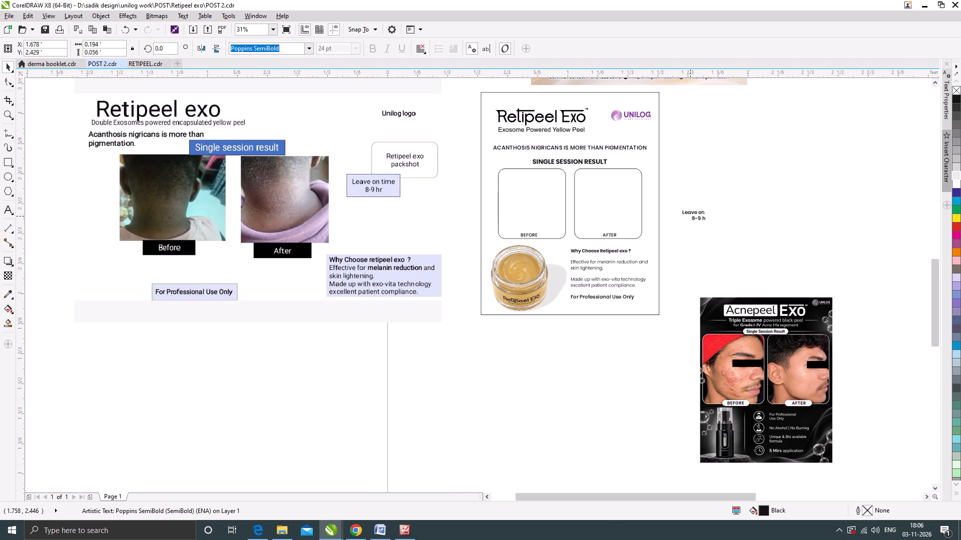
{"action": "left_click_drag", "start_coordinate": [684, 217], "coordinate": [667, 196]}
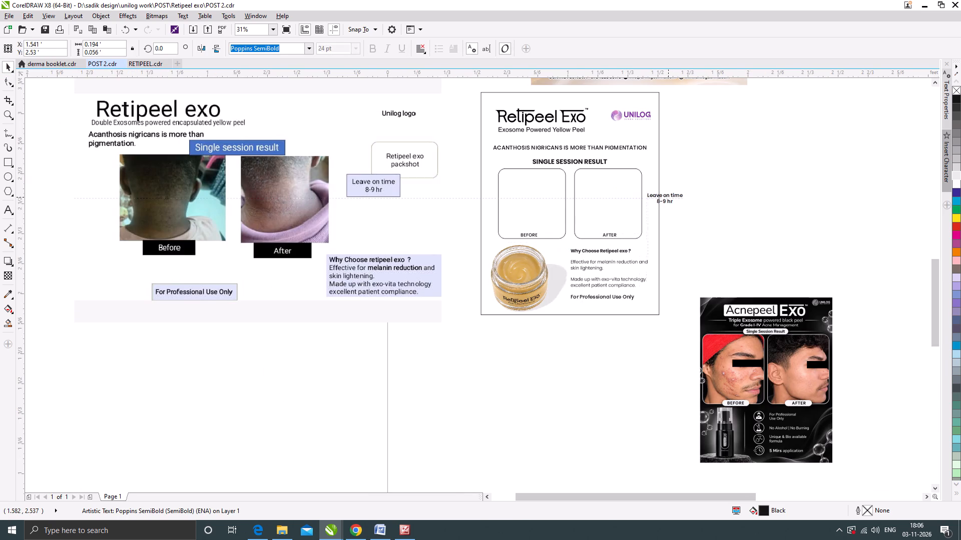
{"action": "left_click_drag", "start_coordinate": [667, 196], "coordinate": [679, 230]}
Lower the benefits and usage text beside the jar, and close up the heading and the "Effective for melanin reduction" paragraph.
{"action": "scroll", "coordinate": [656, 306], "scroll_direction": "up", "scroll_amount": 1}
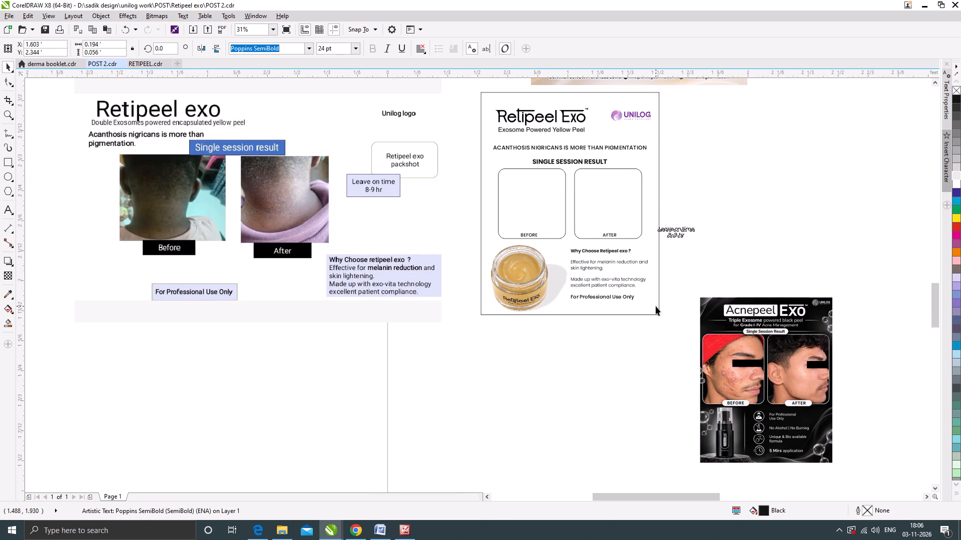
{"action": "left_click_drag", "start_coordinate": [680, 309], "coordinate": [463, 179]}
{"action": "left_click_drag", "start_coordinate": [520, 196], "coordinate": [521, 211]}
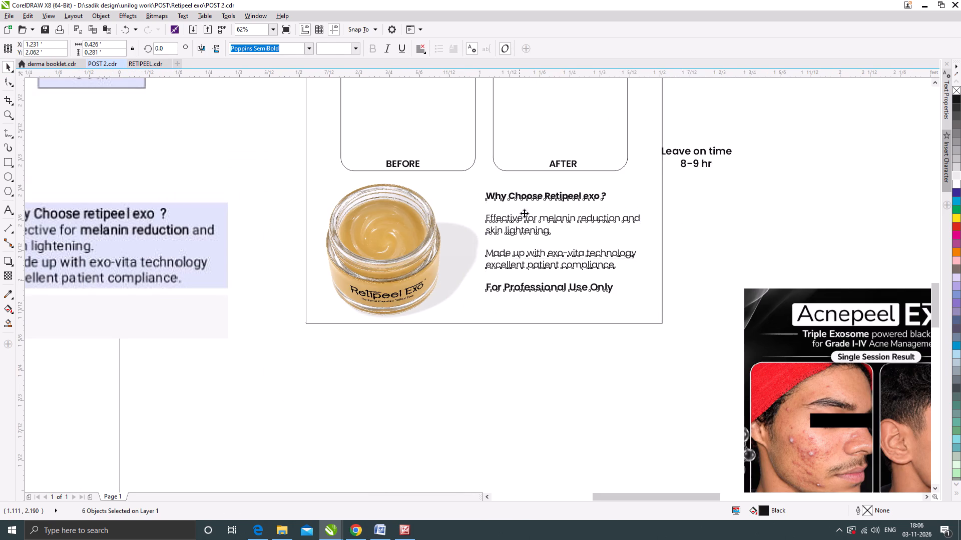
{"action": "left_click", "coordinate": [710, 228]}
{"action": "scroll", "coordinate": [519, 203], "scroll_direction": "up", "scroll_amount": 1}
{"action": "left_click_drag", "start_coordinate": [523, 218], "coordinate": [523, 228]}
{"action": "left_click_drag", "start_coordinate": [845, 306], "coordinate": [427, 248]}
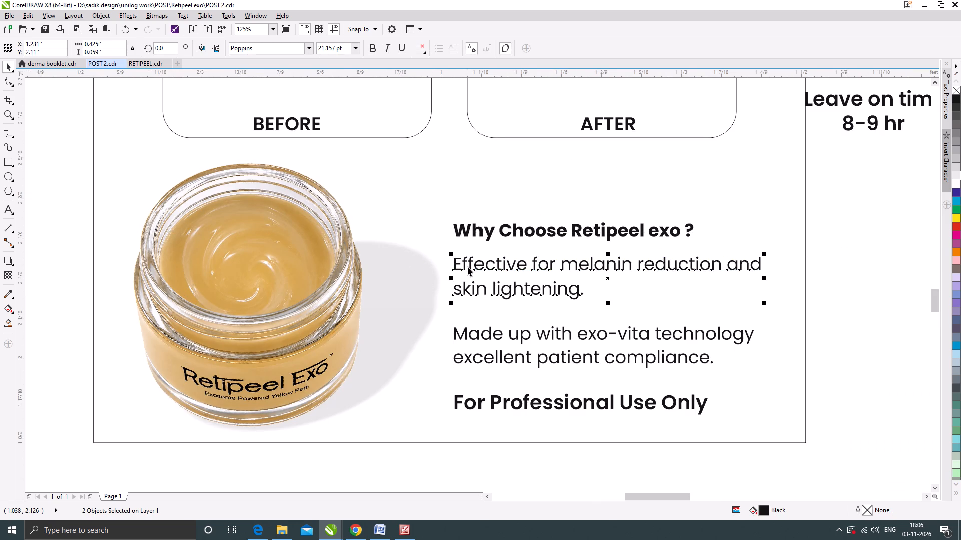
{"action": "left_click_drag", "start_coordinate": [606, 279], "coordinate": [606, 289]}
{"action": "scroll", "coordinate": [585, 262], "scroll_direction": "down", "scroll_amount": 1}
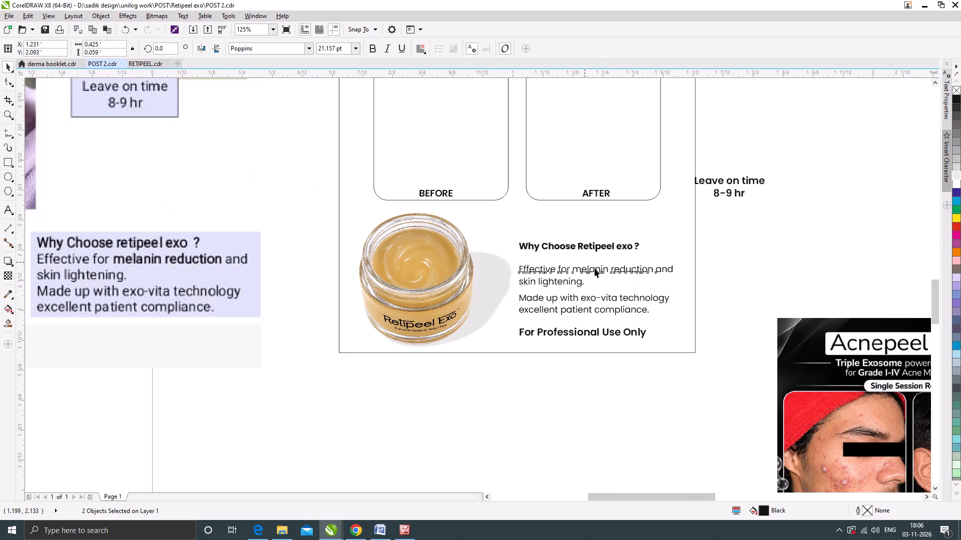
{"action": "left_click", "coordinate": [762, 352]}
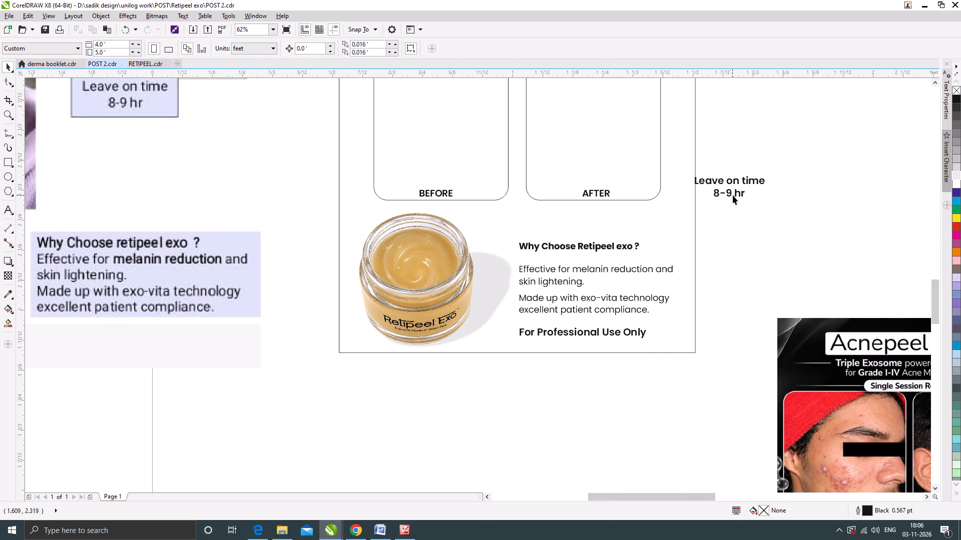
Remove the indent and line break before "8-9 hr" so the text reads "Leave on time 8-9 hr" on one line.
{"action": "double_click", "coordinate": [715, 193]}
{"action": "key", "text": "BackSpace"}
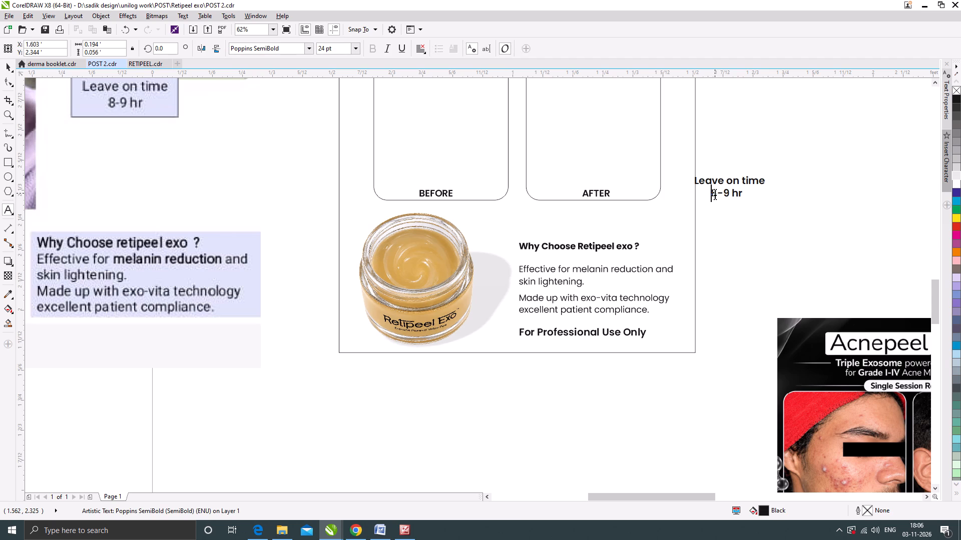
{"action": "key", "text": "BackSpace"}
{"action": "key", "text": "BackSpace"}
{"action": "key", "text": "BackSpace"}
{"action": "key", "text": "BackSpace"}
{"action": "key", "text": "BackSpace"}
{"action": "key", "text": "BackSpace"}
{"action": "key", "text": "BackSpace"}
{"action": "key", "text": "BackSpace"}
{"action": "key", "text": "space"}
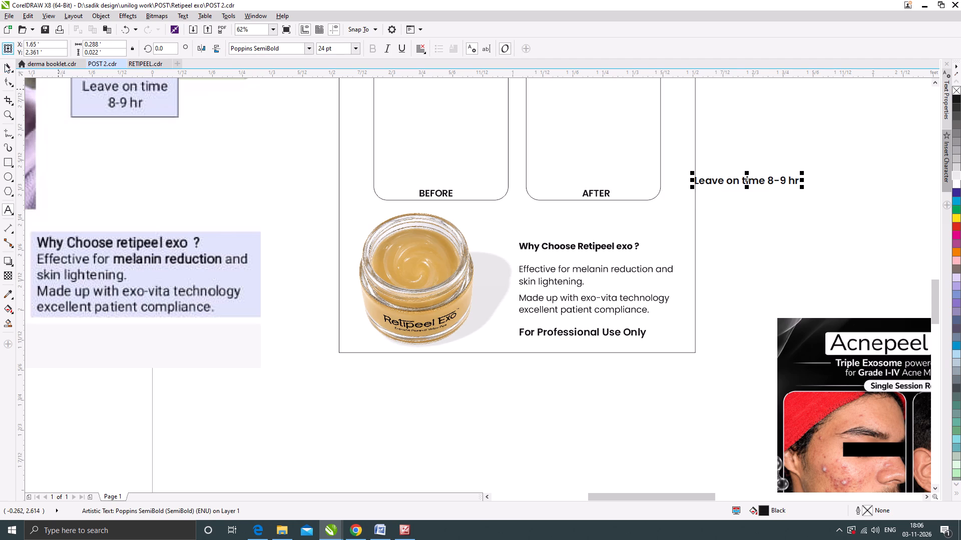
Place "Leave on time 8-9 hr" above "Why Choose Retipeel exo ?", aligned to the text's left edge.
{"action": "left_click", "coordinate": [8, 65]}
{"action": "left_click_drag", "start_coordinate": [718, 182], "coordinate": [544, 218]}
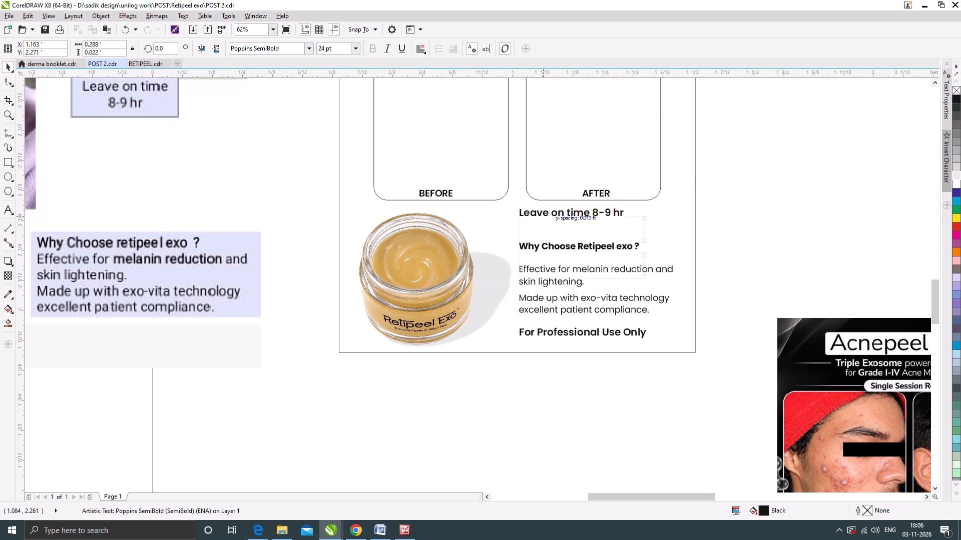
{"action": "left_click_drag", "start_coordinate": [544, 218], "coordinate": [544, 222]}
{"action": "left_click", "coordinate": [763, 237]}
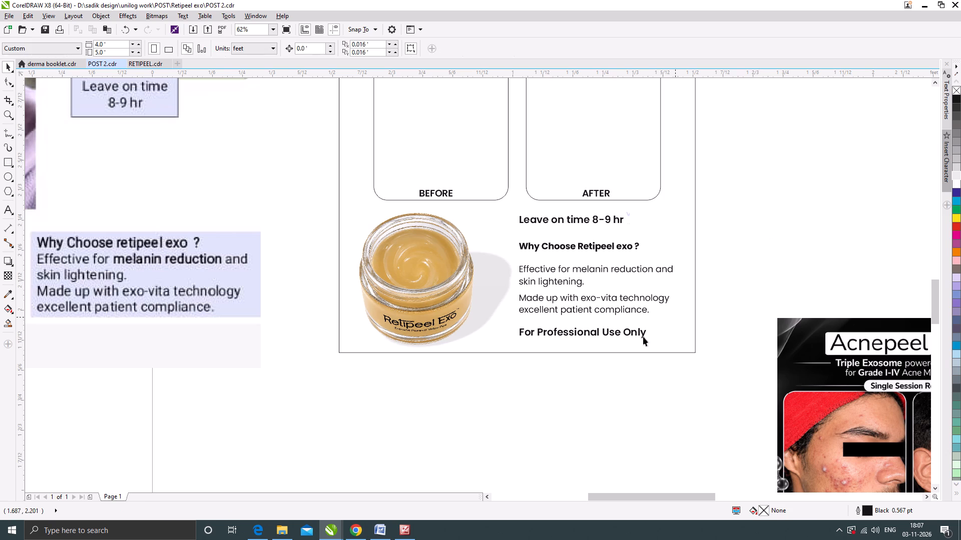
Draw a bullet circle about 0.013 ft wide beside the "Effective for melanin reduction" paragraph, without outline and filled 70% black.
{"action": "left_click", "coordinate": [8, 174]}
{"action": "scroll", "coordinate": [514, 267], "scroll_direction": "up", "scroll_amount": 3}
{"action": "left_click_drag", "start_coordinate": [494, 263], "coordinate": [512, 281]}
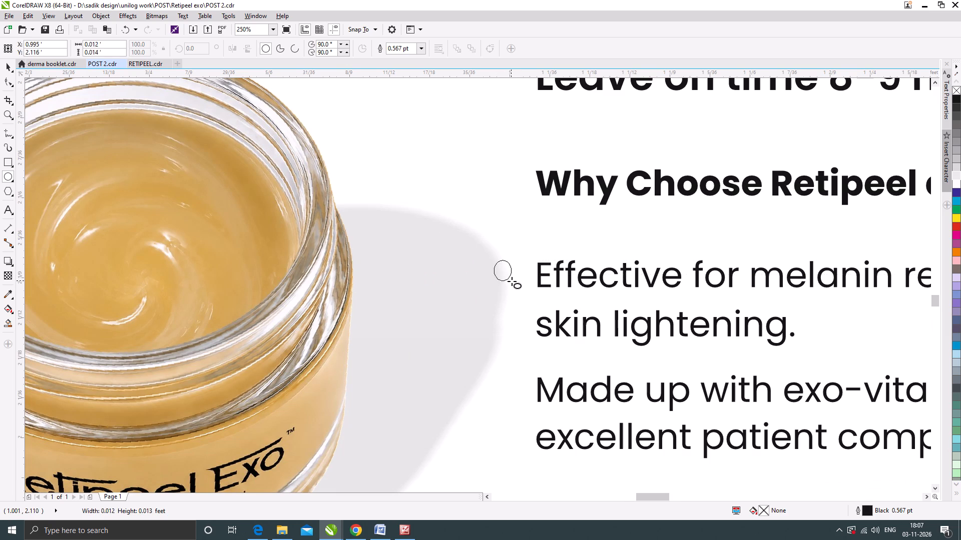
{"action": "left_click_drag", "start_coordinate": [512, 281], "coordinate": [513, 279]}
{"action": "left_click", "coordinate": [957, 153]}
{"action": "right_click", "coordinate": [957, 86]}
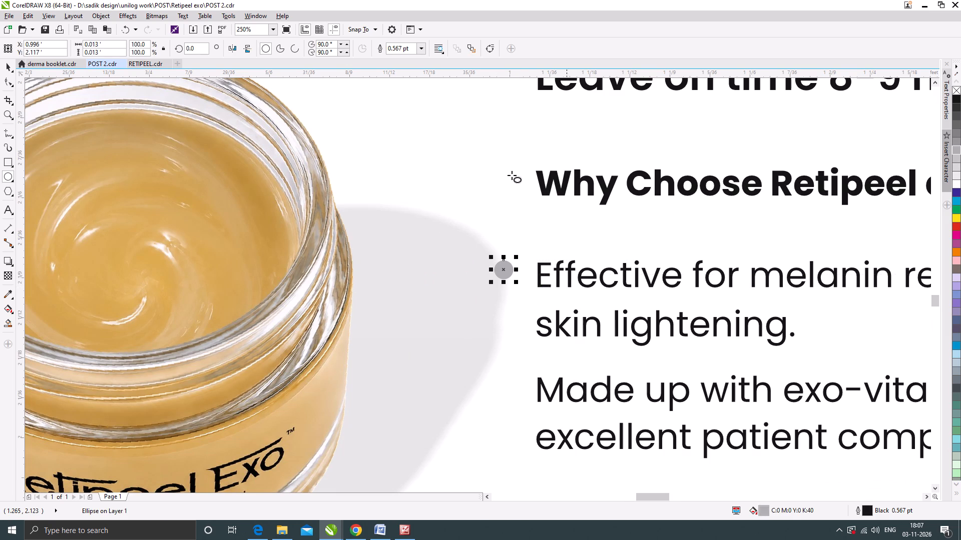
{"action": "left_click", "coordinate": [9, 63]}
{"action": "scroll", "coordinate": [527, 258], "scroll_direction": "up", "scroll_amount": 1}
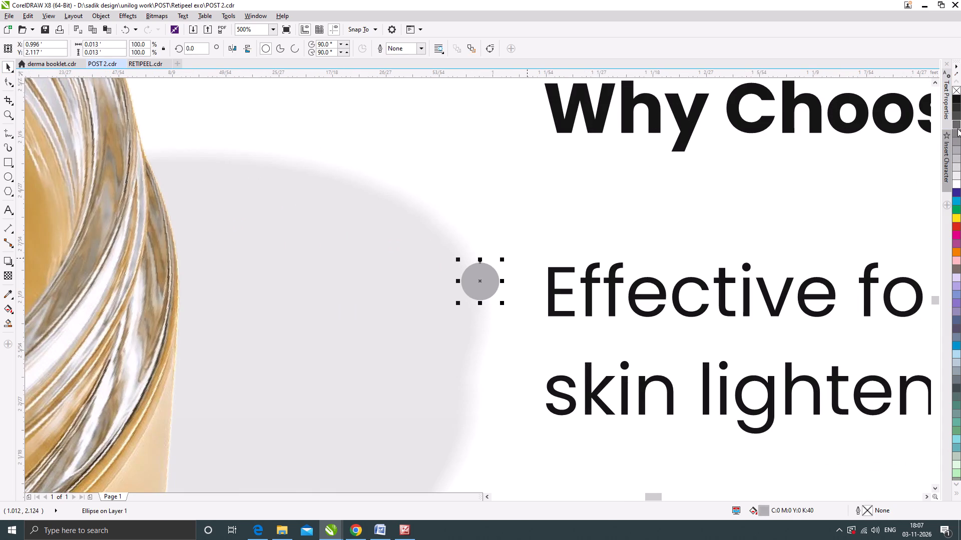
{"action": "left_click", "coordinate": [957, 127]}
Shrink the bullet circle to about 0.01 ft wide and place it just before "Effective".
{"action": "left_click_drag", "start_coordinate": [503, 258], "coordinate": [503, 268]}
{"action": "scroll", "coordinate": [493, 281], "scroll_direction": "up", "scroll_amount": 1}
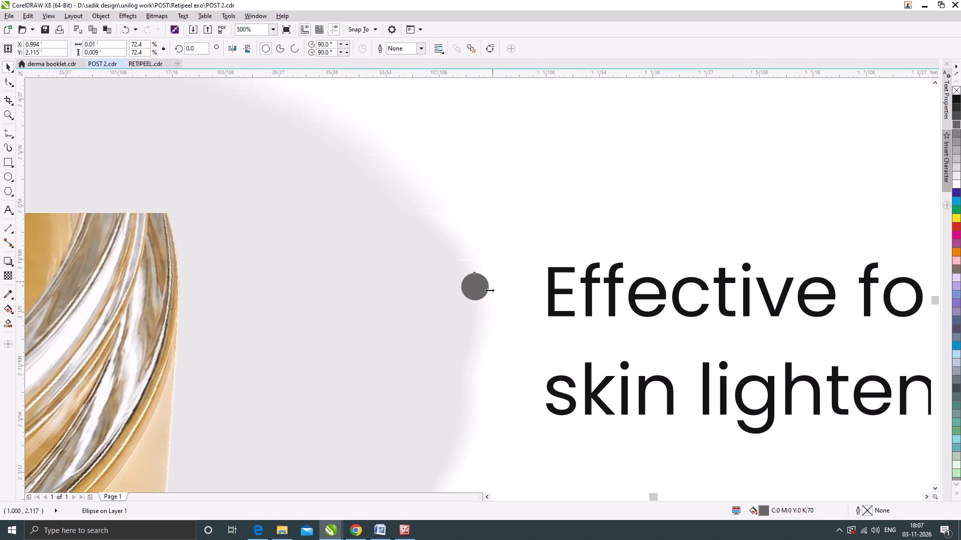
{"action": "scroll", "coordinate": [488, 290], "scroll_direction": "up", "scroll_amount": 1}
{"action": "left_click_drag", "start_coordinate": [487, 293], "coordinate": [493, 305]}
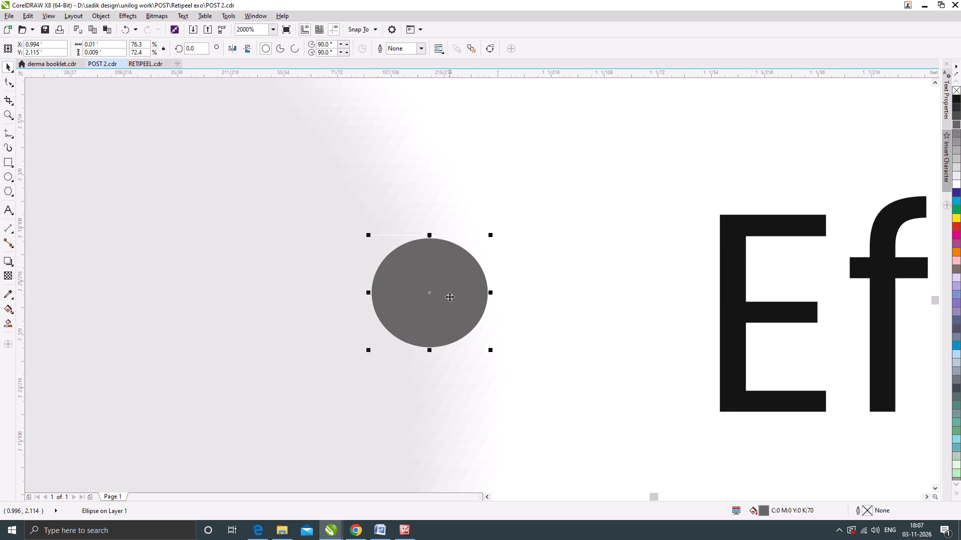
{"action": "left_click_drag", "start_coordinate": [450, 296], "coordinate": [521, 307]}
Copy the bullet straight down to the start of the "Made up with exo-vita technology" paragraph.
{"action": "scroll", "coordinate": [500, 252], "scroll_direction": "down", "scroll_amount": 5}
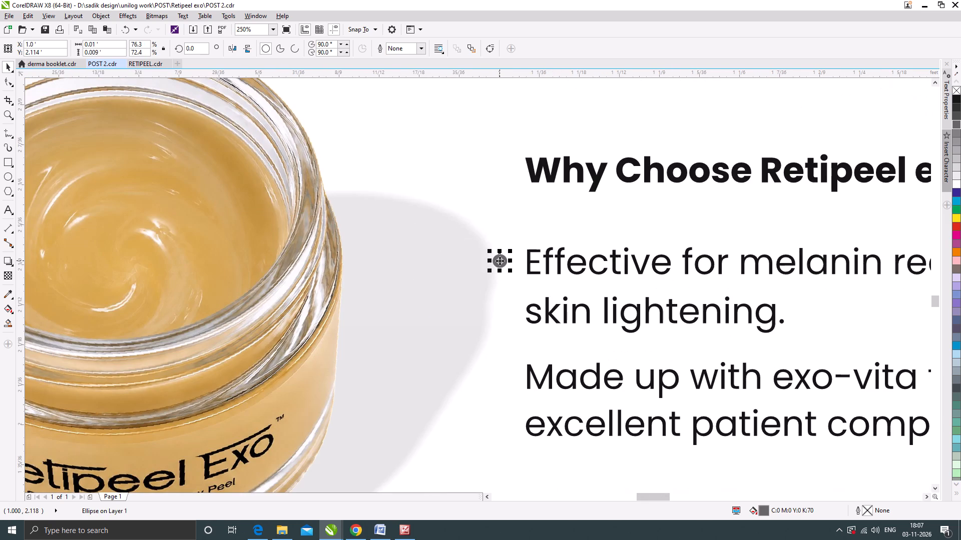
{"action": "left_click_drag", "start_coordinate": [500, 260], "coordinate": [509, 375]}
{"action": "right_click", "coordinate": [509, 375], "text": "shift"}
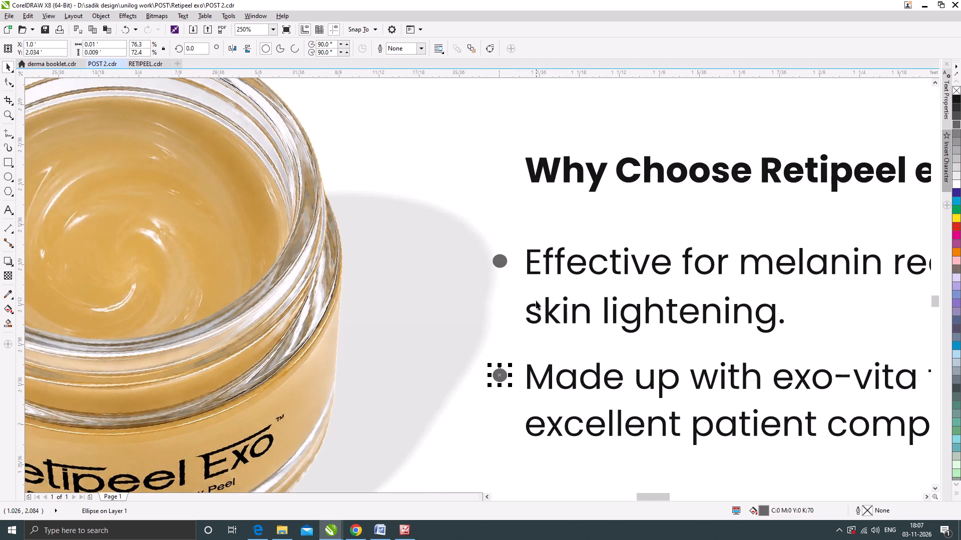
{"action": "scroll", "coordinate": [536, 300], "scroll_direction": "down", "scroll_amount": 2}
{"action": "left_click", "coordinate": [722, 284]}
{"action": "left_click", "coordinate": [693, 409]}
{"action": "scroll", "coordinate": [516, 309], "scroll_direction": "down", "scroll_amount": 1}
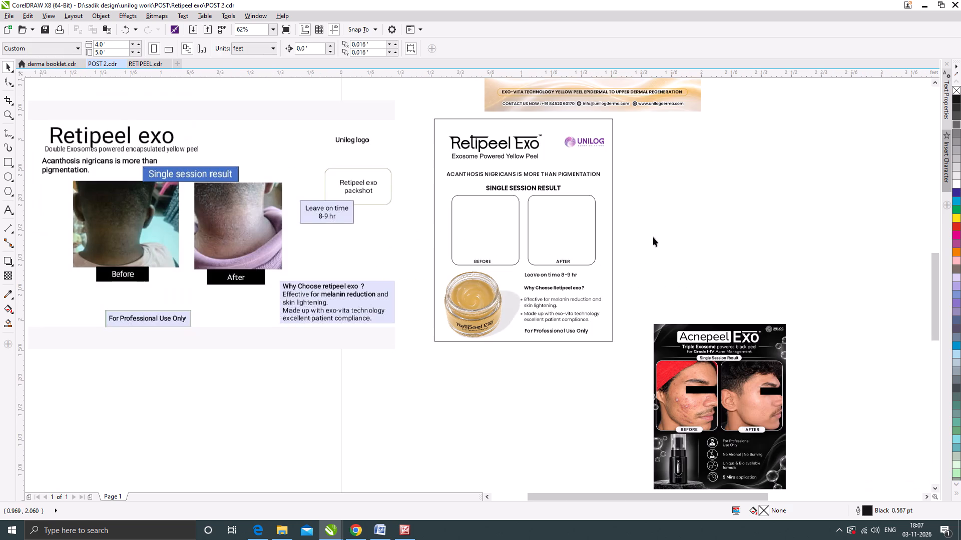
Save the document.
{"action": "left_click", "coordinate": [667, 226]}
{"action": "scroll", "coordinate": [571, 192], "scroll_direction": "up", "scroll_amount": 1}
{"action": "scroll", "coordinate": [532, 213], "scroll_direction": "down", "scroll_amount": 1}
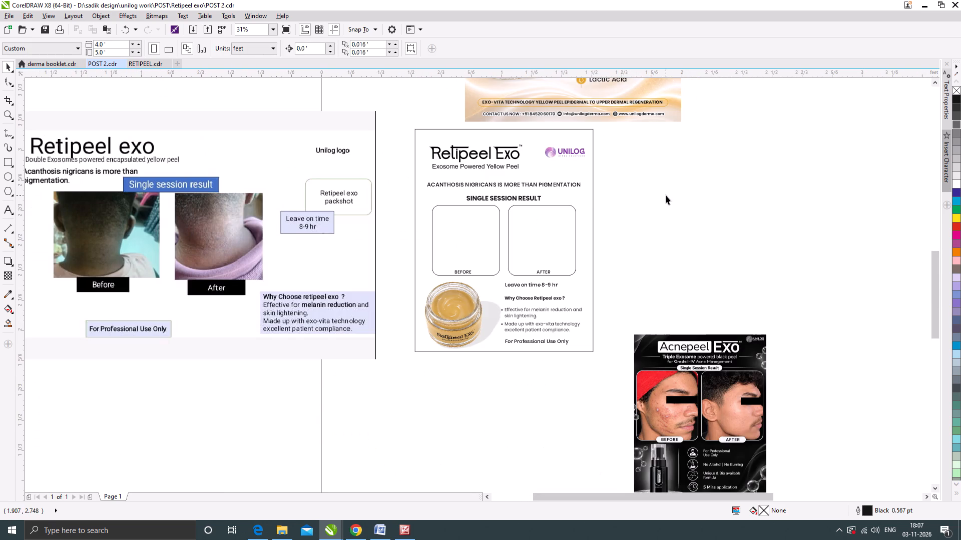
{"action": "left_click", "coordinate": [666, 195]}
{"action": "key", "text": "ctrl+s"}
Move the reference layout image to the right of the yellow peel post and scale it down.
{"action": "scroll", "coordinate": [335, 249], "scroll_direction": "down", "scroll_amount": 1}
{"action": "left_click_drag", "start_coordinate": [299, 251], "coordinate": [640, 174]}
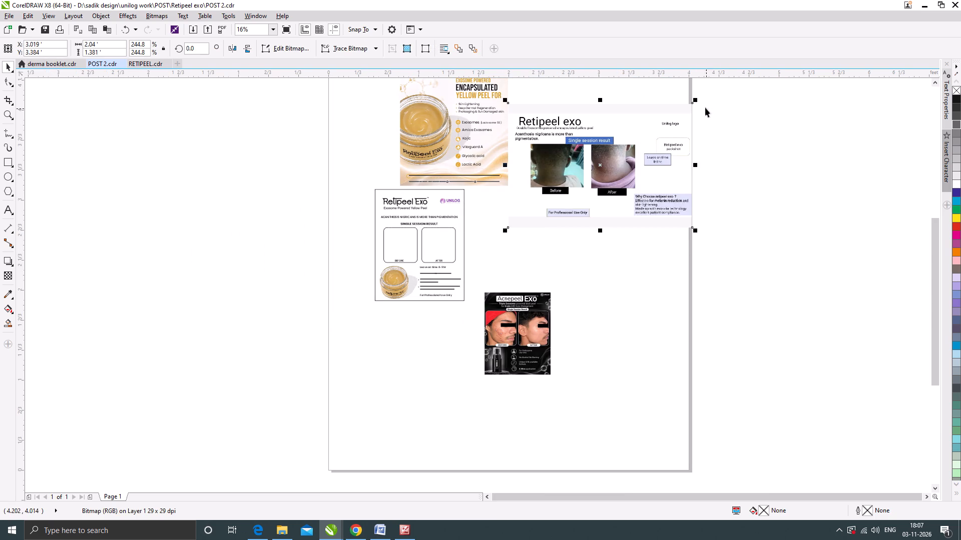
{"action": "left_click_drag", "start_coordinate": [696, 100], "coordinate": [678, 112], "text": "shift"}
{"action": "left_click", "coordinate": [745, 160]}
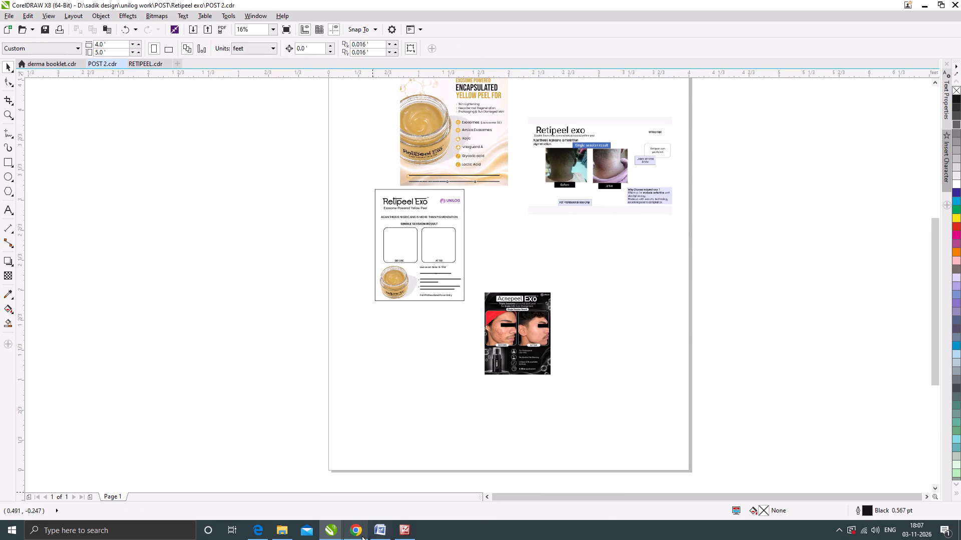
Move the Retipeel Exo title, Unilog logo and "ACANTHOSIS NIGRICANS IS MORE THAN PIGMENTATION" headline up together on the poster.
{"action": "scroll", "coordinate": [404, 202], "scroll_direction": "up", "scroll_amount": 1}
{"action": "scroll", "coordinate": [306, 175], "scroll_direction": "up", "scroll_amount": 1}
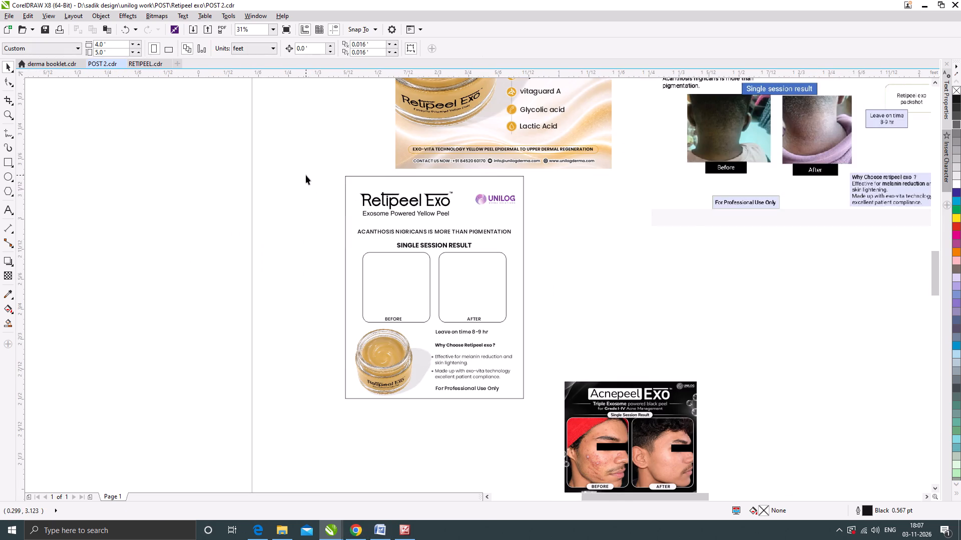
{"action": "left_click_drag", "start_coordinate": [314, 175], "coordinate": [785, 303]}
{"action": "scroll", "coordinate": [510, 221], "scroll_direction": "up", "scroll_amount": 1}
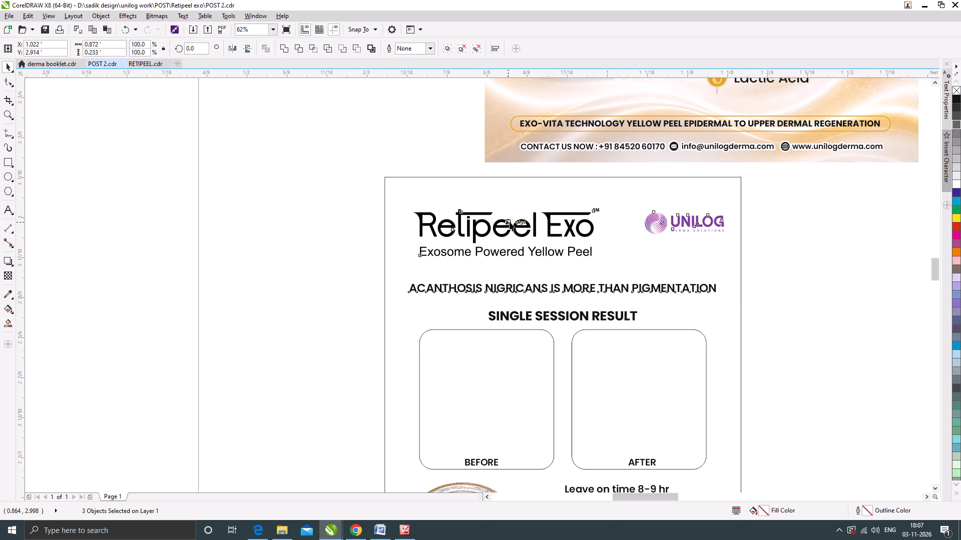
{"action": "left_click_drag", "start_coordinate": [517, 230], "coordinate": [515, 210]}
{"action": "scroll", "coordinate": [454, 235], "scroll_direction": "down", "scroll_amount": 1}
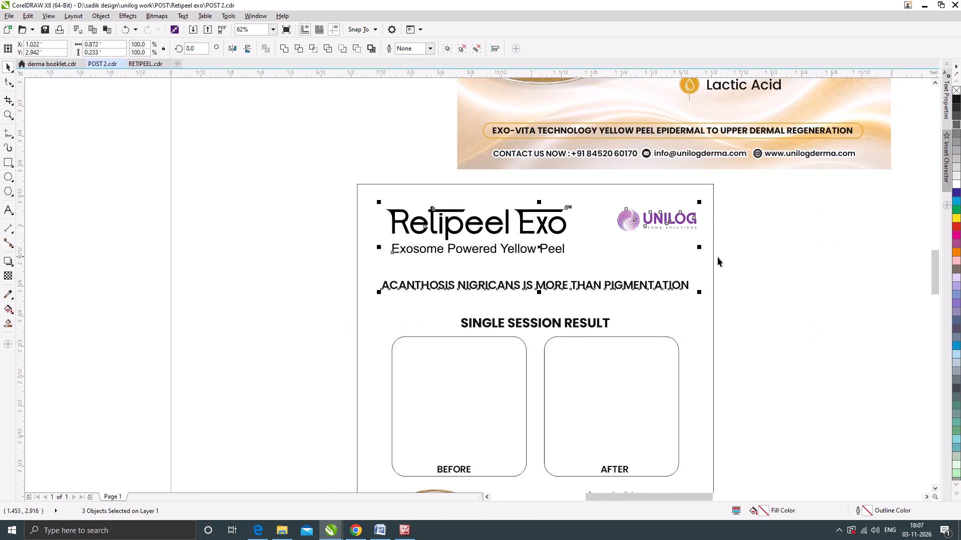
{"action": "left_click", "coordinate": [762, 266]}
Move "SINGLE SESSION RESULT" up to sit closer to the acanthosis headline.
{"action": "scroll", "coordinate": [470, 241], "scroll_direction": "down", "scroll_amount": 1}
{"action": "left_click", "coordinate": [656, 278]}
{"action": "scroll", "coordinate": [508, 279], "scroll_direction": "up", "scroll_amount": 1}
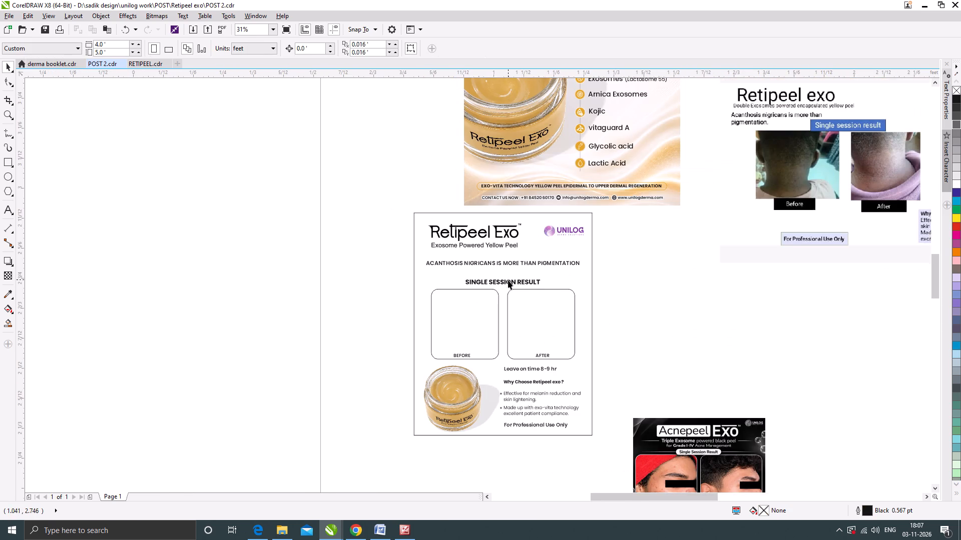
{"action": "left_click_drag", "start_coordinate": [493, 286], "coordinate": [493, 279]}
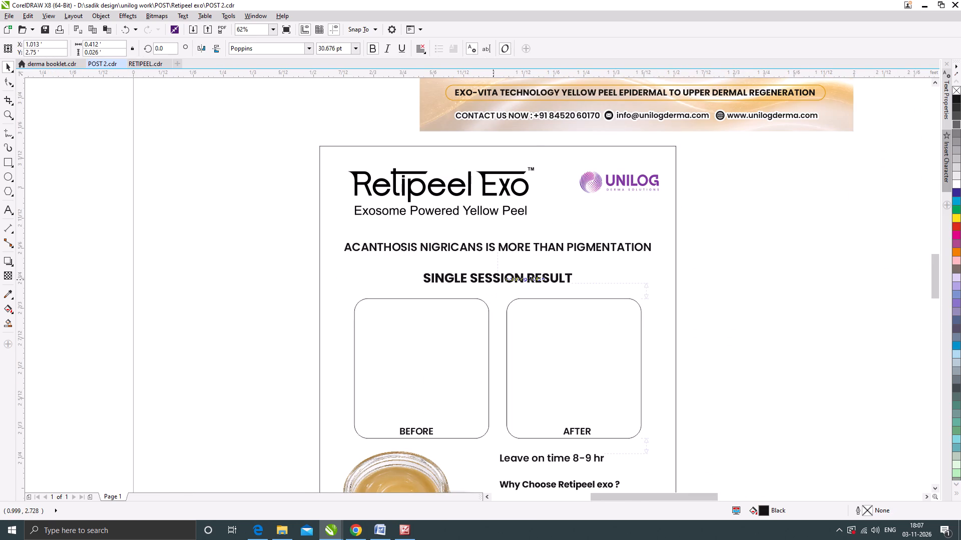
{"action": "left_click_drag", "start_coordinate": [493, 279], "coordinate": [494, 277]}
{"action": "scroll", "coordinate": [511, 267], "scroll_direction": "down", "scroll_amount": 1}
{"action": "left_click", "coordinate": [709, 331]}
Stretch the two grouped photo frames slightly taller by raising their top edge toward "SINGLE SESSION RESULT".
{"action": "scroll", "coordinate": [569, 344], "scroll_direction": "up", "scroll_amount": 1}
{"action": "left_click_drag", "start_coordinate": [649, 365], "coordinate": [397, 318]}
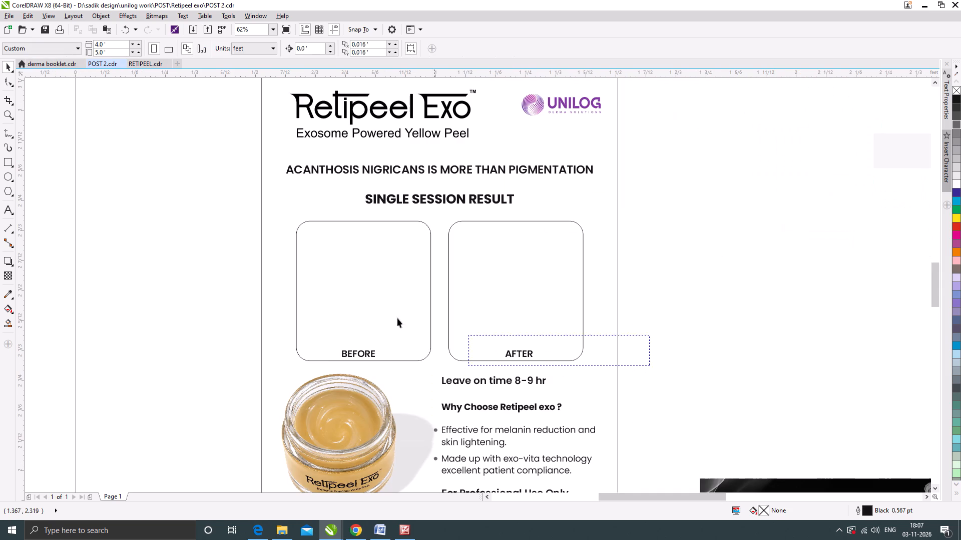
{"action": "left_click_drag", "start_coordinate": [397, 318], "coordinate": [534, 250]}
{"action": "left_click", "coordinate": [464, 250]}
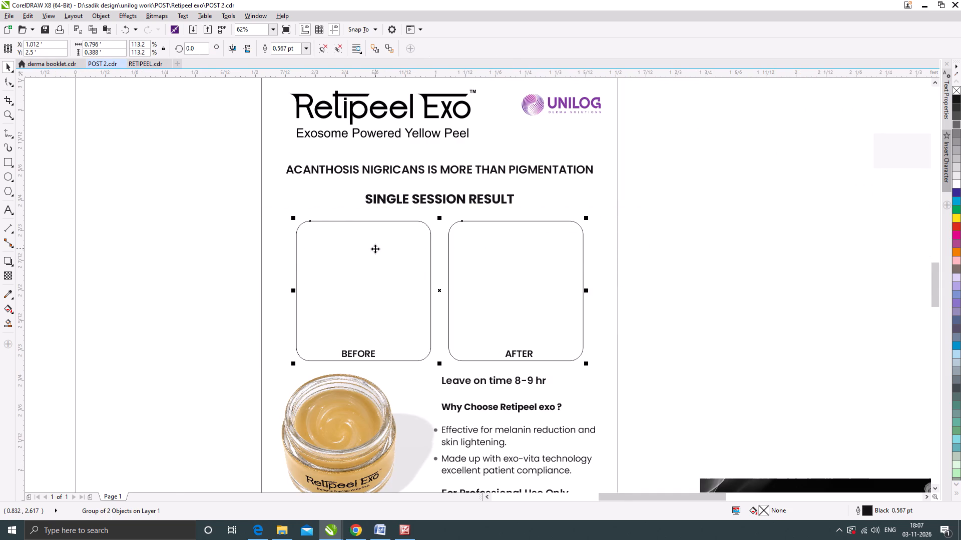
{"action": "scroll", "coordinate": [436, 228], "scroll_direction": "up", "scroll_amount": 1}
{"action": "left_click_drag", "start_coordinate": [442, 211], "coordinate": [459, 198]}
{"action": "scroll", "coordinate": [487, 216], "scroll_direction": "down", "scroll_amount": 3}
{"action": "left_click", "coordinate": [629, 277]}
Nudge the labelled photo frames with "SINGLE SESSION RESULT" slightly upward, and raise the acanthosis headline to match.
{"action": "left_click_drag", "start_coordinate": [588, 295], "coordinate": [364, 199]}
{"action": "scroll", "coordinate": [486, 230], "scroll_direction": "up", "scroll_amount": 2}
{"action": "left_click_drag", "start_coordinate": [520, 235], "coordinate": [521, 229]}
{"action": "scroll", "coordinate": [441, 228], "scroll_direction": "down", "scroll_amount": 3}
{"action": "left_click", "coordinate": [606, 239]}
{"action": "scroll", "coordinate": [467, 197], "scroll_direction": "up", "scroll_amount": 2}
{"action": "left_click_drag", "start_coordinate": [468, 183], "coordinate": [469, 178]}
{"action": "scroll", "coordinate": [469, 193], "scroll_direction": "down", "scroll_amount": 3}
{"action": "left_click", "coordinate": [627, 248]}
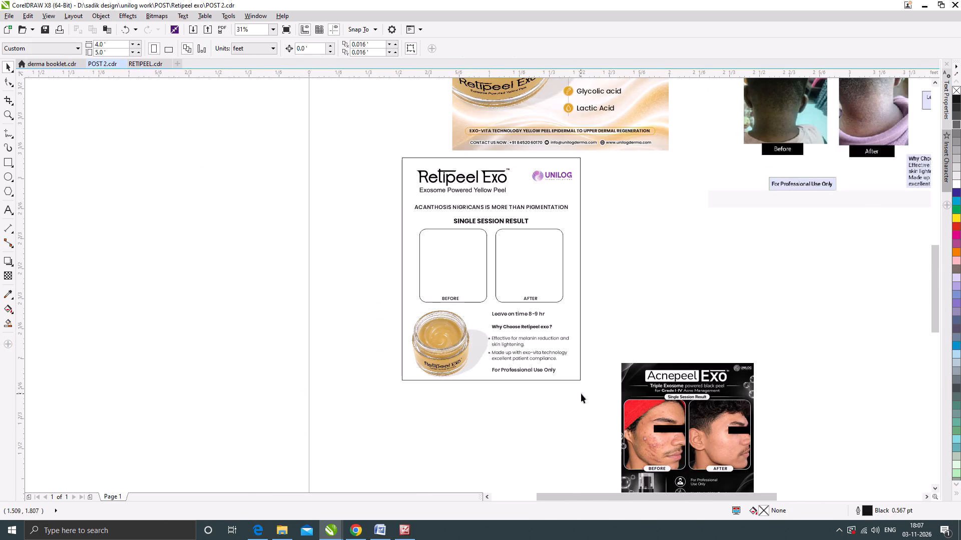
Frame "Leave on time 8-9 hr" with a rectangle about 0.324 by 0.04 ft, fully rounded at the ends and outlined in light grey.
{"action": "scroll", "coordinate": [526, 321], "scroll_direction": "up", "scroll_amount": 1}
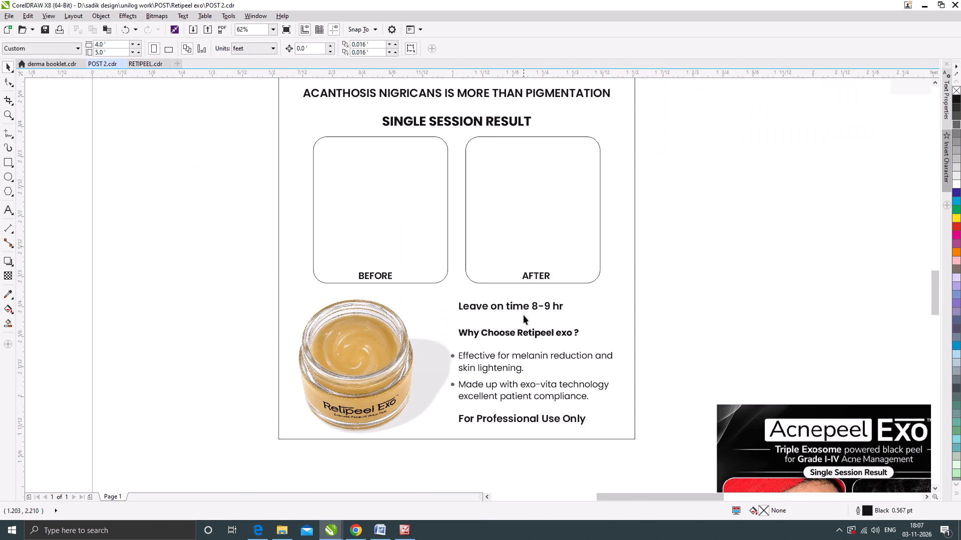
{"action": "left_click", "coordinate": [523, 307]}
{"action": "left_click", "coordinate": [8, 160]}
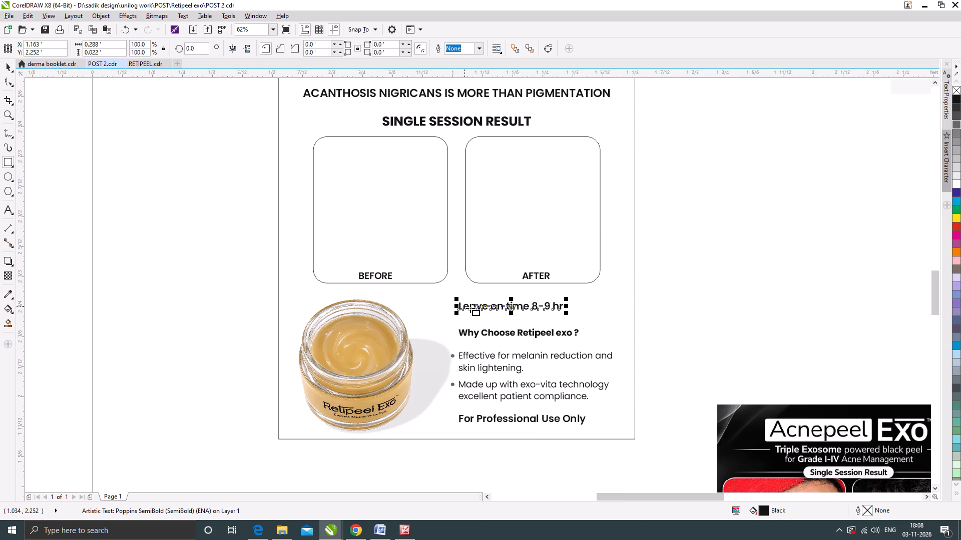
{"action": "scroll", "coordinate": [471, 308], "scroll_direction": "up", "scroll_amount": 1}
{"action": "left_click_drag", "start_coordinate": [435, 290], "coordinate": [667, 319]}
{"action": "left_click_drag", "start_coordinate": [6, 78], "coordinate": [12, 80]}
{"action": "left_click_drag", "start_coordinate": [433, 289], "coordinate": [467, 293]}
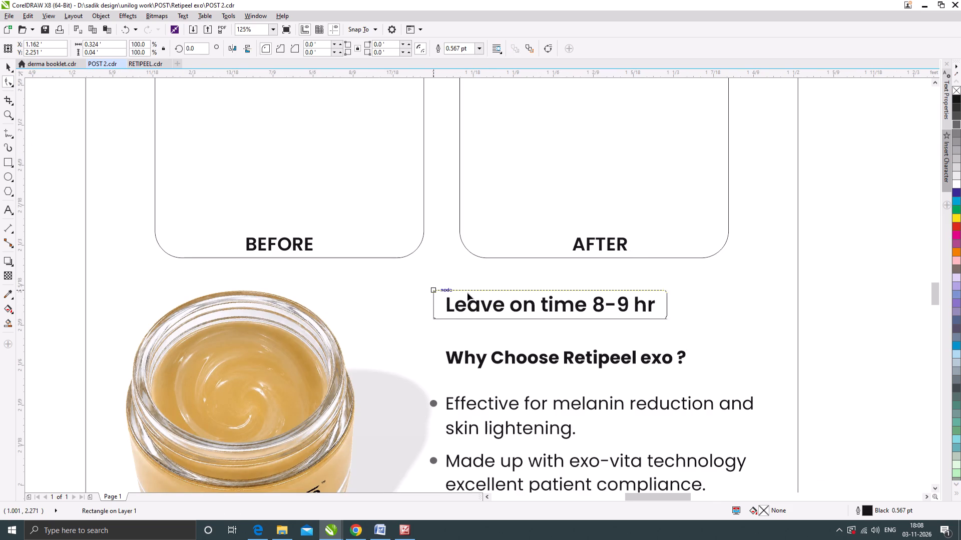
{"action": "left_click_drag", "start_coordinate": [467, 293], "coordinate": [507, 299]}
{"action": "left_click", "coordinate": [7, 65]}
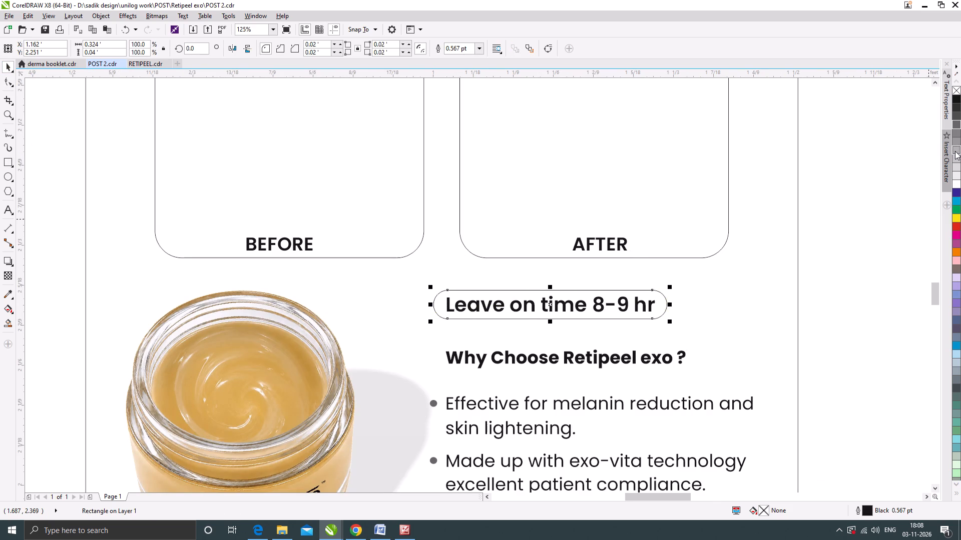
{"action": "right_click", "coordinate": [955, 151]}
{"action": "scroll", "coordinate": [480, 300], "scroll_direction": "down", "scroll_amount": 2}
{"action": "left_click", "coordinate": [612, 316]}
{"action": "left_click", "coordinate": [554, 393]}
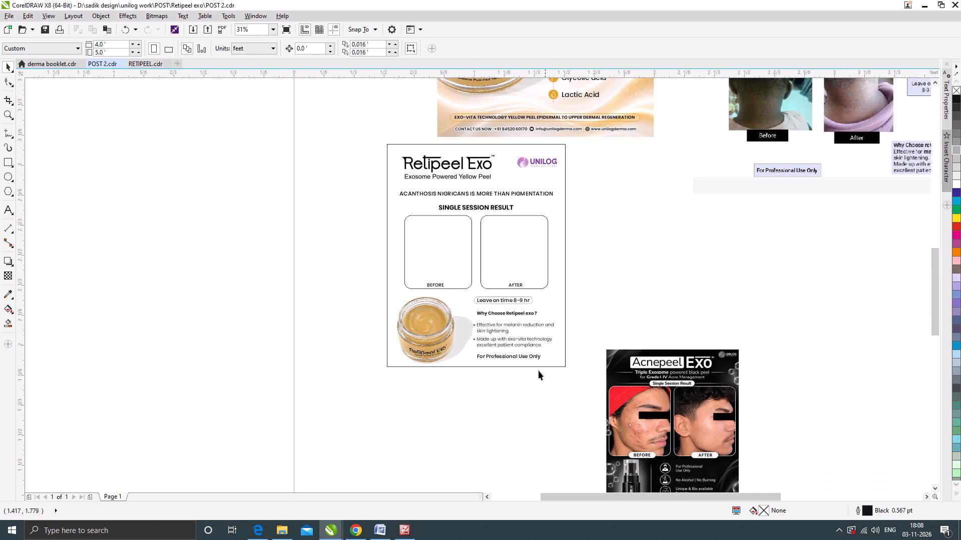
Move the Retipeel Exo product jar slightly upward, away from the poster's bottom edge.
{"action": "scroll", "coordinate": [534, 363], "scroll_direction": "up", "scroll_amount": 1}
{"action": "left_click", "coordinate": [533, 353]}
{"action": "left_click", "coordinate": [535, 398]}
{"action": "scroll", "coordinate": [459, 336], "scroll_direction": "down", "scroll_amount": 1}
{"action": "left_click", "coordinate": [383, 333]}
{"action": "scroll", "coordinate": [399, 331], "scroll_direction": "up", "scroll_amount": 2}
{"action": "left_click_drag", "start_coordinate": [400, 322], "coordinate": [401, 308]}
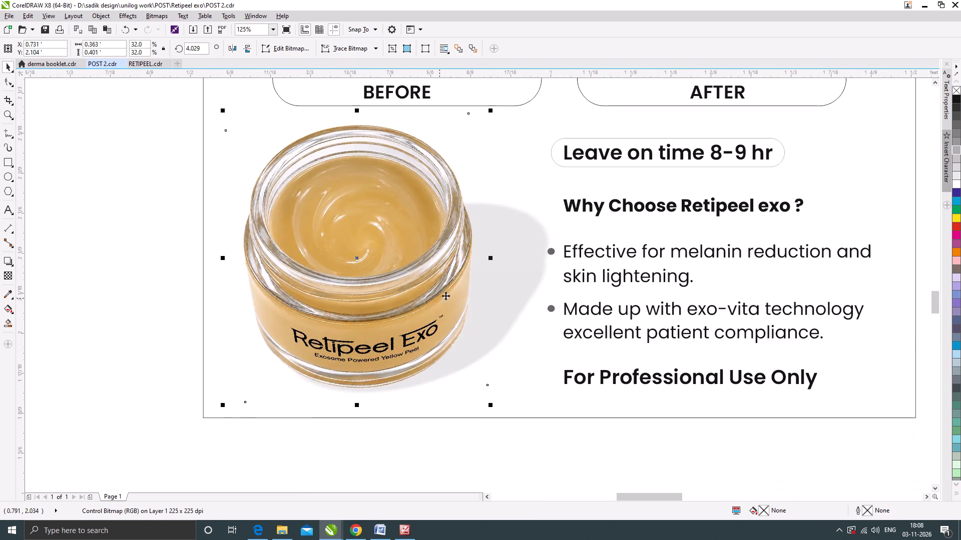
{"action": "scroll", "coordinate": [451, 293], "scroll_direction": "down", "scroll_amount": 2}
{"action": "scroll", "coordinate": [472, 241], "scroll_direction": "up", "scroll_amount": 1}
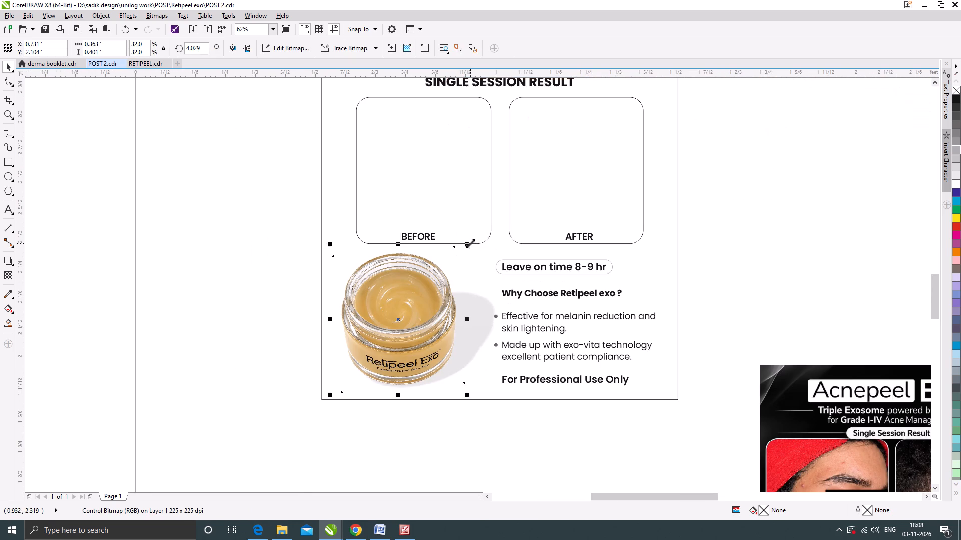
{"action": "left_click", "coordinate": [470, 243]}
{"action": "scroll", "coordinate": [491, 254], "scroll_direction": "down", "scroll_amount": 1}
{"action": "left_click", "coordinate": [650, 232]}
Change the outline of the poster's border rectangle to white.
{"action": "scroll", "coordinate": [506, 244], "scroll_direction": "down", "scroll_amount": 1}
{"action": "scroll", "coordinate": [541, 174], "scroll_direction": "up", "scroll_amount": 1}
{"action": "left_click", "coordinate": [541, 178]}
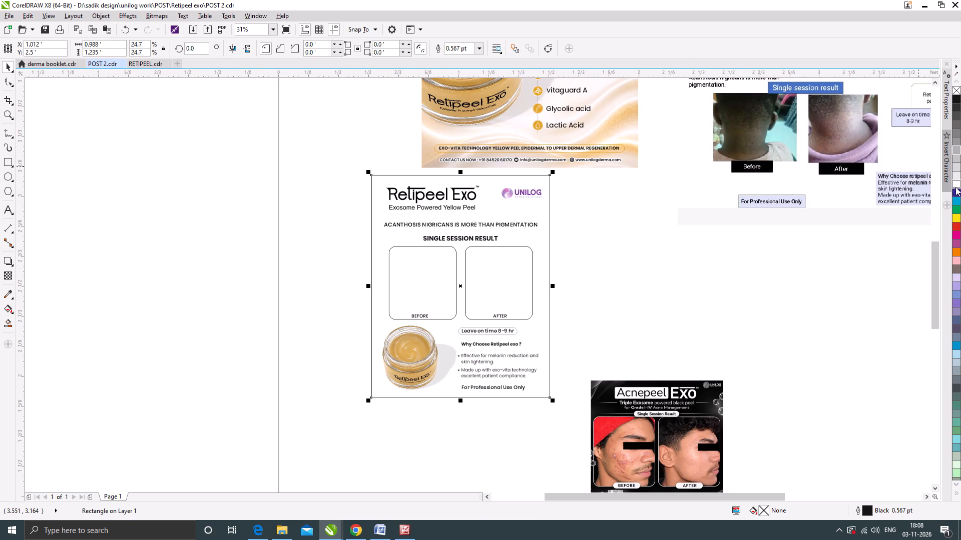
{"action": "right_click", "coordinate": [956, 184]}
{"action": "left_click", "coordinate": [575, 296]}
Select all the before/after poster's objects and export only that selection to the Desktop as the JPG file POST 2.
{"action": "left_click_drag", "start_coordinate": [571, 406], "coordinate": [303, 145]}
{"action": "key", "text": "ctrl+e"}
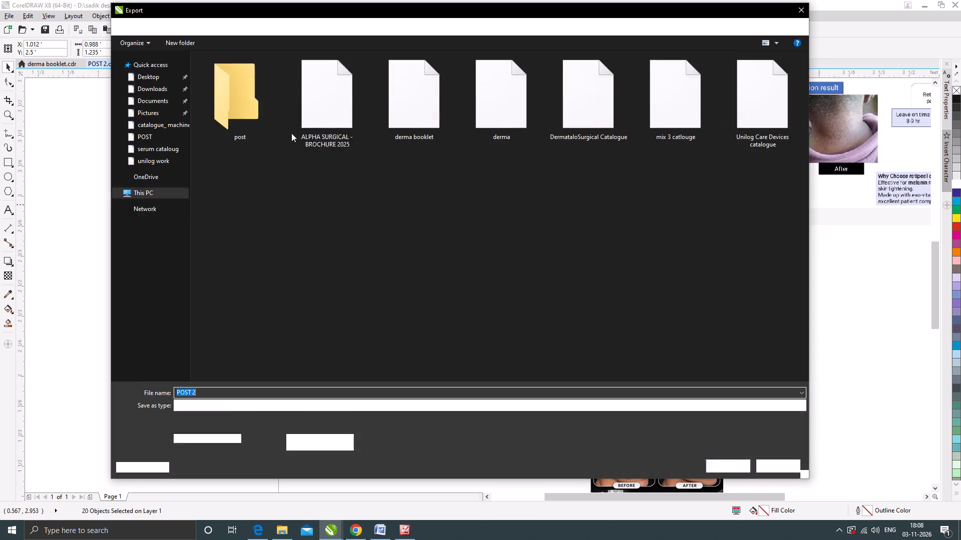
{"action": "left_click", "coordinate": [151, 77]}
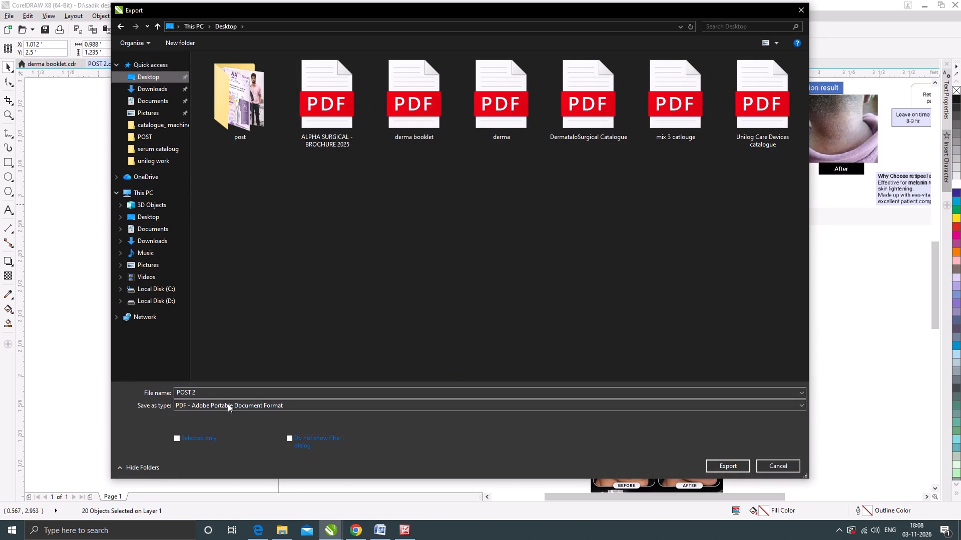
{"action": "left_click", "coordinate": [226, 405]}
{"action": "left_click", "coordinate": [199, 186]}
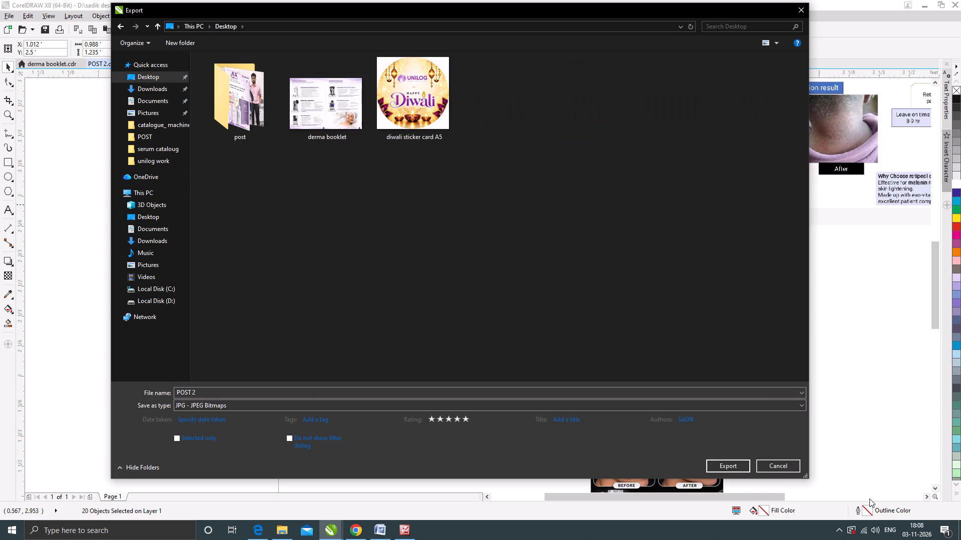
{"action": "left_click", "coordinate": [722, 468]}
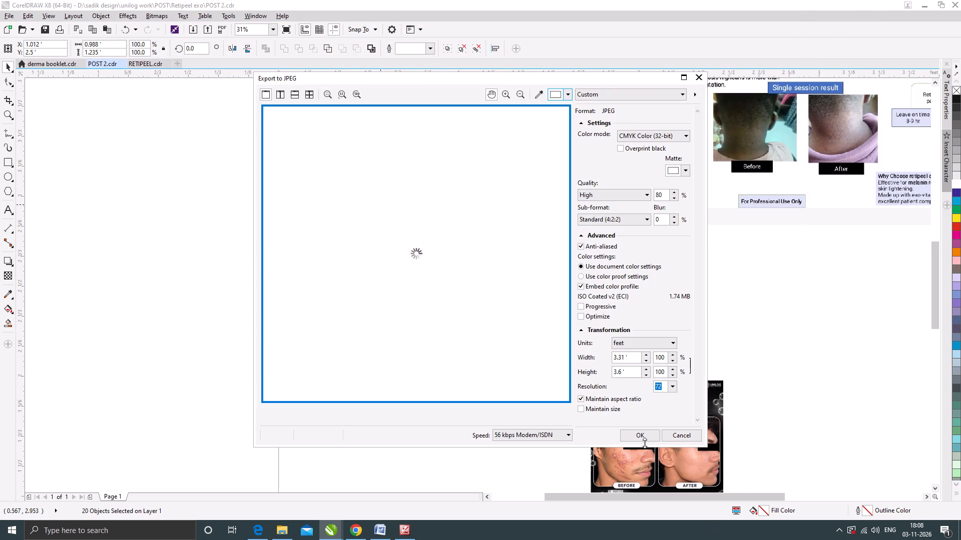
{"action": "left_click", "coordinate": [681, 437]}
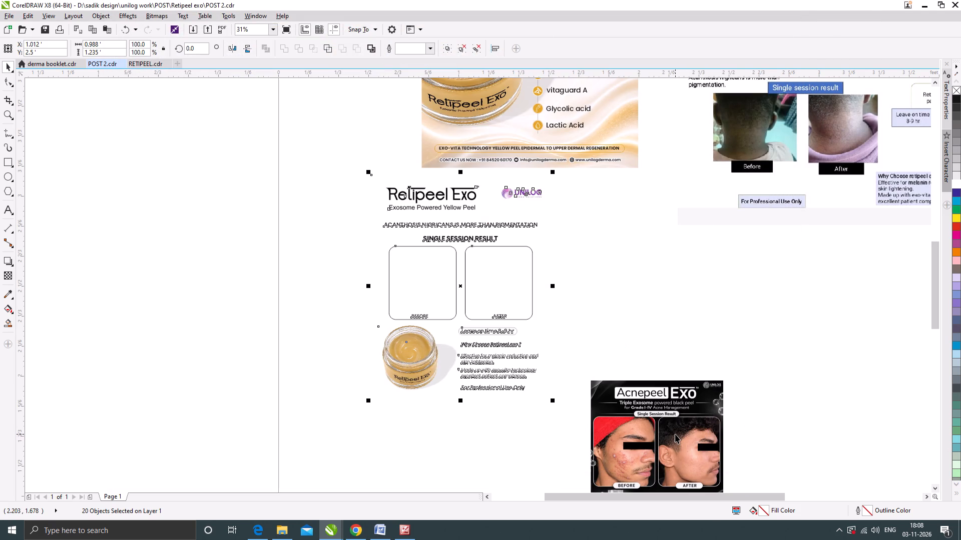
{"action": "key", "text": "ctrl+e"}
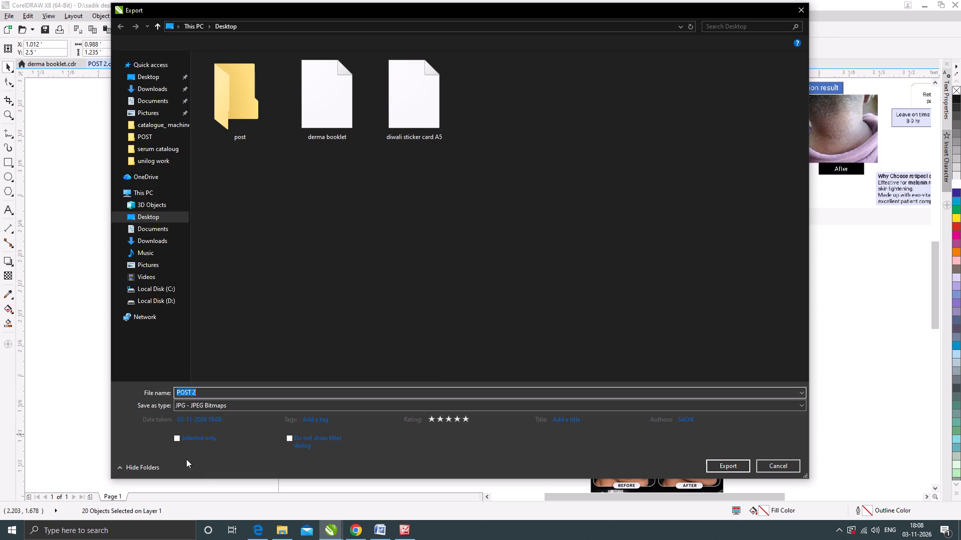
{"action": "left_click", "coordinate": [175, 436]}
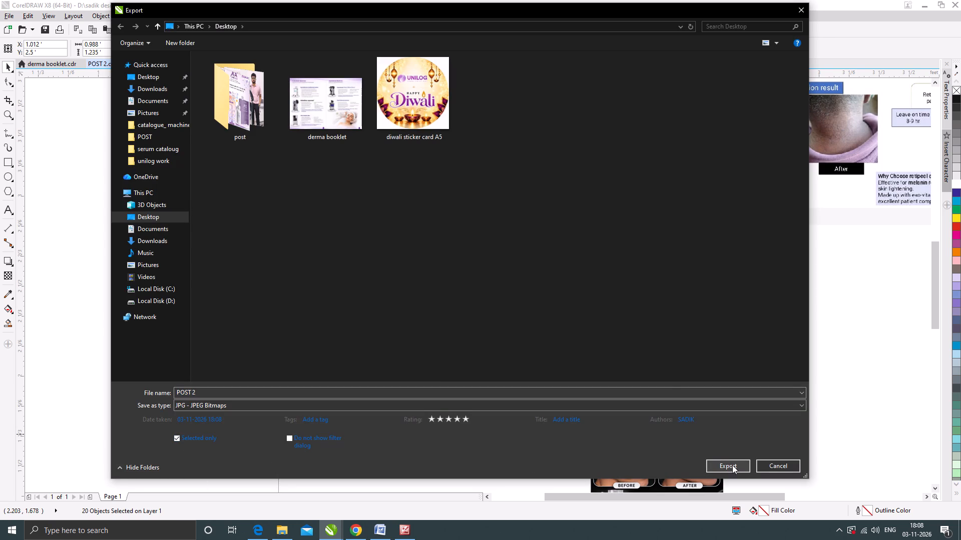
{"action": "left_click", "coordinate": [728, 463]}
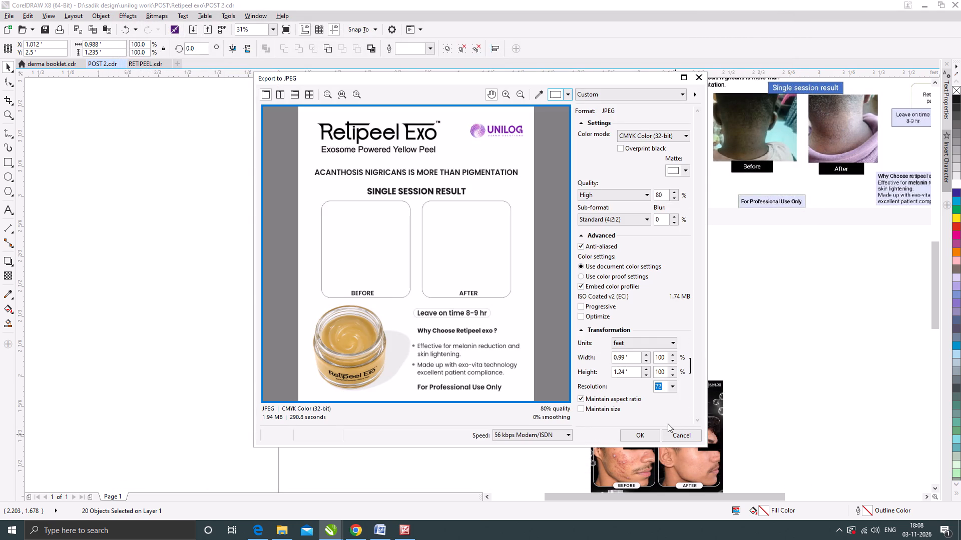
{"action": "left_click", "coordinate": [643, 434]}
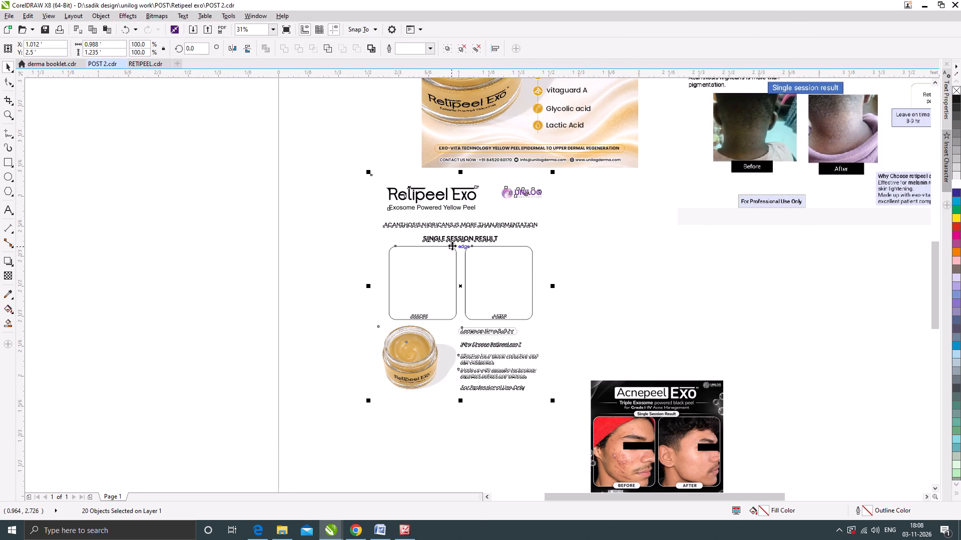
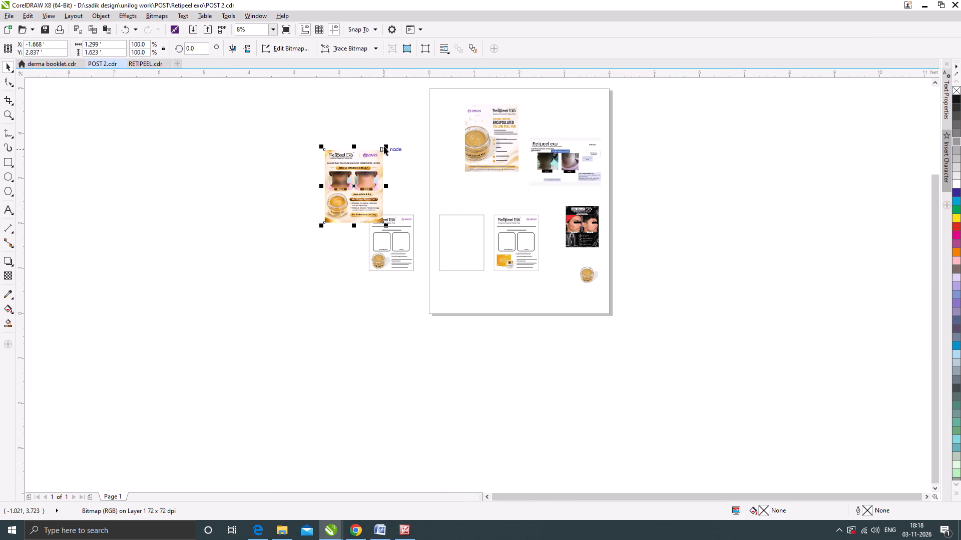
{"action": "left_click_drag", "start_coordinate": [368, 171], "coordinate": [529, 225]}
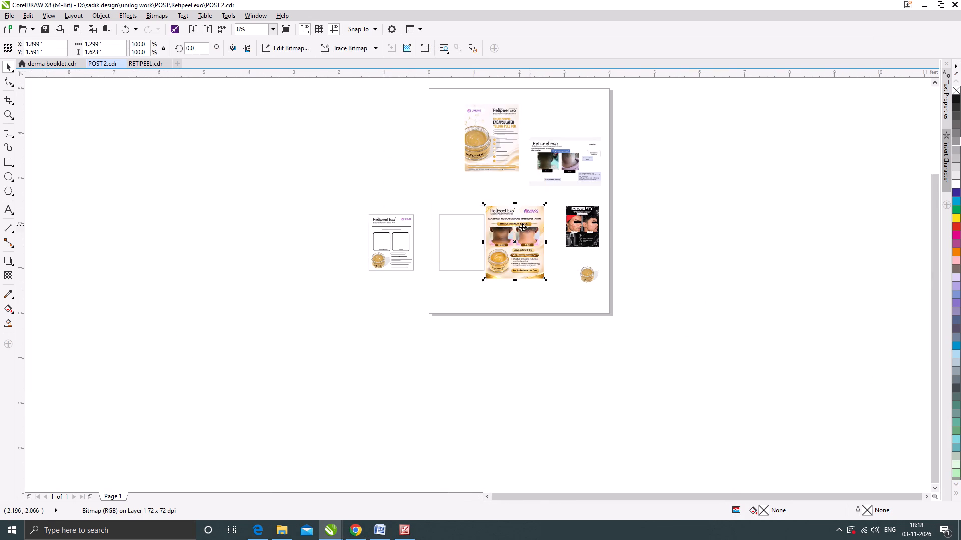
{"action": "scroll", "coordinate": [512, 226], "scroll_direction": "up", "scroll_amount": 2}
{"action": "left_click_drag", "start_coordinate": [493, 207], "coordinate": [523, 186]}
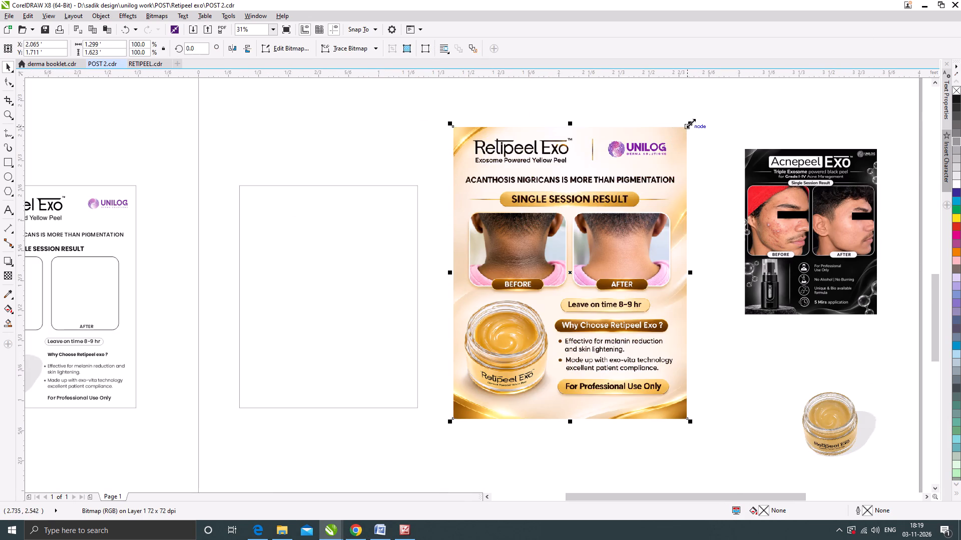
{"action": "left_click_drag", "start_coordinate": [691, 123], "coordinate": [683, 159]}
{"action": "scroll", "coordinate": [590, 228], "scroll_direction": "down", "scroll_amount": 1}
{"action": "scroll", "coordinate": [520, 266], "scroll_direction": "up", "scroll_amount": 1}
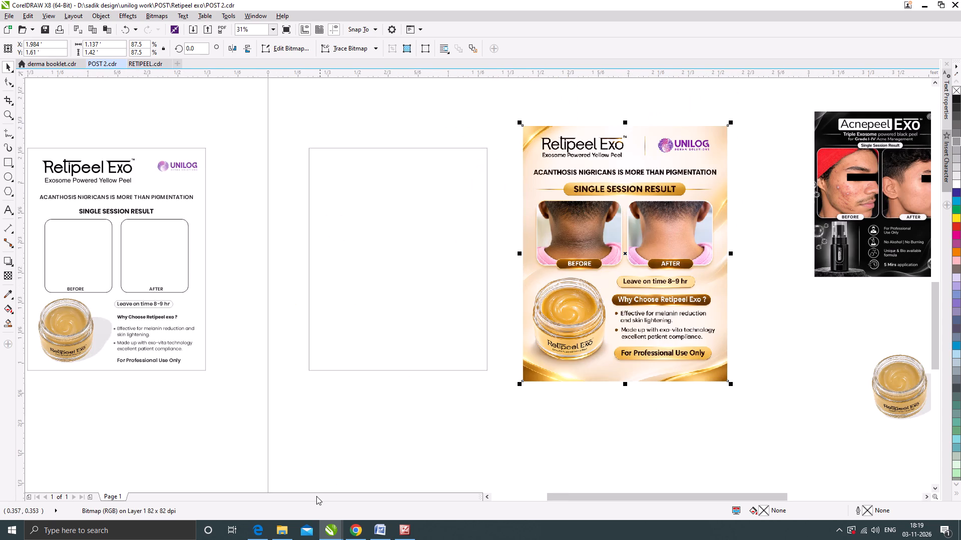
Bring the "Golden Skincare Before-and-After Template" image from the Downloads folder into the CorelDRAW document.
{"action": "left_click", "coordinate": [286, 530]}
{"action": "left_click", "coordinate": [217, 149]}
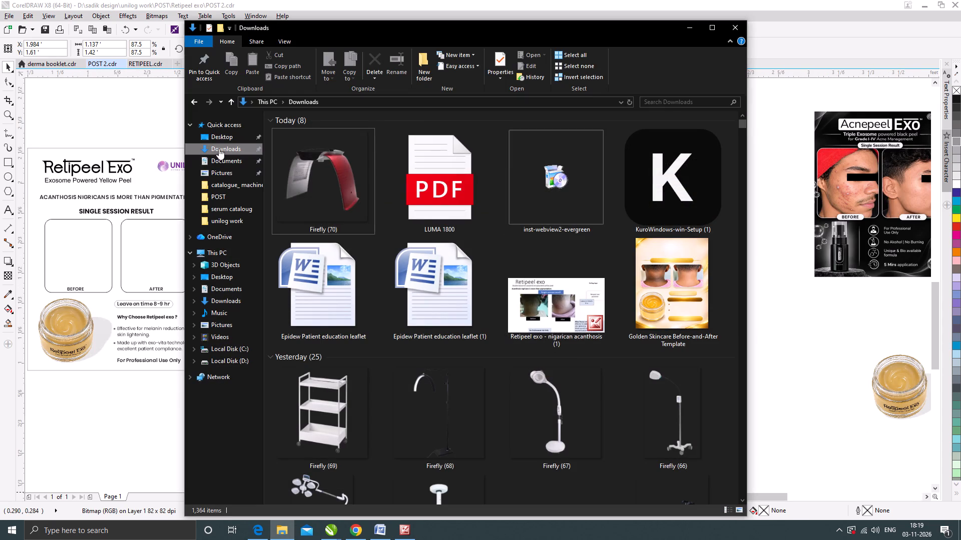
{"action": "left_click_drag", "start_coordinate": [323, 190], "coordinate": [84, 445]}
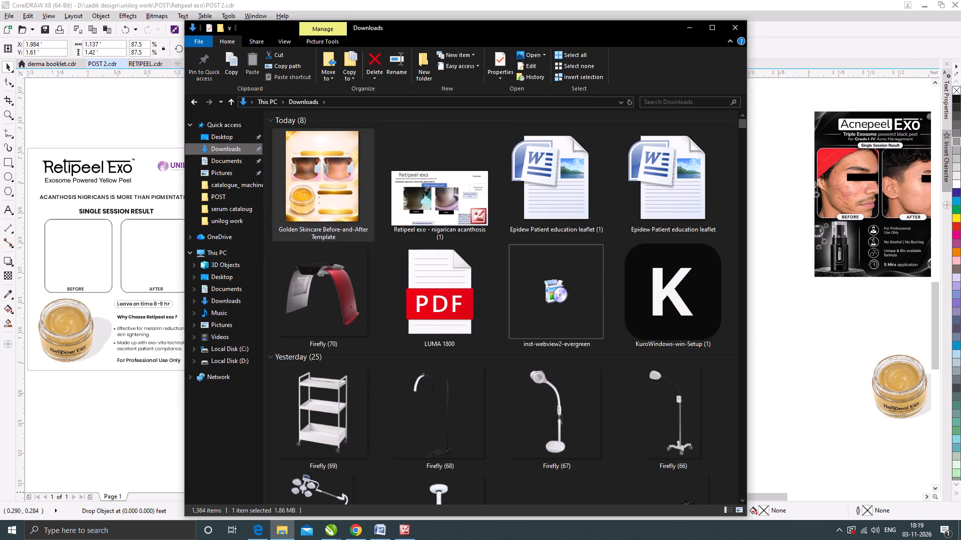
{"action": "left_click_drag", "start_coordinate": [84, 445], "coordinate": [84, 445]}
{"action": "left_click", "coordinate": [690, 28]}
PowerClip the text-free gold template inside the empty post frame on the page.
{"action": "scroll", "coordinate": [318, 282], "scroll_direction": "down", "scroll_amount": 1}
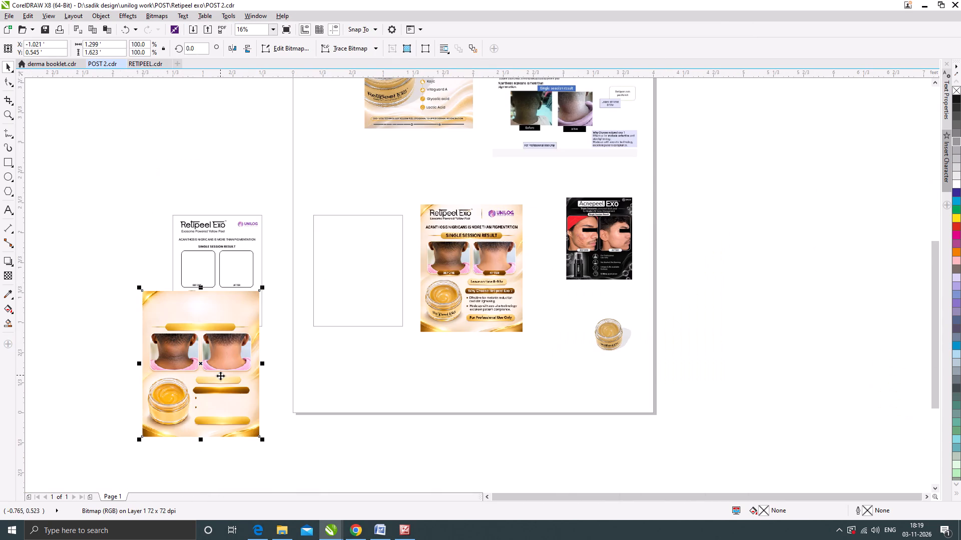
{"action": "left_click_drag", "start_coordinate": [221, 375], "coordinate": [368, 286]}
{"action": "scroll", "coordinate": [376, 276], "scroll_direction": "up", "scroll_amount": 1}
{"action": "scroll", "coordinate": [397, 243], "scroll_direction": "down", "scroll_amount": 1}
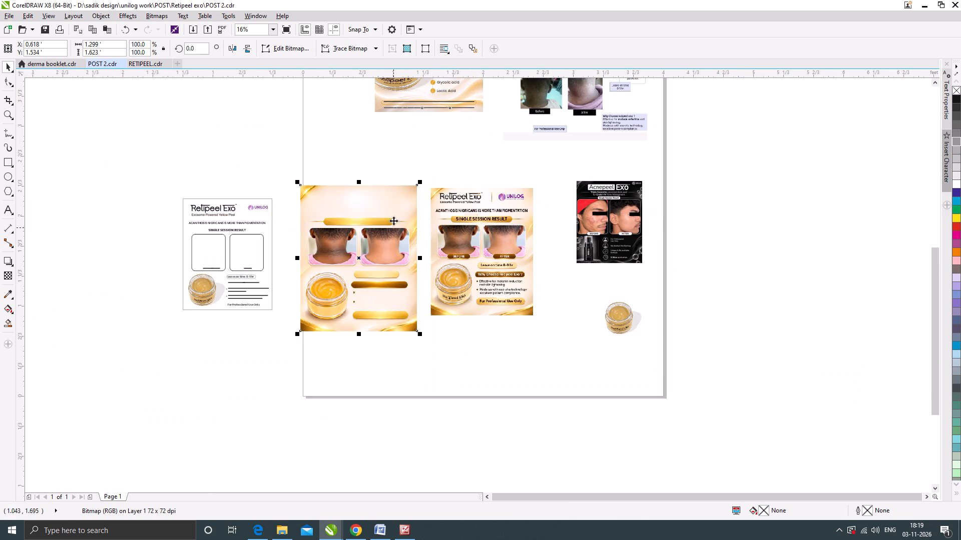
{"action": "left_click_drag", "start_coordinate": [393, 216], "coordinate": [284, 109]}
{"action": "right_click", "coordinate": [281, 105]}
{"action": "left_click", "coordinate": [292, 110]}
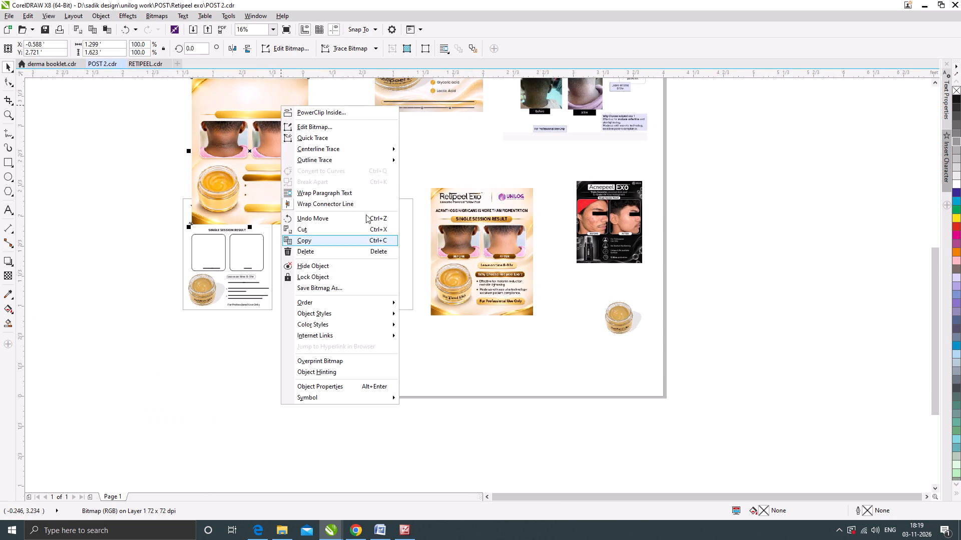
{"action": "left_click", "coordinate": [311, 112]}
{"action": "left_click", "coordinate": [378, 249]}
{"action": "scroll", "coordinate": [364, 255], "scroll_direction": "up", "scroll_amount": 1}
Edit the PowerClip contents to scale the gold template down to fit the frame, about 0.988 × 1.235 ft, and finish editing.
{"action": "left_click", "coordinate": [383, 203], "text": "ctrl"}
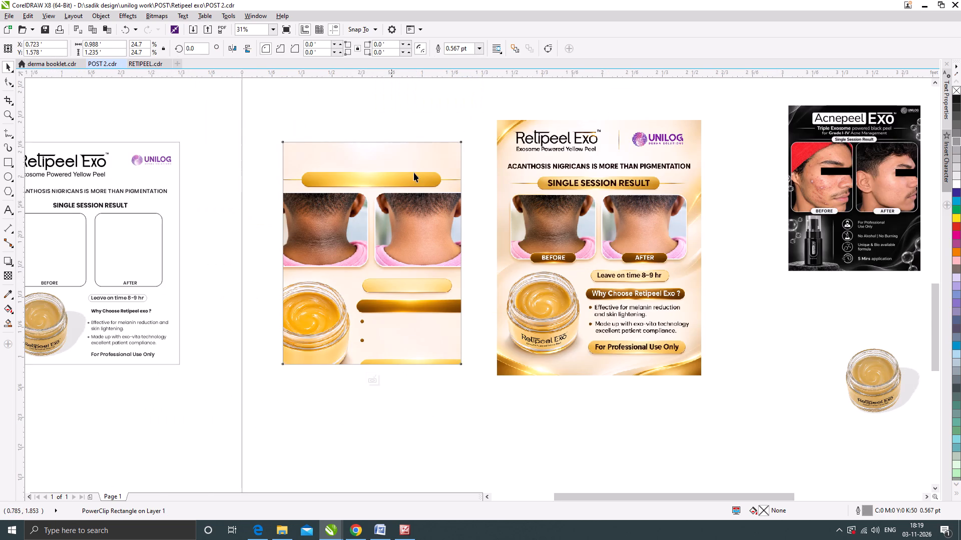
{"action": "left_click", "coordinate": [414, 172]}
{"action": "left_click_drag", "start_coordinate": [492, 101], "coordinate": [467, 122]}
{"action": "scroll", "coordinate": [409, 275], "scroll_direction": "down", "scroll_amount": 1}
{"action": "scroll", "coordinate": [358, 302], "scroll_direction": "up", "scroll_amount": 2}
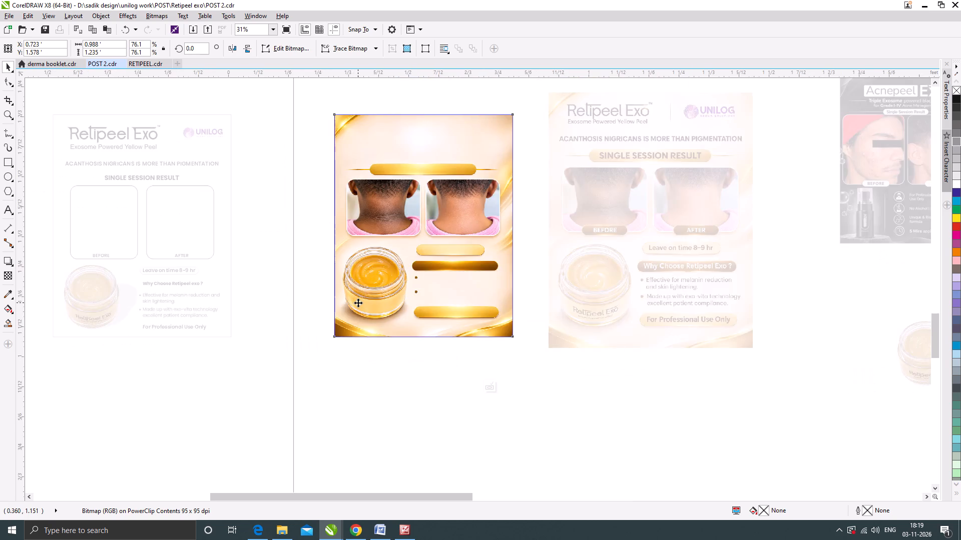
{"action": "scroll", "coordinate": [440, 264], "scroll_direction": "down", "scroll_amount": 1}
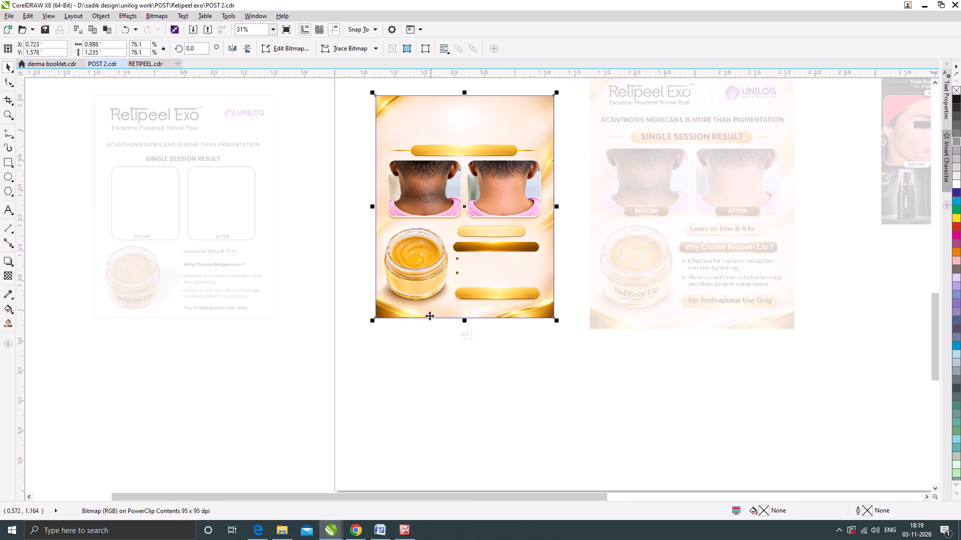
{"action": "left_click", "coordinate": [512, 365], "text": "ctrl"}
{"action": "scroll", "coordinate": [450, 322], "scroll_direction": "down", "scroll_amount": 1}
{"action": "scroll", "coordinate": [400, 256], "scroll_direction": "up", "scroll_amount": 1}
Move the open jar from the off-page layout over the template's unlabelled jar and enlarge it to about 0.447 × 0.493 ft.
{"action": "left_click", "coordinate": [173, 359]}
{"action": "left_click_drag", "start_coordinate": [195, 353], "coordinate": [474, 342]}
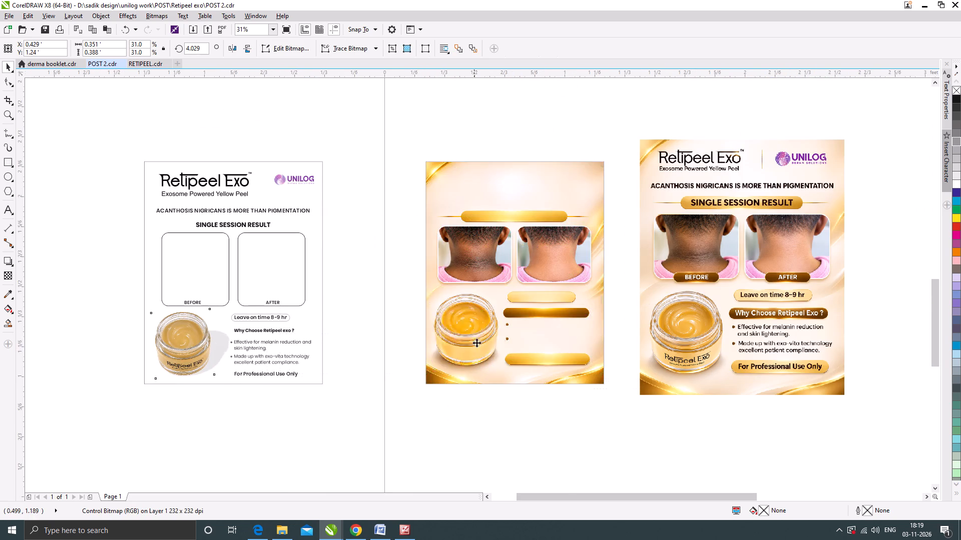
{"action": "scroll", "coordinate": [489, 332], "scroll_direction": "up", "scroll_amount": 1}
{"action": "left_click_drag", "start_coordinate": [500, 263], "coordinate": [539, 225]}
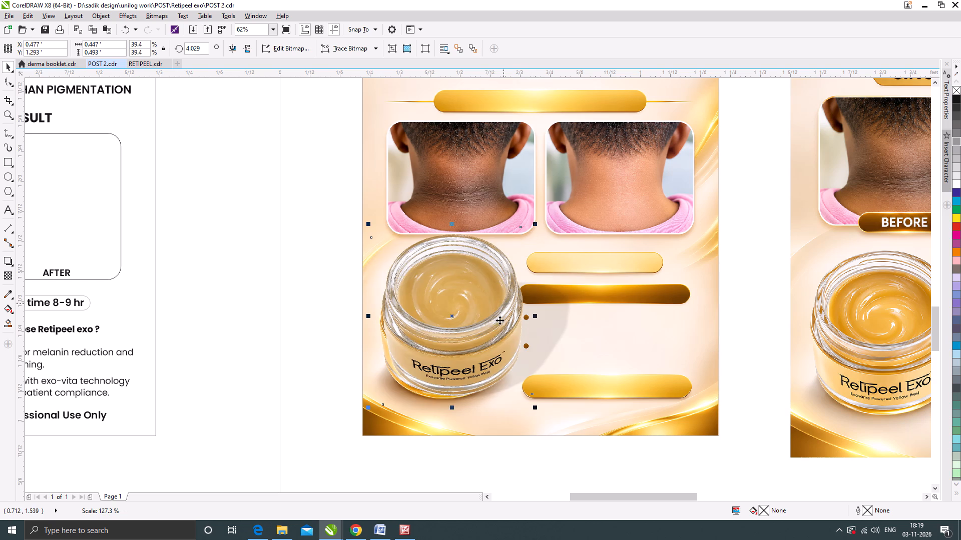
{"action": "left_click_drag", "start_coordinate": [491, 333], "coordinate": [478, 343]}
{"action": "scroll", "coordinate": [483, 346], "scroll_direction": "up", "scroll_amount": 1}
{"action": "left_click", "coordinate": [486, 346]}
{"action": "scroll", "coordinate": [485, 318], "scroll_direction": "down", "scroll_amount": 2}
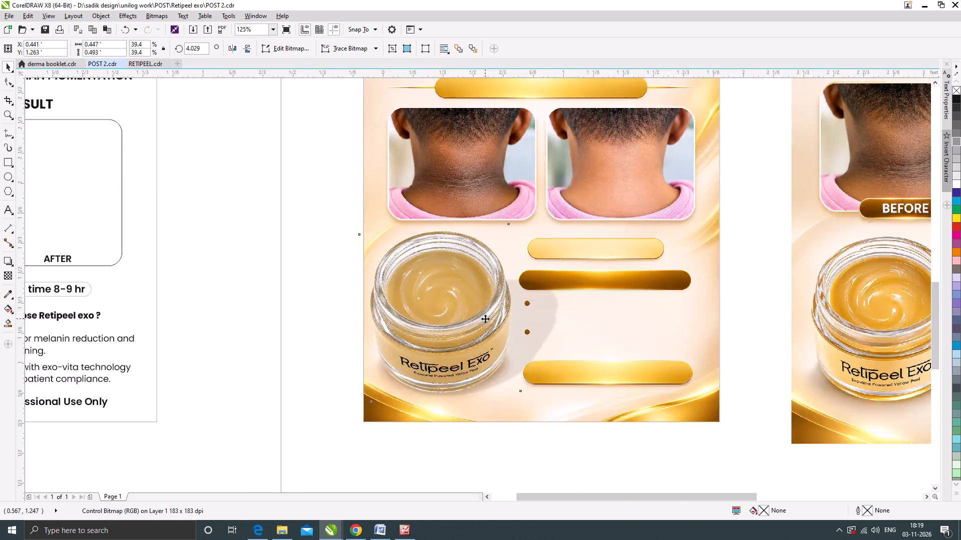
{"action": "left_click", "coordinate": [499, 418]}
{"action": "scroll", "coordinate": [488, 347], "scroll_direction": "up", "scroll_amount": 1}
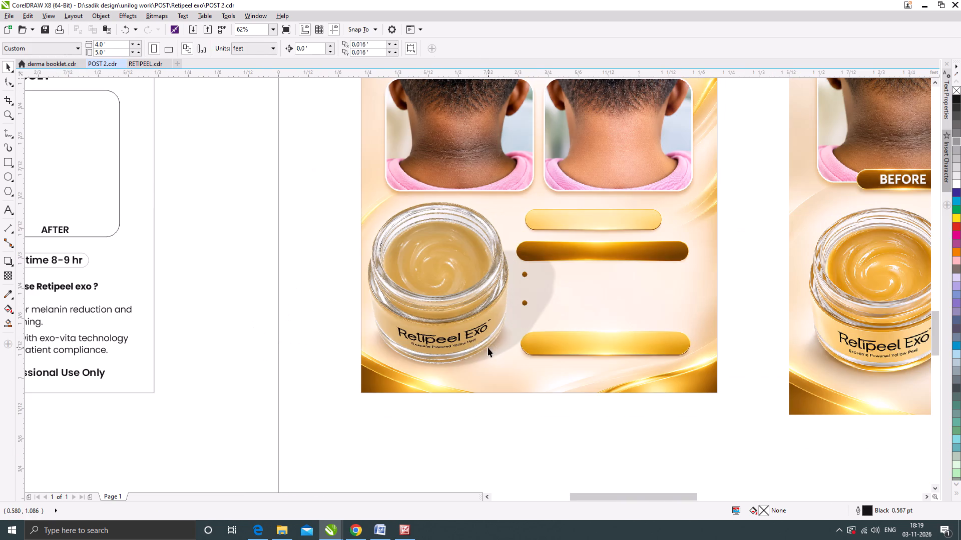
{"action": "scroll", "coordinate": [391, 258], "scroll_direction": "down", "scroll_amount": 1}
{"action": "left_click", "coordinate": [478, 357]}
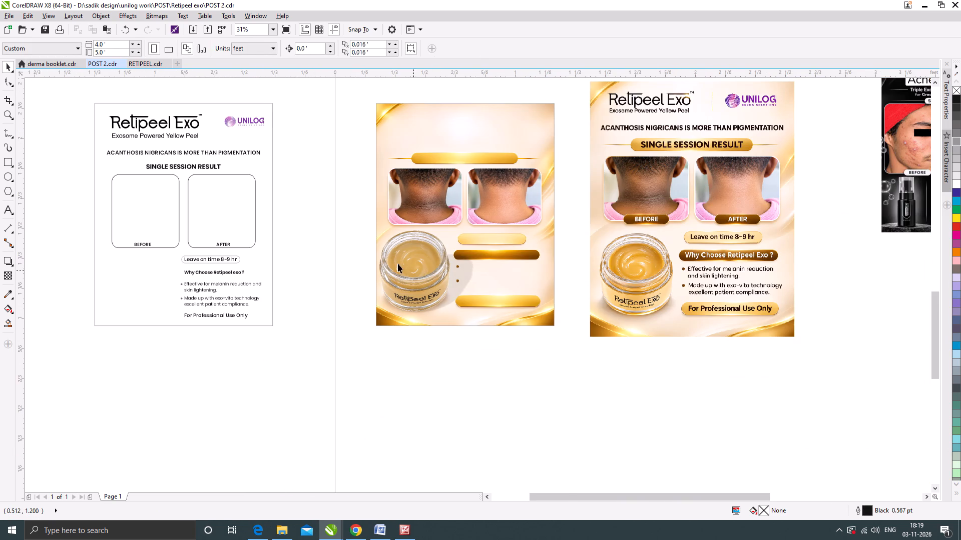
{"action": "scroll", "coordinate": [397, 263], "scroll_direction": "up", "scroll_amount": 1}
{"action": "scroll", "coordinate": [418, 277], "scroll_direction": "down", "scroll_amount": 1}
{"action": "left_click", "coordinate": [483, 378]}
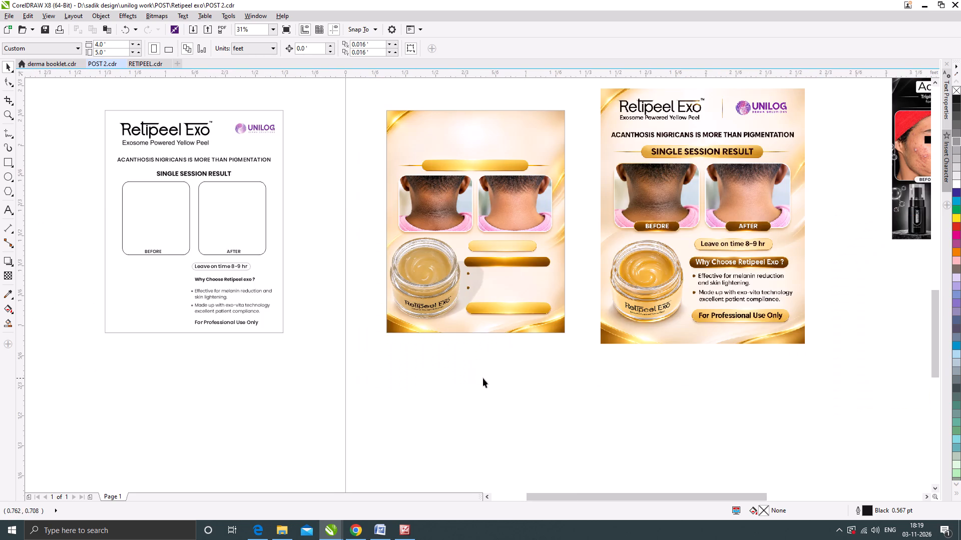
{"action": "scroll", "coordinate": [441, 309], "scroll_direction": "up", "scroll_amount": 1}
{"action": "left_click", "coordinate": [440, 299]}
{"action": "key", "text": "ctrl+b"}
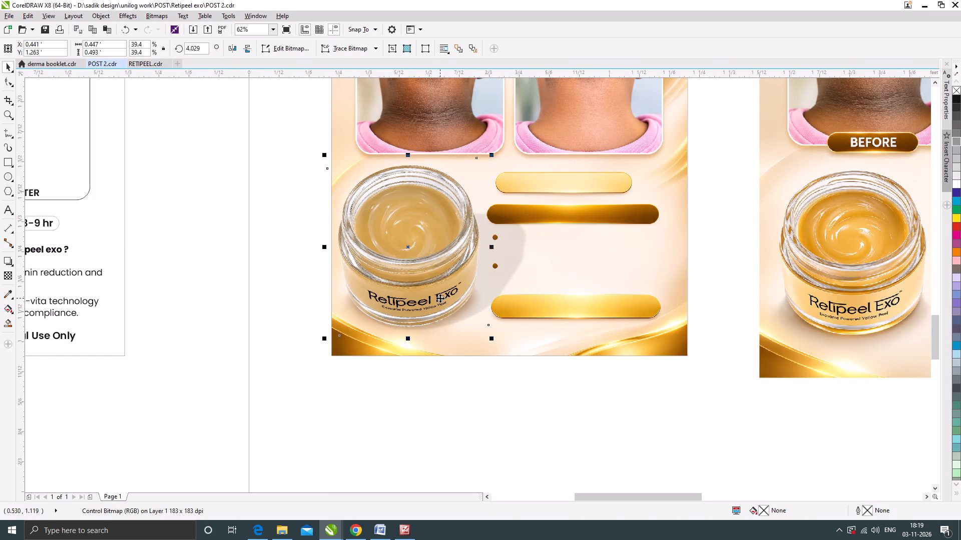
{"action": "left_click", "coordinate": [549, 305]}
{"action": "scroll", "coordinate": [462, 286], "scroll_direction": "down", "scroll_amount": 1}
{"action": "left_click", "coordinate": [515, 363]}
Inside the PowerClip, apply a linear transparency to the gold template, fading it out towards its unlabelled jar, and finish editing.
{"action": "left_click", "coordinate": [515, 277]}
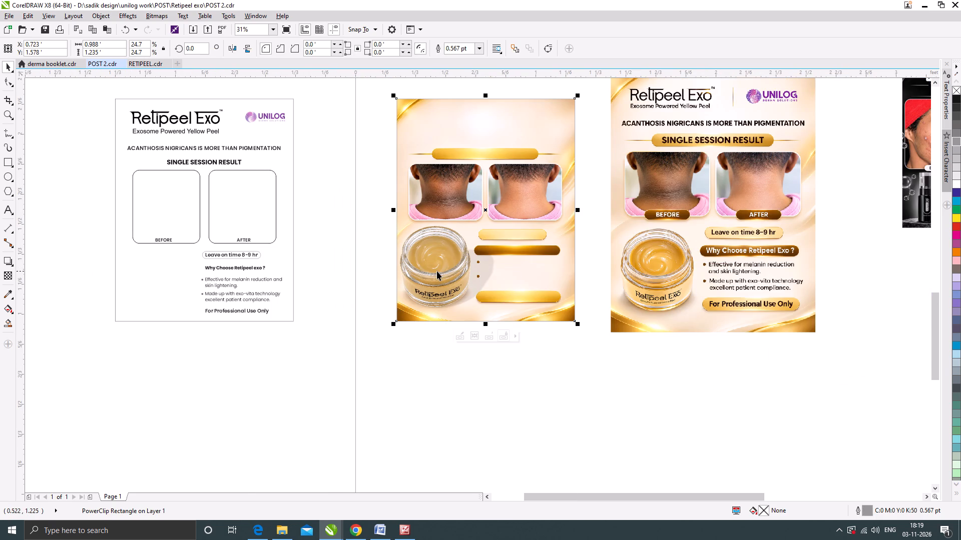
{"action": "left_click", "coordinate": [437, 270]}
{"action": "left_click", "coordinate": [505, 267]}
{"action": "left_click", "coordinate": [515, 267], "text": "ctrl"}
{"action": "left_click", "coordinate": [515, 267]}
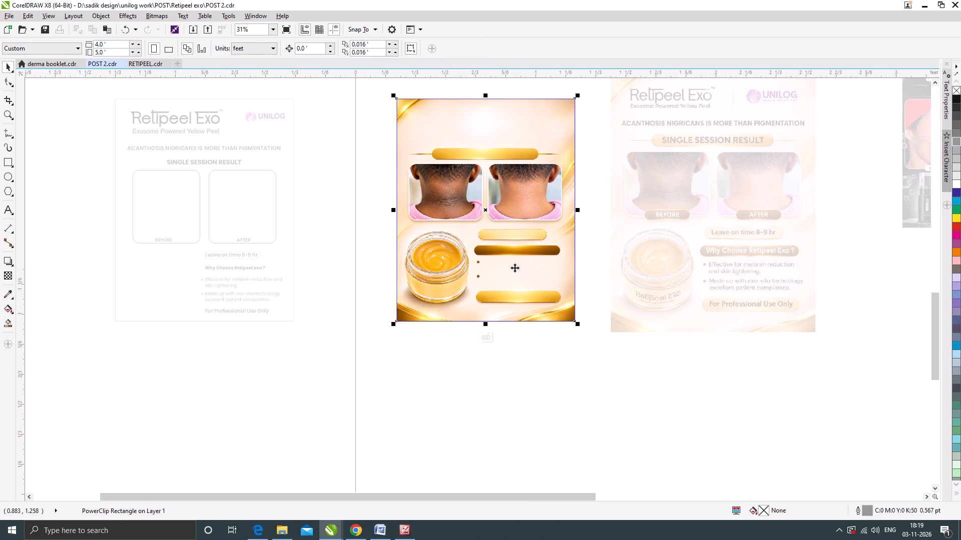
{"action": "left_click", "coordinate": [9, 274]}
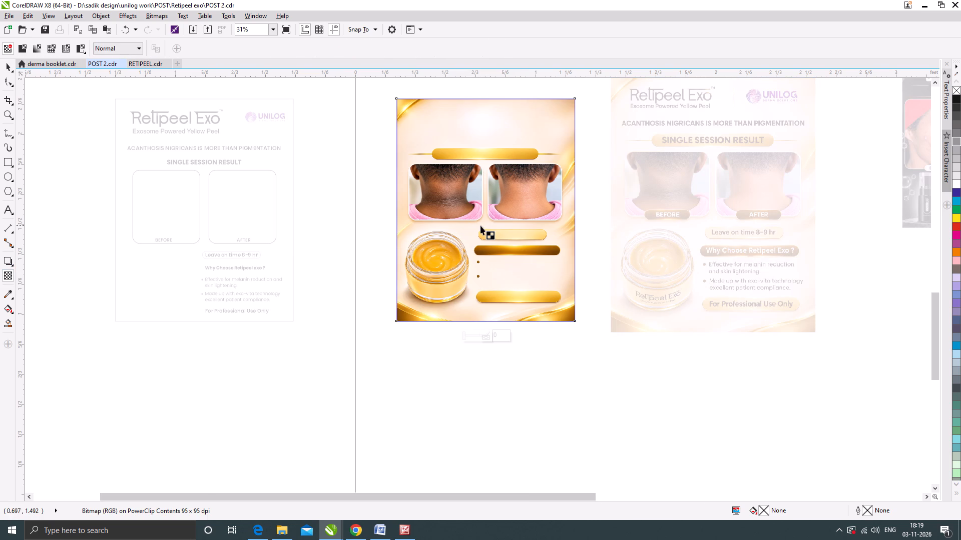
{"action": "scroll", "coordinate": [483, 220], "scroll_direction": "up", "scroll_amount": 1}
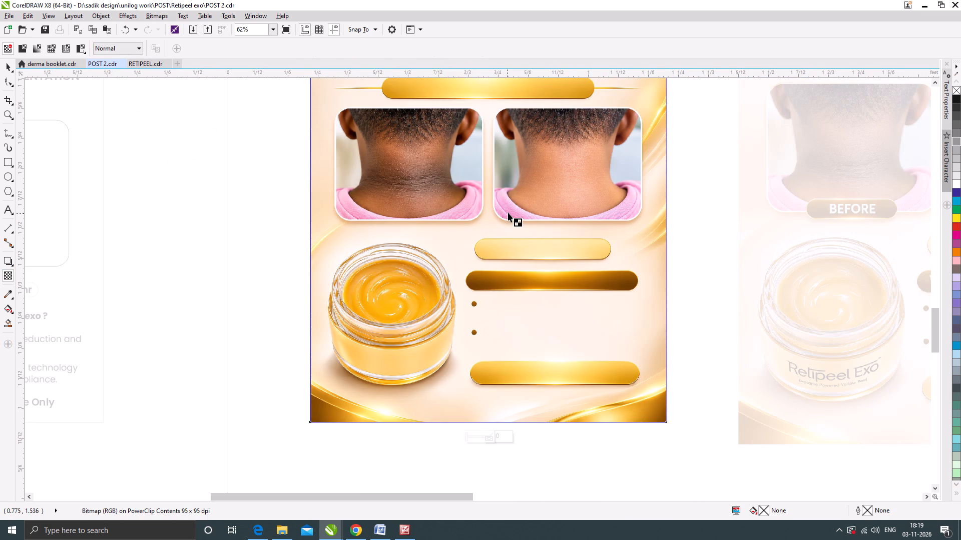
{"action": "left_click_drag", "start_coordinate": [508, 211], "coordinate": [343, 348]}
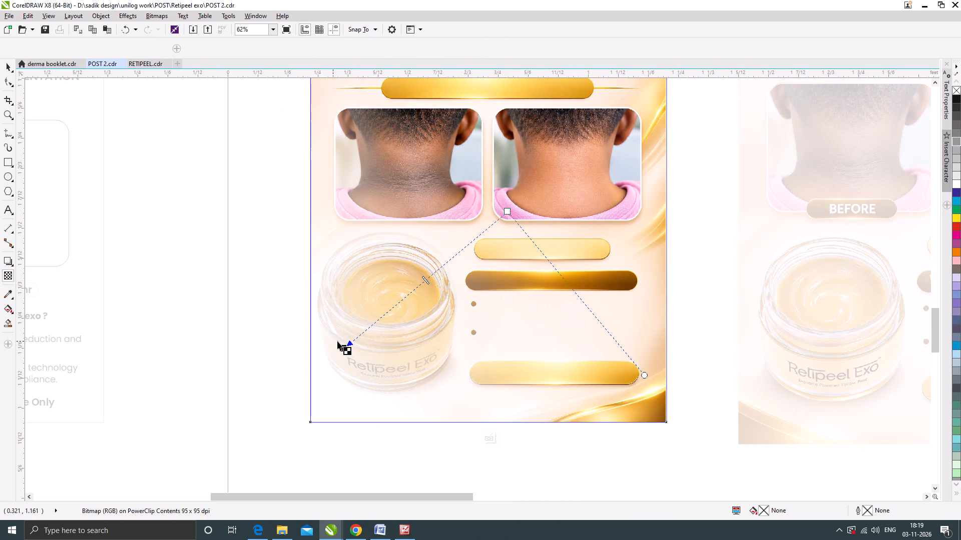
{"action": "left_click_drag", "start_coordinate": [508, 212], "coordinate": [507, 227]}
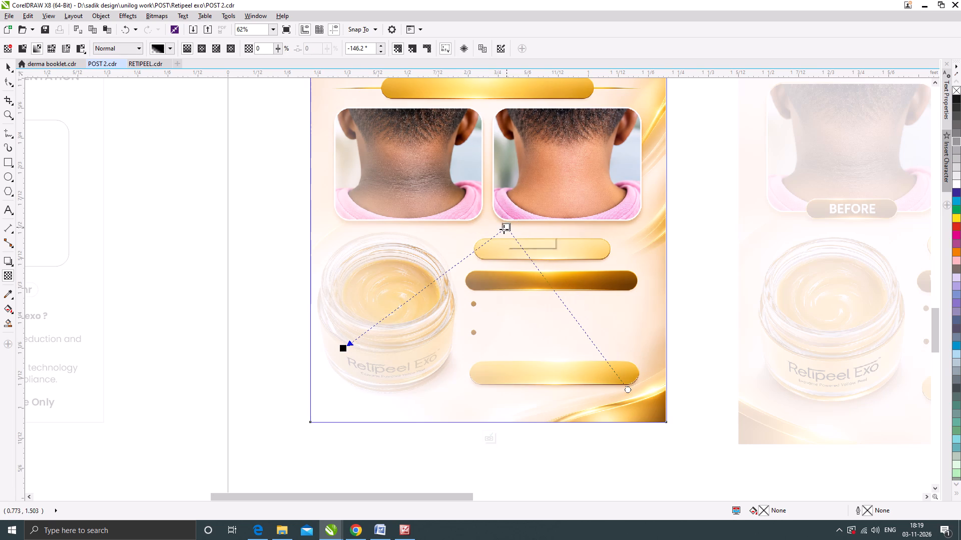
{"action": "left_click_drag", "start_coordinate": [342, 347], "coordinate": [364, 324]}
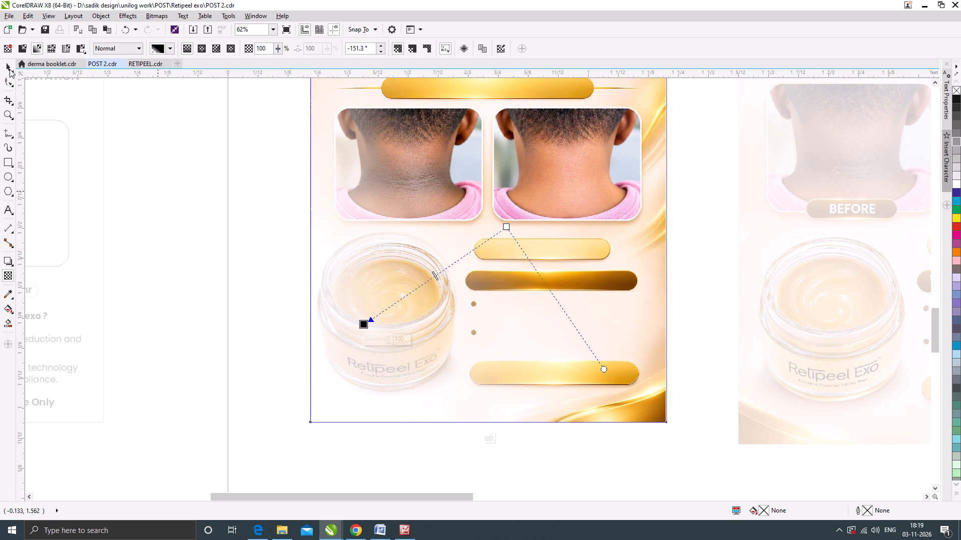
{"action": "left_click", "coordinate": [10, 69]}
{"action": "left_click", "coordinate": [138, 146], "text": "ctrl"}
{"action": "scroll", "coordinate": [410, 248], "scroll_direction": "down", "scroll_amount": 1}
{"action": "left_click", "coordinate": [504, 385]}
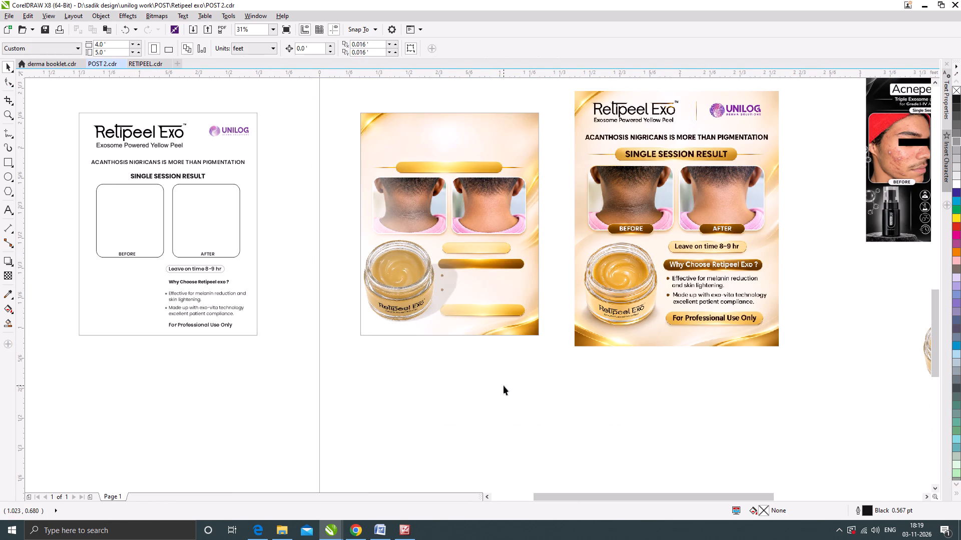
{"action": "left_click", "coordinate": [516, 391]}
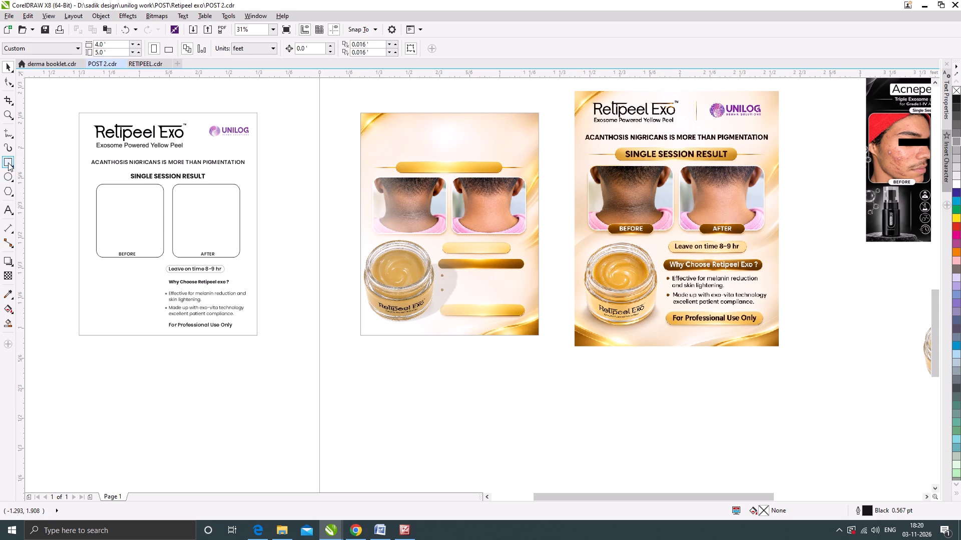
Draw a rectangle about 0.422 × 0.329 ft over the template's before photo and round its corners to about 0.028 ft.
{"action": "left_click", "coordinate": [8, 160]}
{"action": "scroll", "coordinate": [399, 193], "scroll_direction": "up", "scroll_amount": 2}
{"action": "left_click_drag", "start_coordinate": [319, 144], "coordinate": [623, 377]}
{"action": "left_click", "coordinate": [6, 77]}
{"action": "left_click_drag", "start_coordinate": [319, 144], "coordinate": [339, 144]}
{"action": "left_click", "coordinate": [5, 64]}
Duplicate the rounded rectangle horizontally so the copy covers the template's after photo.
{"action": "scroll", "coordinate": [321, 210], "scroll_direction": "down", "scroll_amount": 1}
{"action": "left_click_drag", "start_coordinate": [390, 207], "coordinate": [501, 211]}
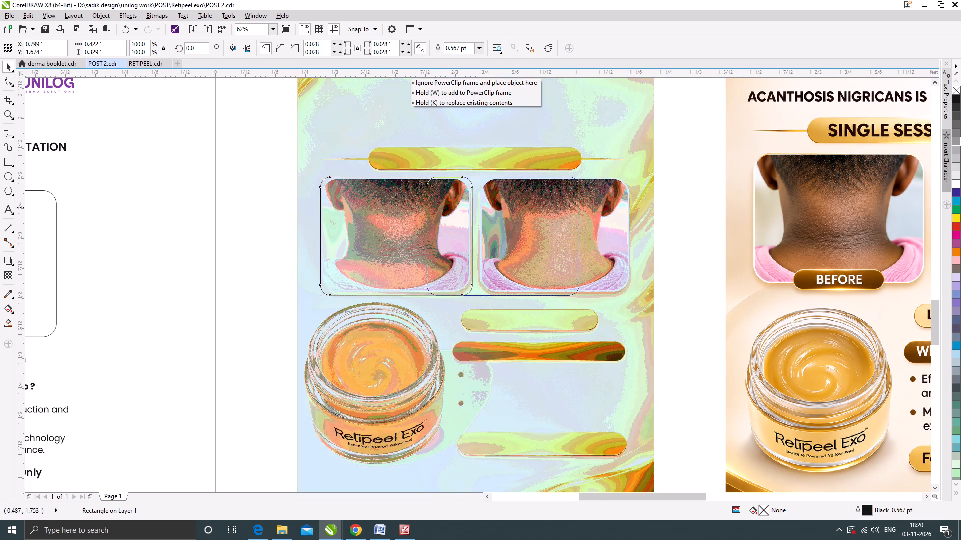
{"action": "left_click_drag", "start_coordinate": [501, 211], "coordinate": [549, 211]}
{"action": "right_click", "coordinate": [549, 211], "text": "shift"}
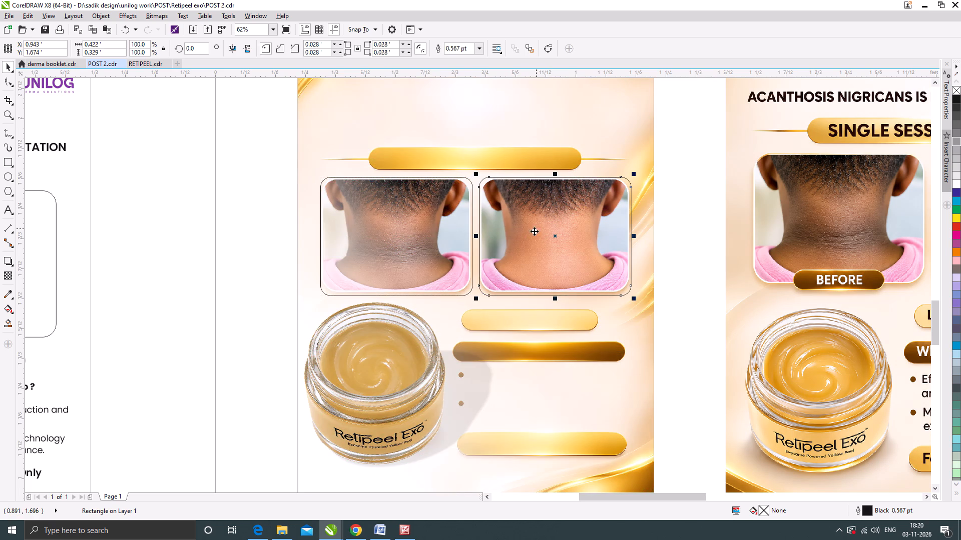
Fill both rounded photo rectangles with white.
{"action": "scroll", "coordinate": [486, 240], "scroll_direction": "down", "scroll_amount": 1}
{"action": "left_click", "coordinate": [456, 236], "text": "shift"}
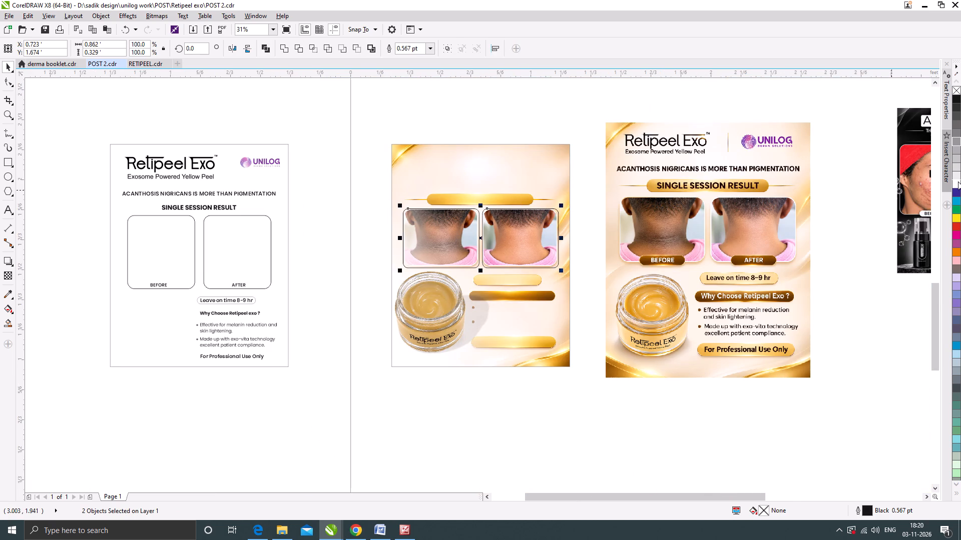
{"action": "left_click", "coordinate": [958, 182]}
{"action": "left_click", "coordinate": [417, 123]}
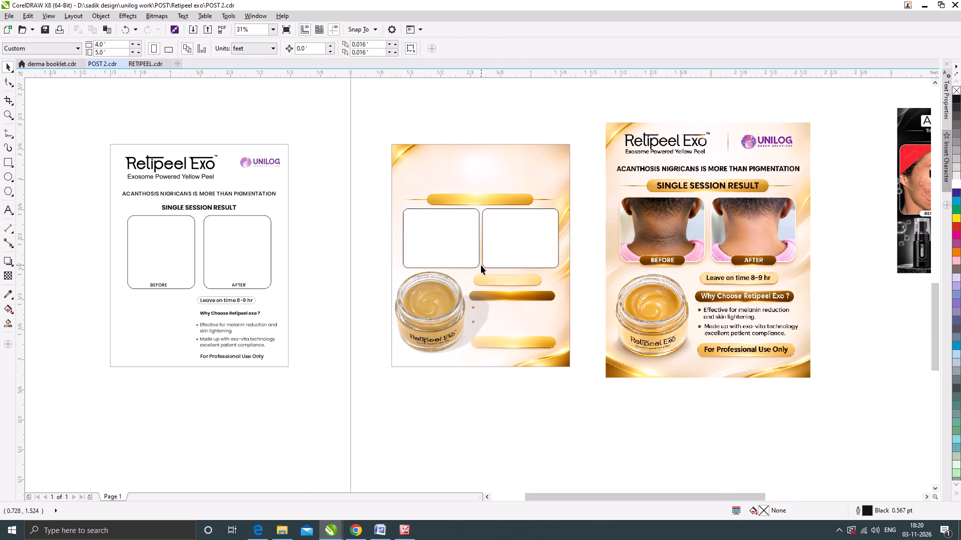
Move the "SINGLE SESSION RESULT" heading from the plain layout onto the gold post's upper pill and centre it horizontally on the post frame.
{"action": "scroll", "coordinate": [481, 265], "scroll_direction": "down", "scroll_amount": 1}
{"action": "scroll", "coordinate": [478, 244], "scroll_direction": "up", "scroll_amount": 1}
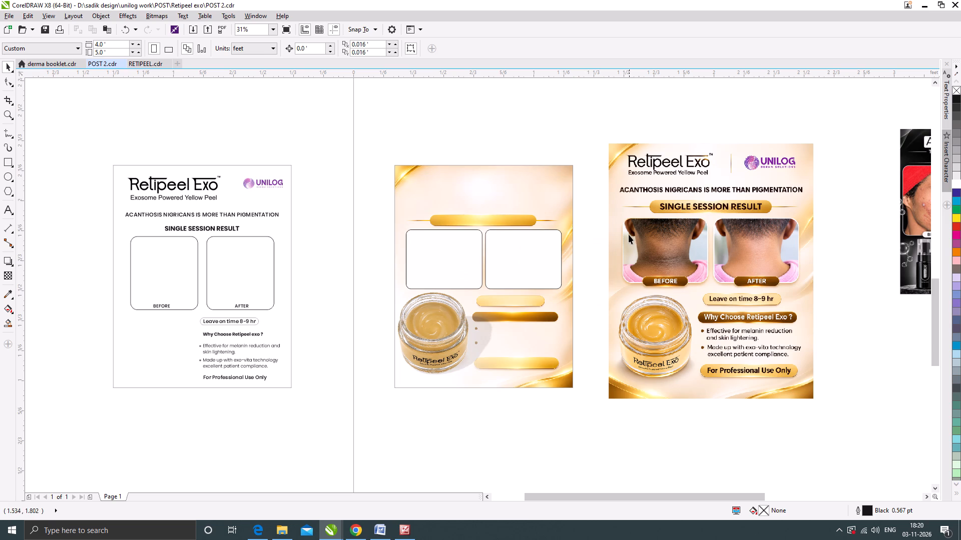
{"action": "left_click_drag", "start_coordinate": [197, 229], "coordinate": [476, 223]}
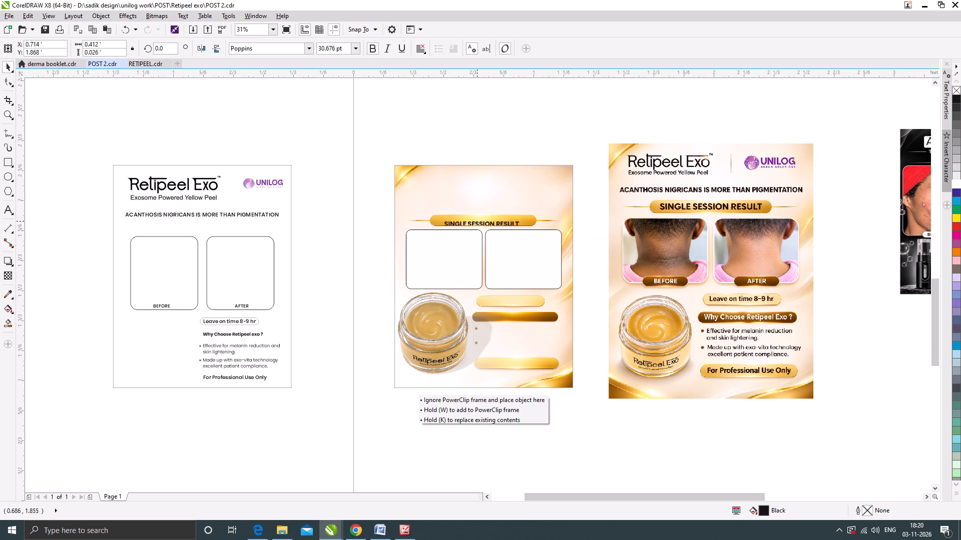
{"action": "left_click_drag", "start_coordinate": [476, 223], "coordinate": [478, 222]}
{"action": "scroll", "coordinate": [489, 218], "scroll_direction": "up", "scroll_amount": 3}
{"action": "left_click_drag", "start_coordinate": [503, 220], "coordinate": [505, 229]}
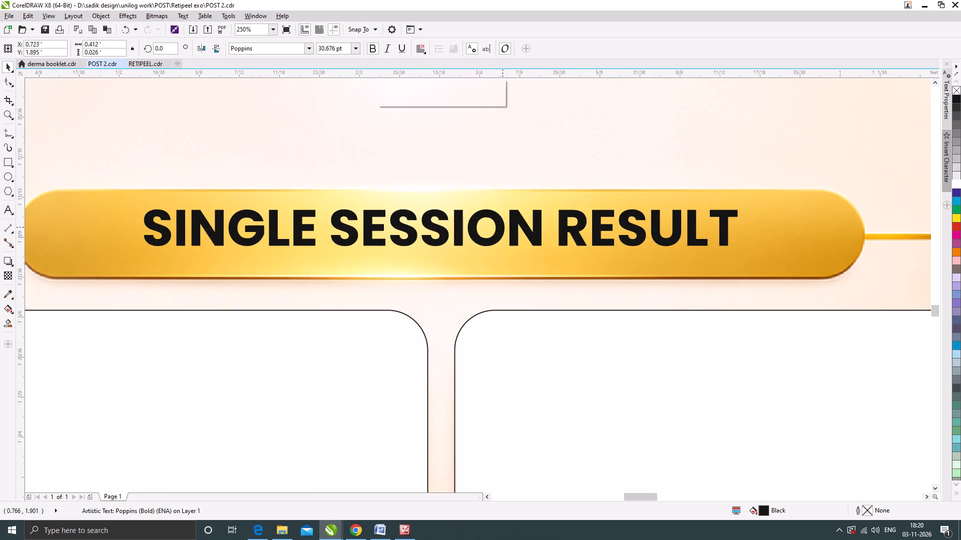
{"action": "left_click_drag", "start_coordinate": [505, 229], "coordinate": [506, 230]}
{"action": "scroll", "coordinate": [509, 217], "scroll_direction": "down", "scroll_amount": 2}
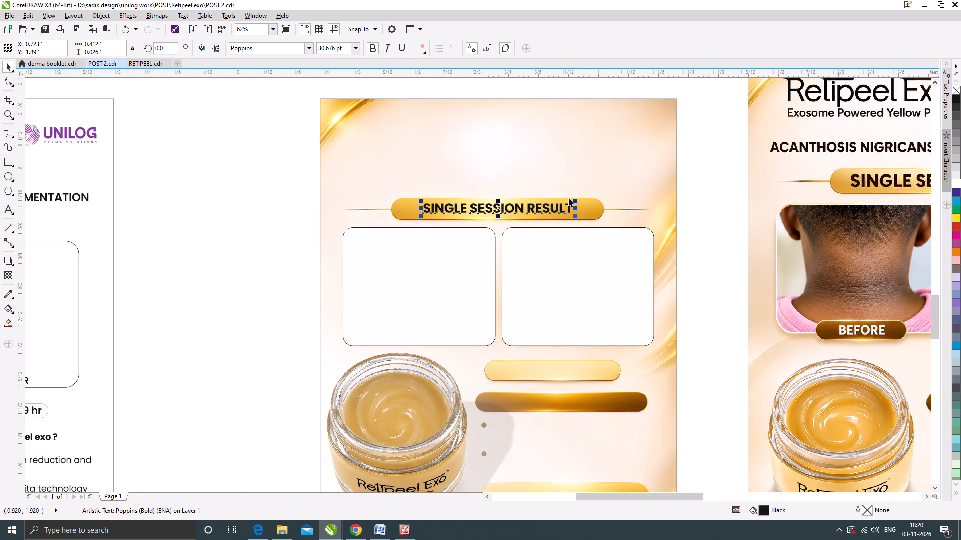
{"action": "left_click_drag", "start_coordinate": [576, 201], "coordinate": [584, 199], "text": "shift"}
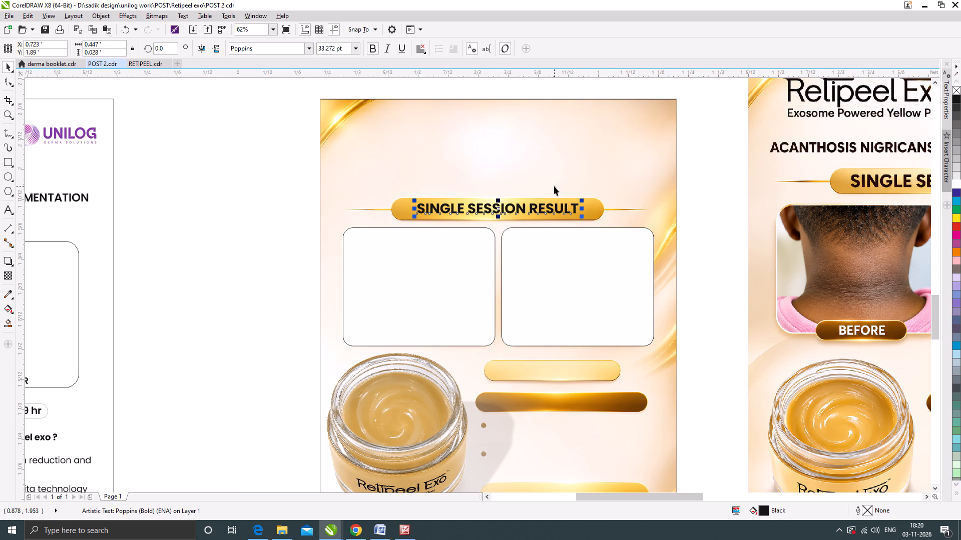
{"action": "key", "text": "ctrl+z"}
{"action": "left_click", "coordinate": [557, 181], "text": "shift"}
{"action": "key", "text": "c"}
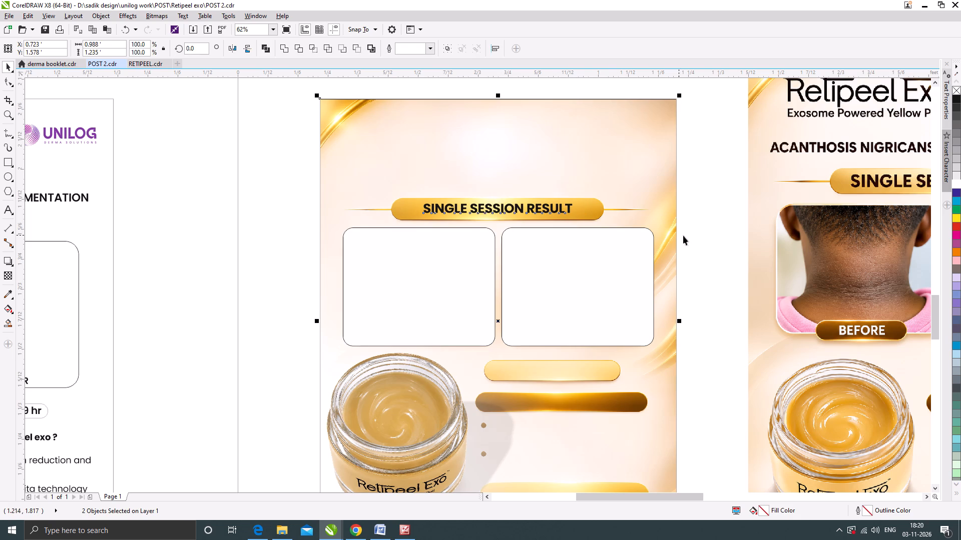
{"action": "left_click", "coordinate": [692, 235]}
Copy the Retipeel Exo wordmark with tagline from the plain layout to the gold post's upper left and scale it to about 0.447 × 0.114 ft.
{"action": "scroll", "coordinate": [443, 223], "scroll_direction": "down", "scroll_amount": 1}
{"action": "left_click_drag", "start_coordinate": [177, 177], "coordinate": [295, 175]}
{"action": "key", "text": "ctrl+z"}
{"action": "left_click_drag", "start_coordinate": [183, 182], "coordinate": [460, 182]}
{"action": "right_click", "coordinate": [460, 182]}
{"action": "scroll", "coordinate": [471, 181], "scroll_direction": "up", "scroll_amount": 1}
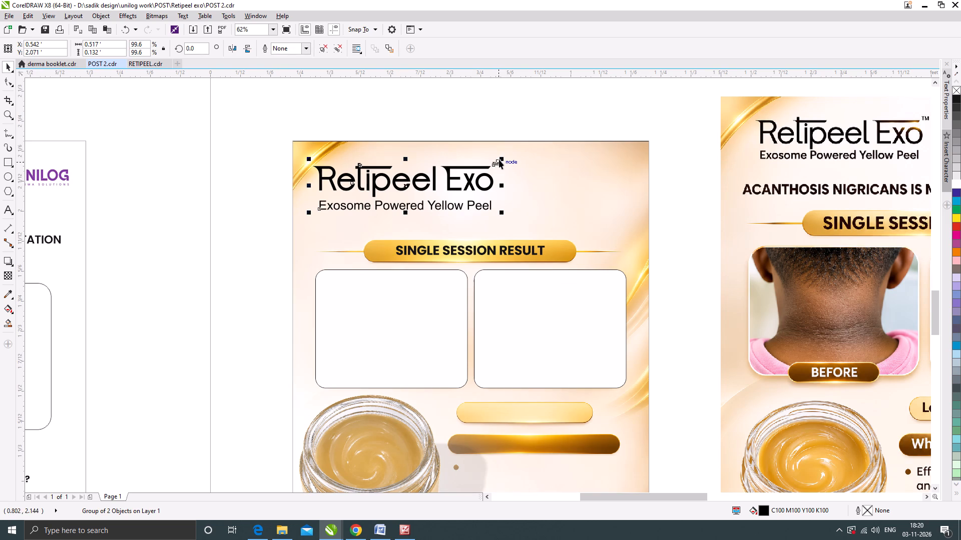
{"action": "left_click_drag", "start_coordinate": [501, 159], "coordinate": [487, 158]}
{"action": "left_click_drag", "start_coordinate": [459, 180], "coordinate": [455, 185]}
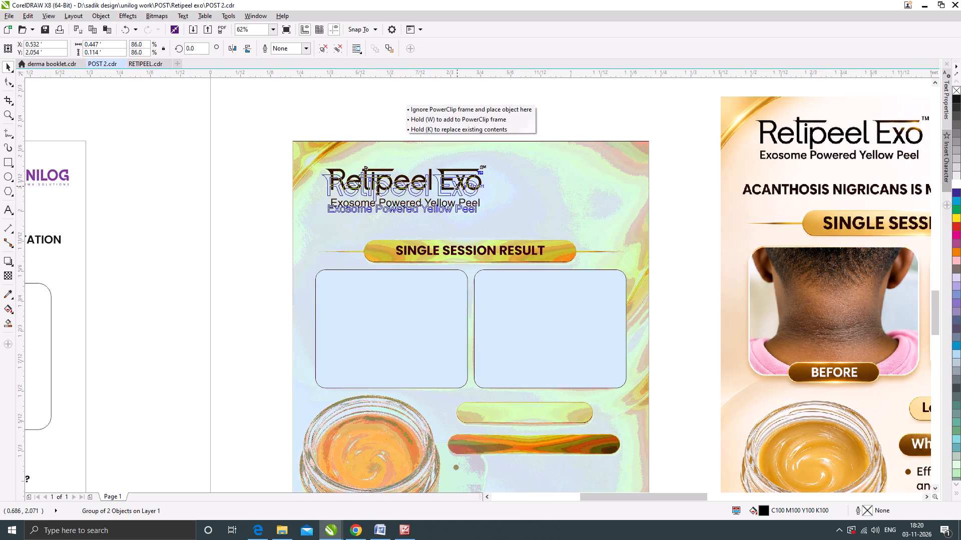
{"action": "left_click_drag", "start_coordinate": [455, 185], "coordinate": [453, 185]}
{"action": "scroll", "coordinate": [453, 183], "scroll_direction": "down", "scroll_amount": 1}
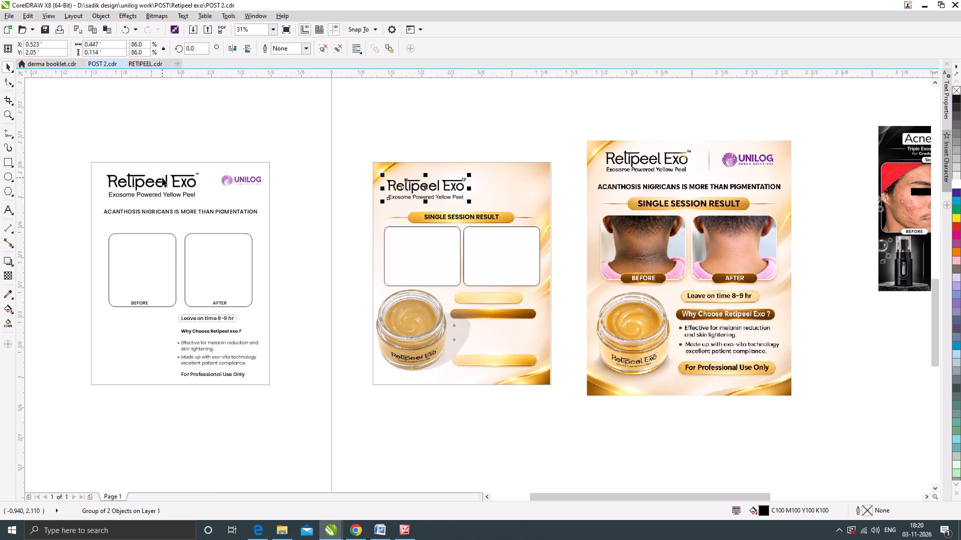
Copy the UNILOG logo to the gold post's upper right, enlarge it to about 0.247 × 0.068 ft, and level it with the Retipeel Exo wordmark.
{"action": "left_click_drag", "start_coordinate": [239, 181], "coordinate": [520, 176]}
{"action": "right_click", "coordinate": [520, 176], "text": "shift"}
{"action": "scroll", "coordinate": [532, 169], "scroll_direction": "up", "scroll_amount": 1}
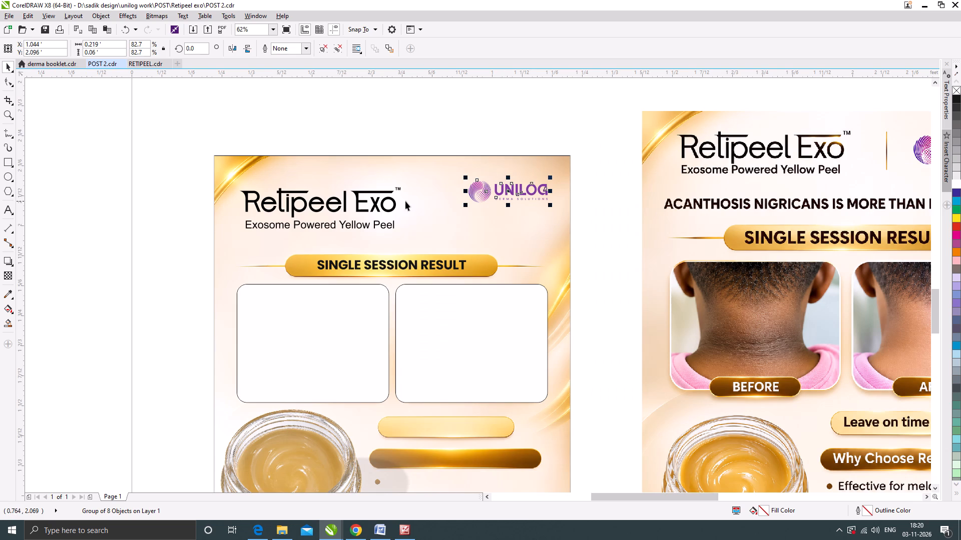
{"action": "left_click_drag", "start_coordinate": [391, 200], "coordinate": [391, 194]}
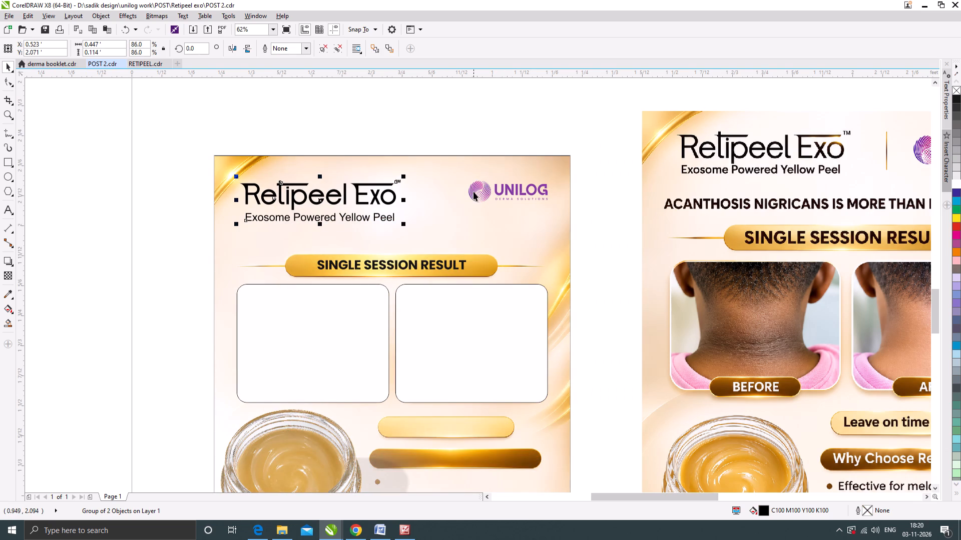
{"action": "left_click", "coordinate": [481, 190]}
{"action": "left_click_drag", "start_coordinate": [481, 187], "coordinate": [472, 198]}
{"action": "scroll", "coordinate": [548, 192], "scroll_direction": "up", "scroll_amount": 1}
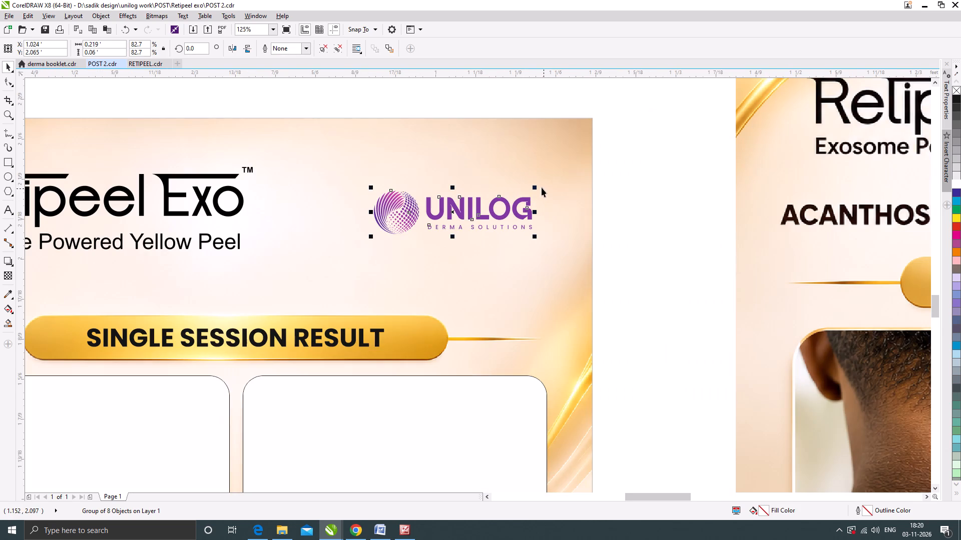
{"action": "left_click_drag", "start_coordinate": [537, 186], "coordinate": [557, 180]}
{"action": "left_click_drag", "start_coordinate": [533, 202], "coordinate": [525, 204]}
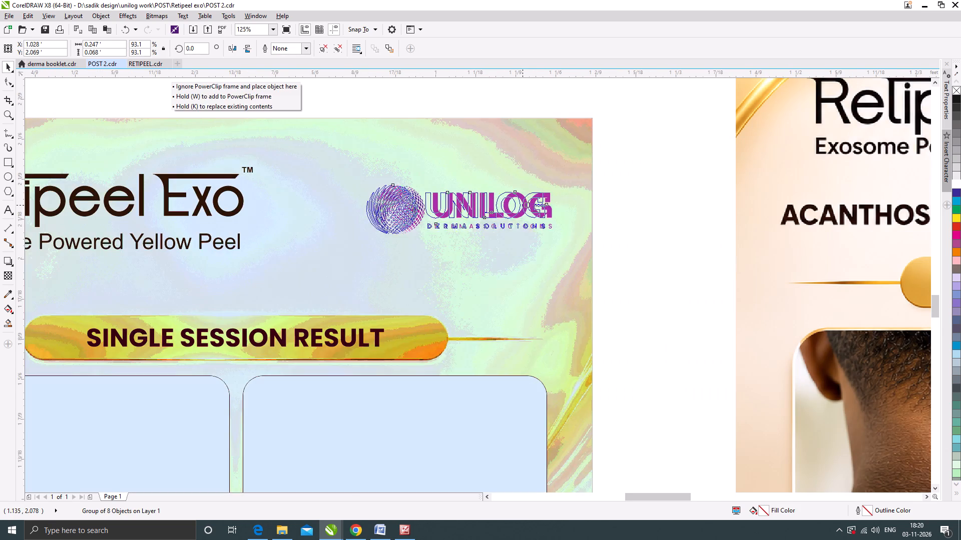
{"action": "left_click_drag", "start_coordinate": [525, 204], "coordinate": [524, 204]}
{"action": "scroll", "coordinate": [511, 195], "scroll_direction": "down", "scroll_amount": 2}
{"action": "left_click", "coordinate": [544, 220]}
{"action": "left_click", "coordinate": [518, 172]}
Inside the gold post's PowerClip, draw a white, outline-free ellipse about 0.247 × 0.055 ft in the UNILOG logo area.
{"action": "scroll", "coordinate": [530, 189], "scroll_direction": "up", "scroll_amount": 1}
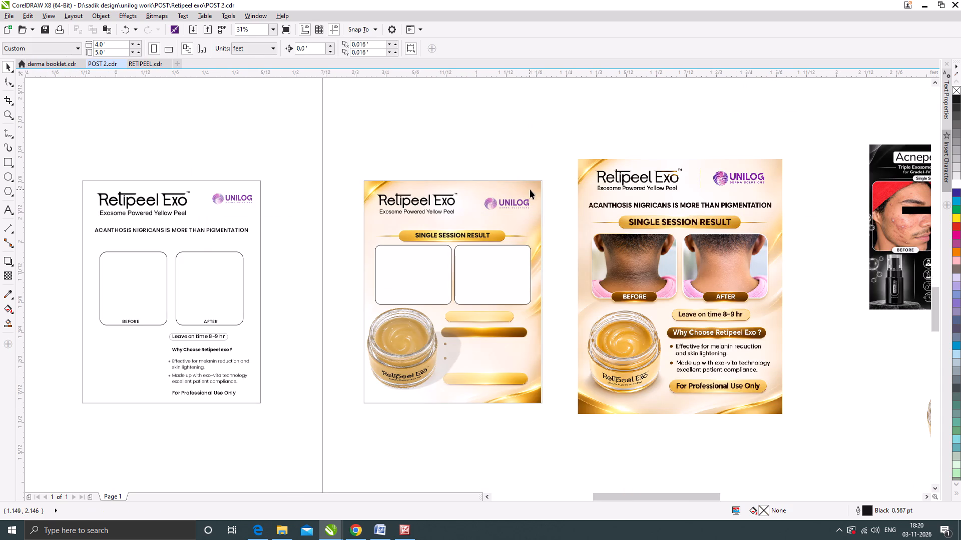
{"action": "double_click", "coordinate": [531, 192], "text": "ctrl"}
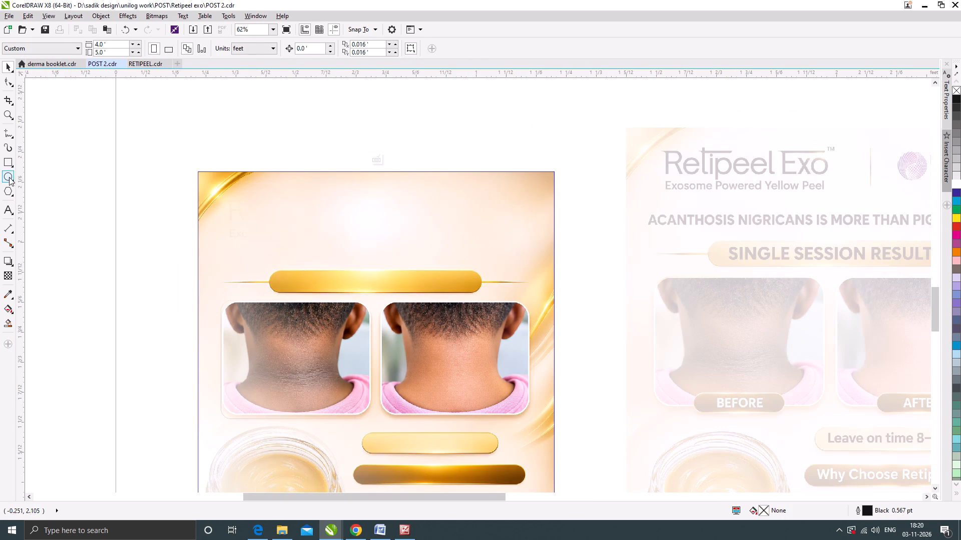
{"action": "left_click", "coordinate": [9, 177]}
{"action": "left_click_drag", "start_coordinate": [445, 200], "coordinate": [532, 218]}
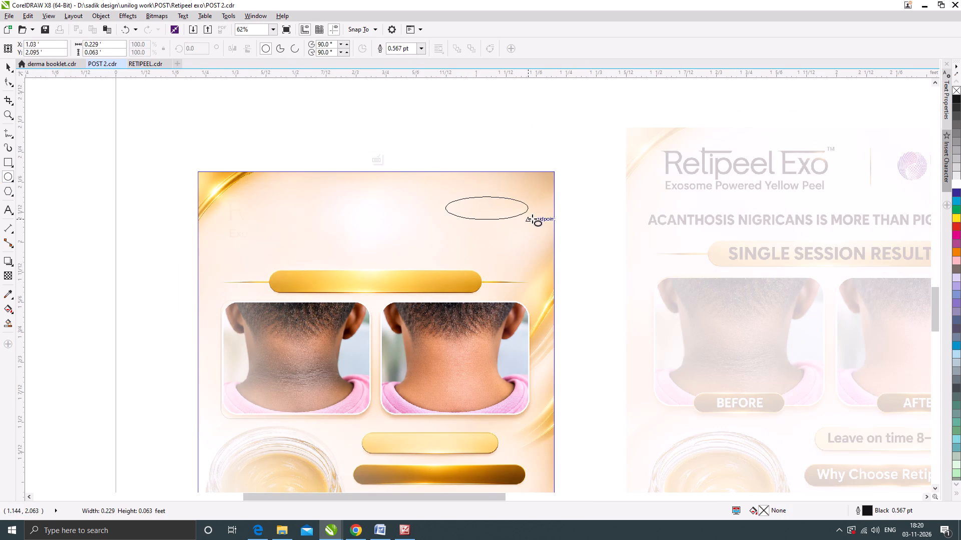
{"action": "left_click_drag", "start_coordinate": [532, 218], "coordinate": [533, 215]}
{"action": "left_click", "coordinate": [956, 186]}
{"action": "right_click", "coordinate": [956, 88]}
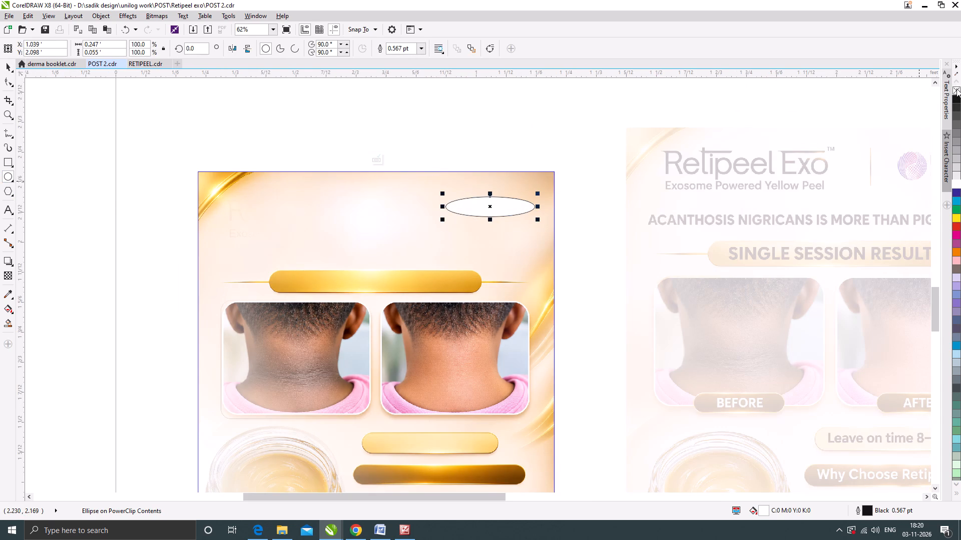
Convert the white ellipse to a 500 dpi CMYK bitmap with anti-aliasing and a transparent background.
{"action": "left_click", "coordinate": [153, 16]}
{"action": "left_click", "coordinate": [155, 27]}
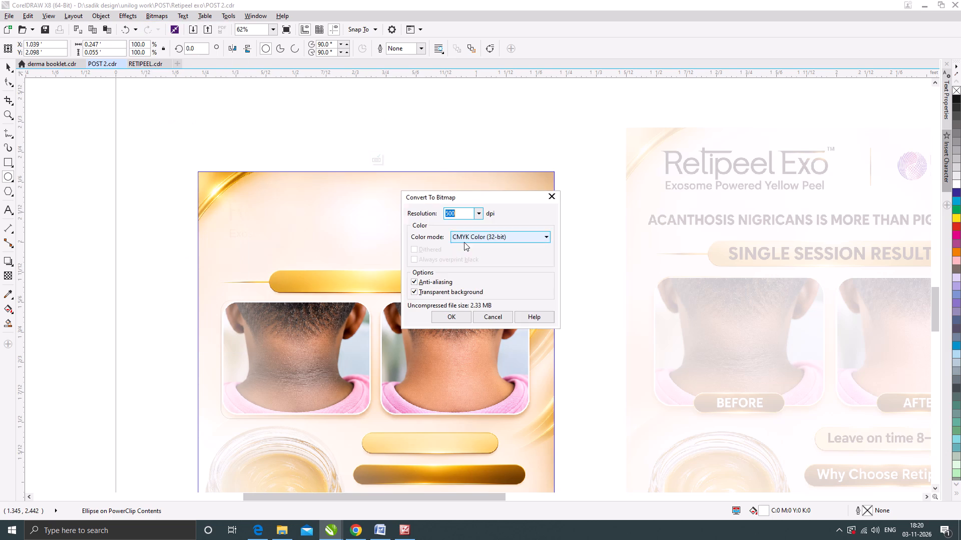
{"action": "left_click", "coordinate": [451, 316]}
Apply a Gaussian Blur with a 90-pixel radius to the white ellipse bitmap.
{"action": "left_click", "coordinate": [158, 17]}
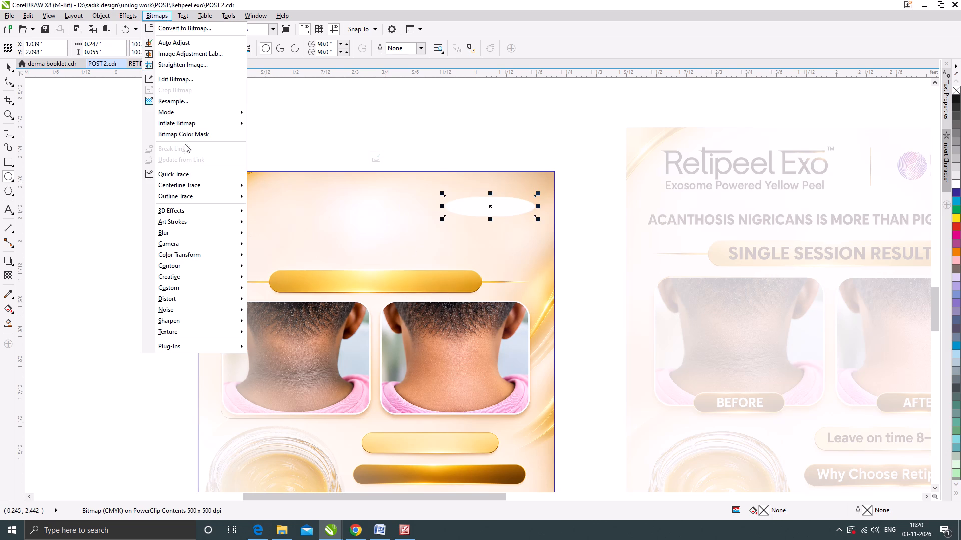
{"action": "left_click", "coordinate": [180, 235]}
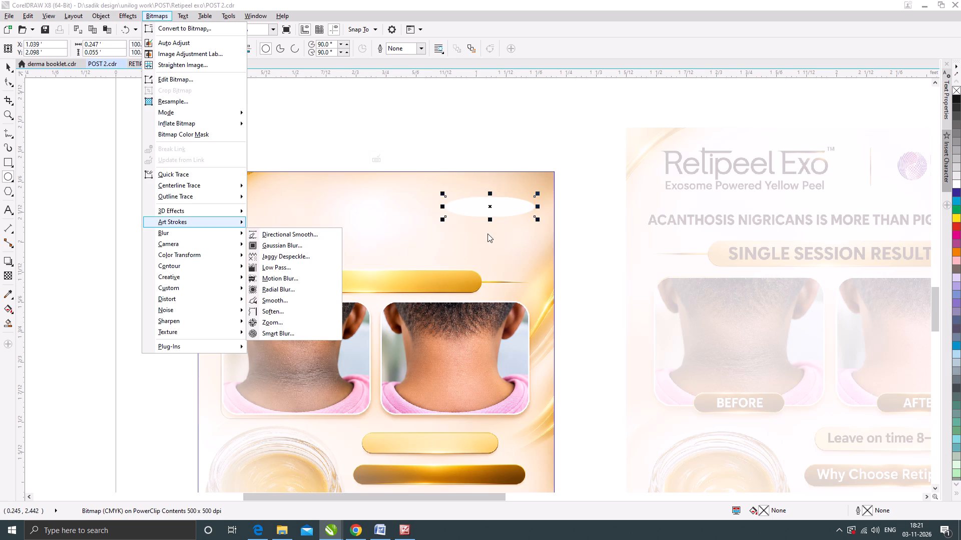
{"action": "left_click", "coordinate": [169, 233]}
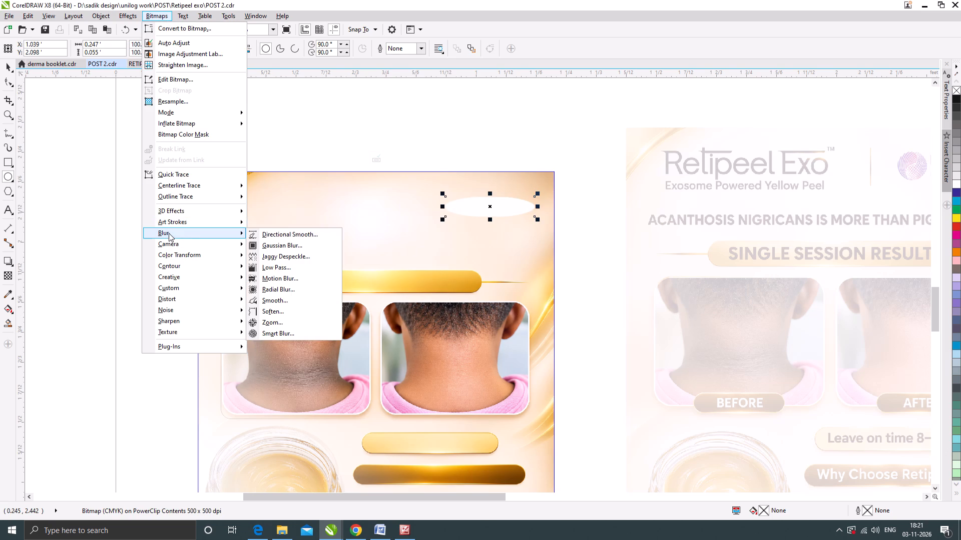
{"action": "left_click", "coordinate": [266, 246]}
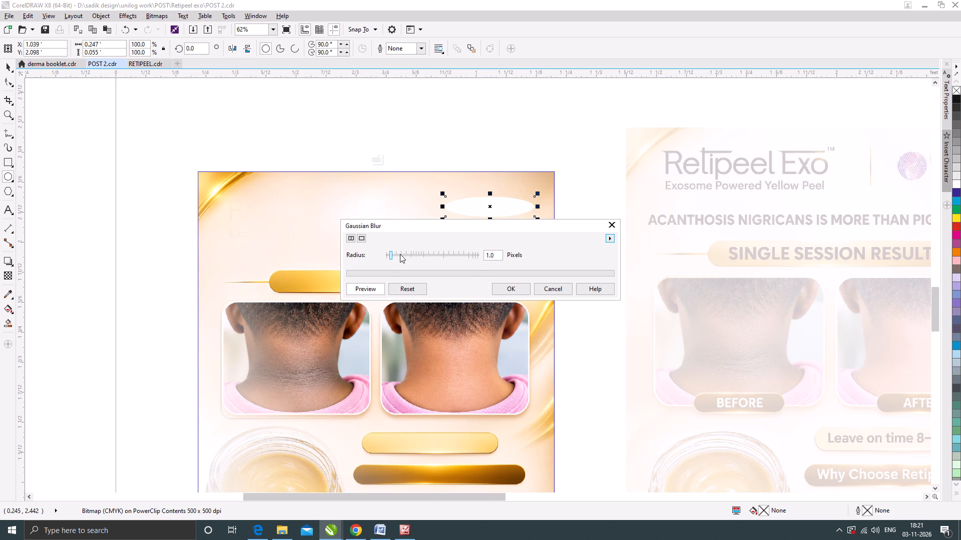
{"action": "left_click", "coordinate": [427, 254]}
{"action": "left_click", "coordinate": [454, 253]}
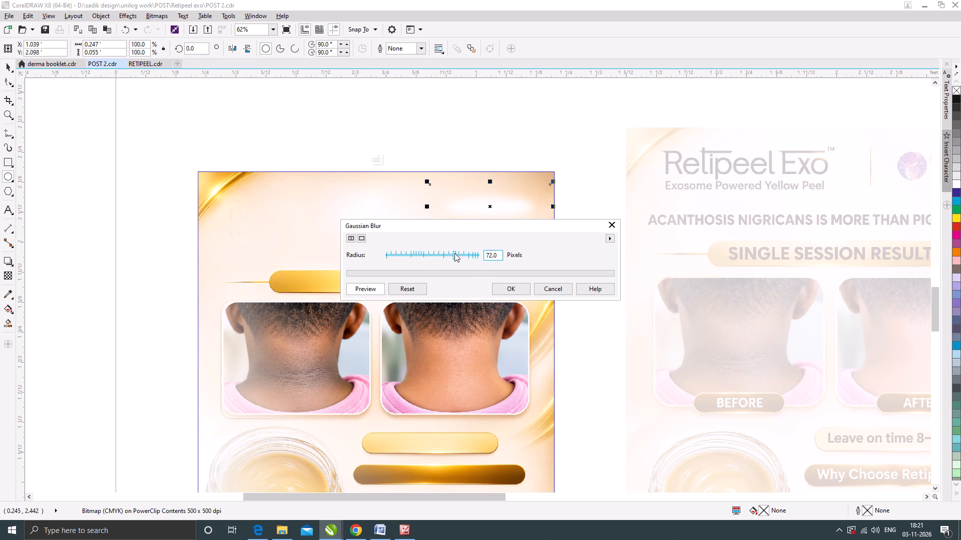
{"action": "left_click", "coordinate": [463, 254]}
{"action": "left_click", "coordinate": [514, 287]}
Enlarge the blurred white glow proportionally to about 0.497 × 0.164 ft, shift it behind the UNILOG logo area, and leave the PowerClip.
{"action": "left_click", "coordinate": [5, 65]}
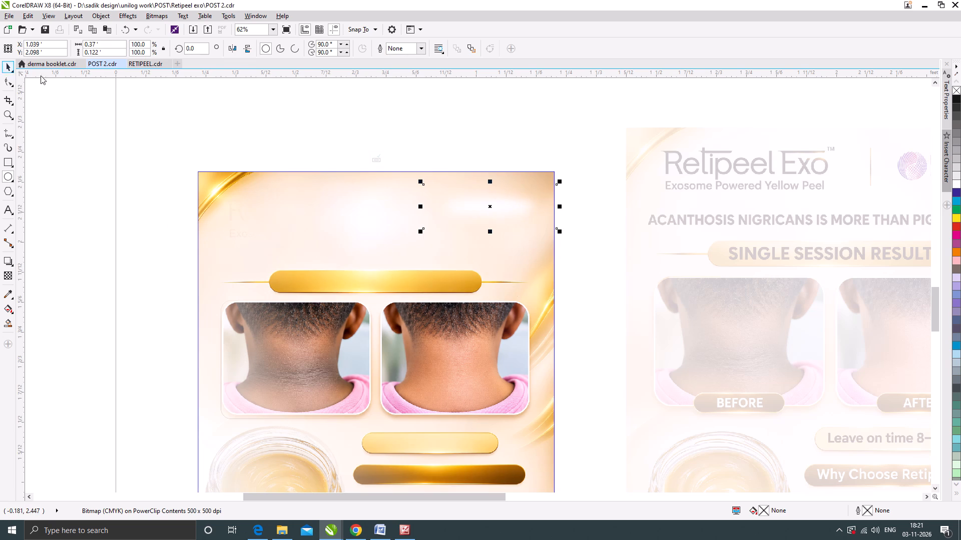
{"action": "scroll", "coordinate": [538, 215], "scroll_direction": "up", "scroll_amount": 1}
{"action": "left_click_drag", "start_coordinate": [578, 246], "coordinate": [688, 276]}
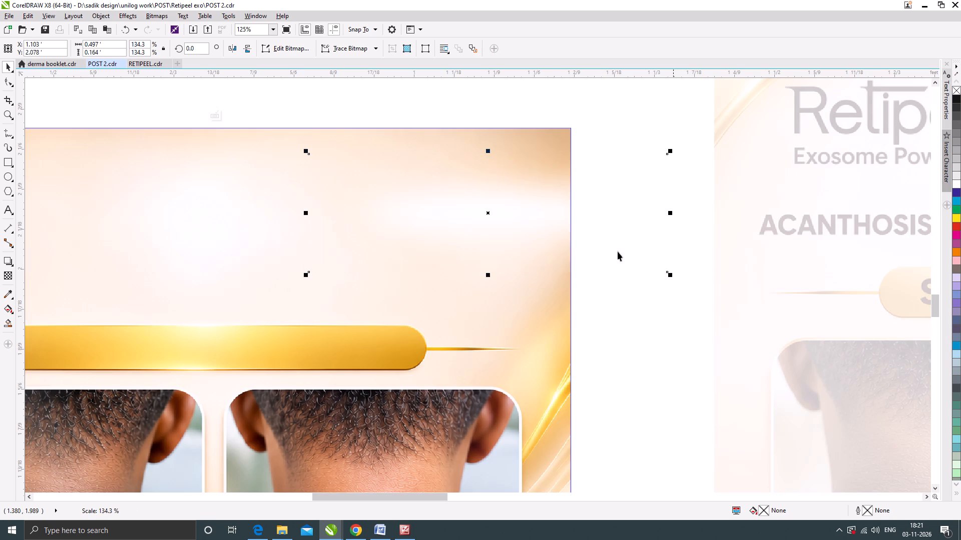
{"action": "left_click_drag", "start_coordinate": [528, 217], "coordinate": [501, 221]}
{"action": "left_click", "coordinate": [628, 309], "text": "ctrl"}
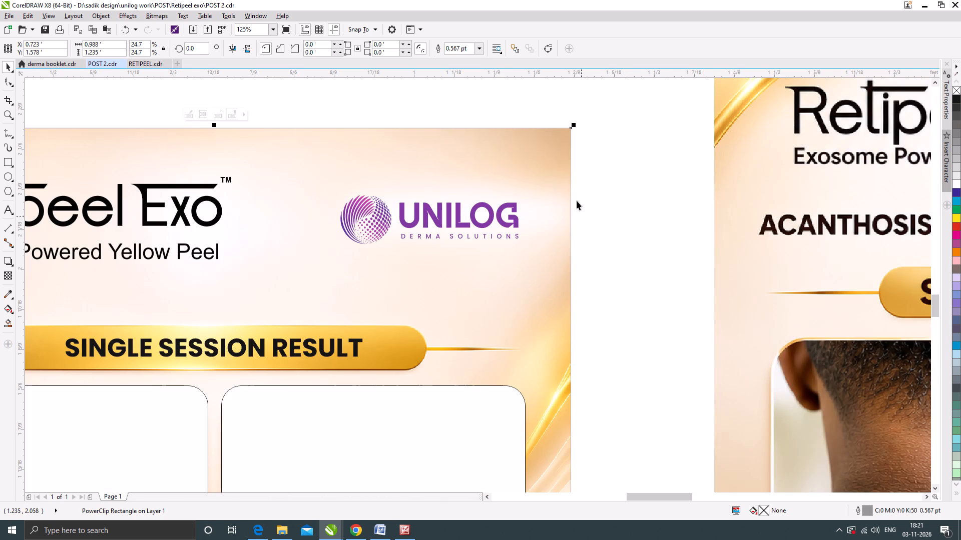
Reopen the gold post's PowerClip, stretch the white glow to about 0.659 × 0.219 ft, and reposition it behind the UNILOG logo area.
{"action": "scroll", "coordinate": [576, 196], "scroll_direction": "down", "scroll_amount": 2}
{"action": "left_click", "coordinate": [542, 150]}
{"action": "scroll", "coordinate": [573, 202], "scroll_direction": "up", "scroll_amount": 1}
{"action": "double_click", "coordinate": [563, 200], "text": "ctrl"}
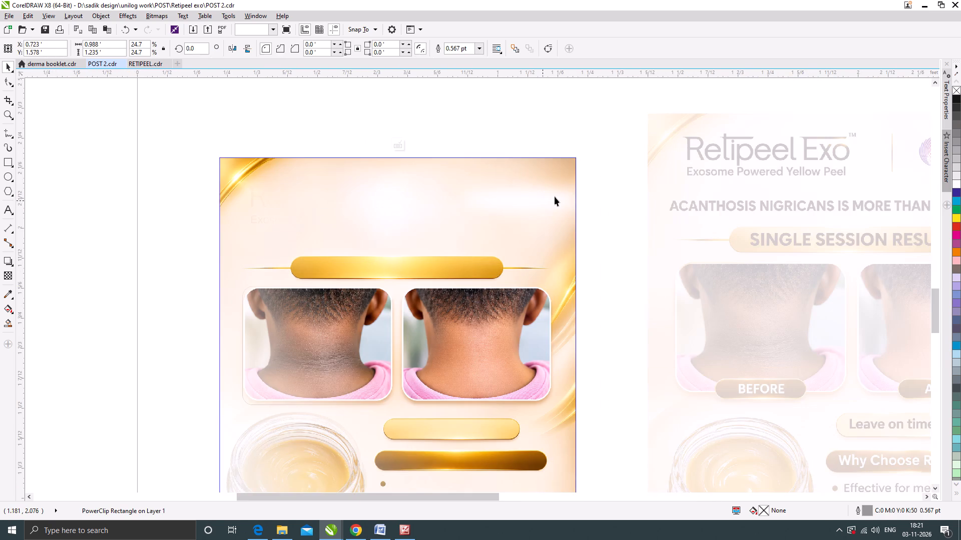
{"action": "left_click", "coordinate": [555, 196]}
{"action": "scroll", "coordinate": [541, 200], "scroll_direction": "up", "scroll_amount": 1}
{"action": "left_click_drag", "start_coordinate": [502, 262], "coordinate": [513, 282]}
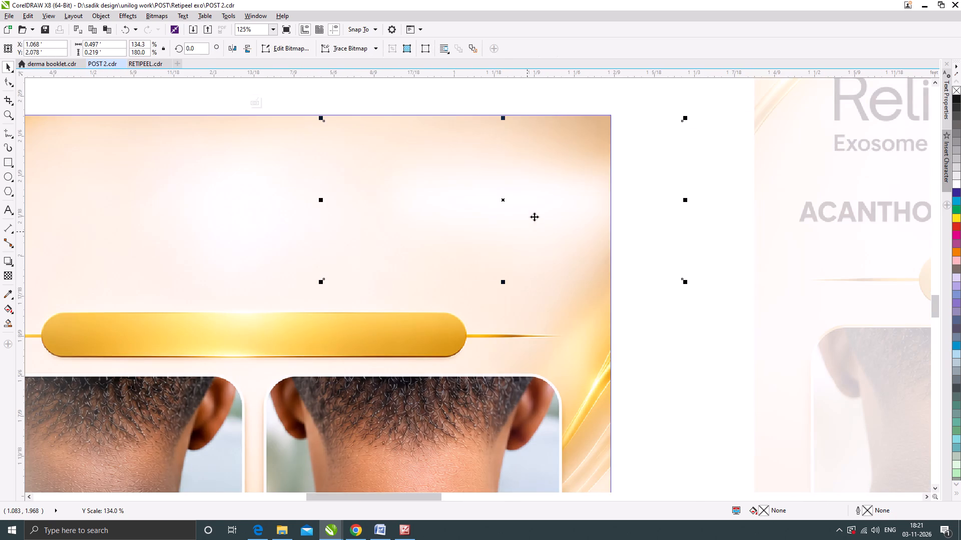
{"action": "left_click_drag", "start_coordinate": [536, 213], "coordinate": [509, 224]}
{"action": "left_click_drag", "start_coordinate": [657, 211], "coordinate": [773, 211]}
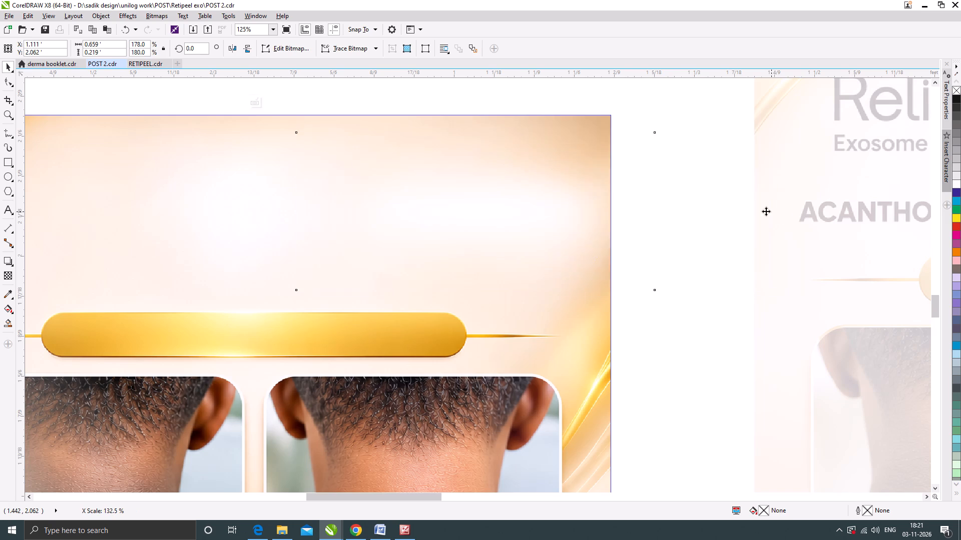
{"action": "left_click_drag", "start_coordinate": [702, 210], "coordinate": [624, 205]}
{"action": "left_click", "coordinate": [706, 342], "text": "ctrl"}
Copy the headline "ACANTHOSIS NIGRICANS IS MORE THAN PIGMENTATION" from the plain layout to just above the gold post's SINGLE SESSION RESULT bar.
{"action": "scroll", "coordinate": [586, 181], "scroll_direction": "down", "scroll_amount": 2}
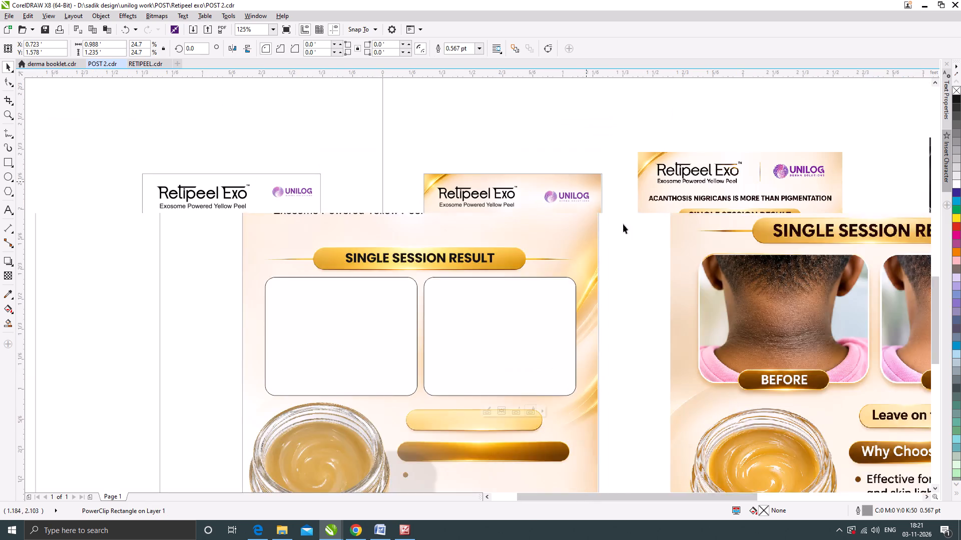
{"action": "left_click", "coordinate": [570, 132]}
{"action": "scroll", "coordinate": [586, 213], "scroll_direction": "up", "scroll_amount": 1}
{"action": "scroll", "coordinate": [413, 162], "scroll_direction": "down", "scroll_amount": 1}
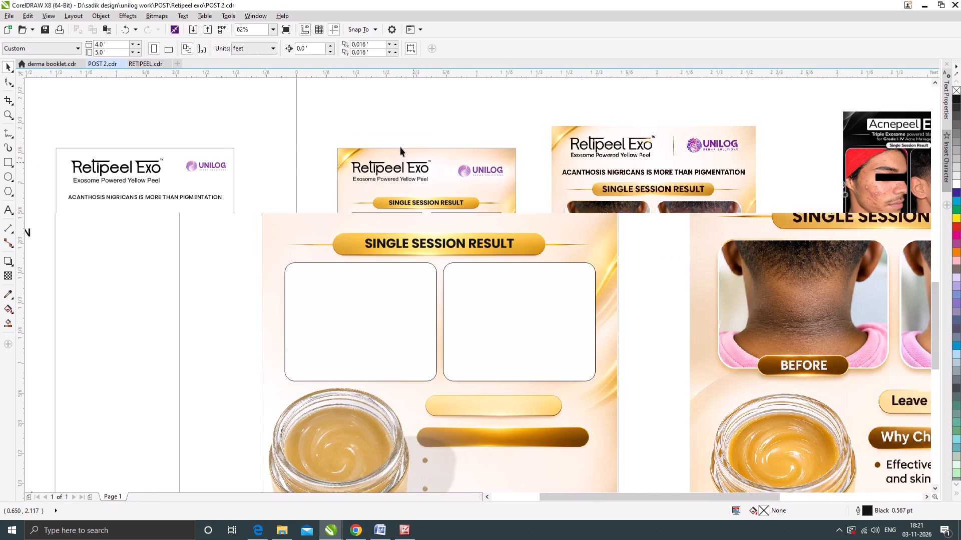
{"action": "left_click", "coordinate": [383, 123]}
{"action": "scroll", "coordinate": [445, 180], "scroll_direction": "down", "scroll_amount": 1}
{"action": "scroll", "coordinate": [435, 174], "scroll_direction": "up", "scroll_amount": 1}
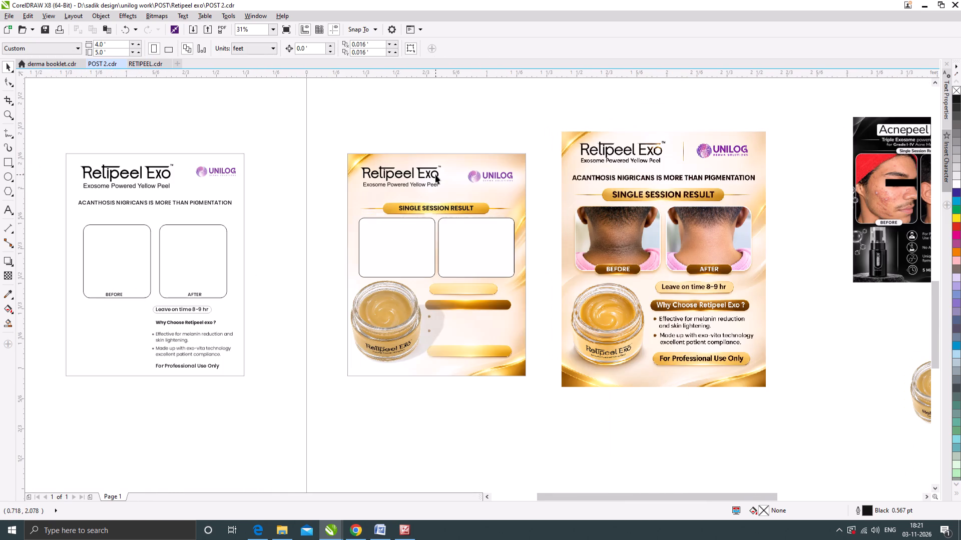
{"action": "left_click_drag", "start_coordinate": [209, 202], "coordinate": [475, 197]}
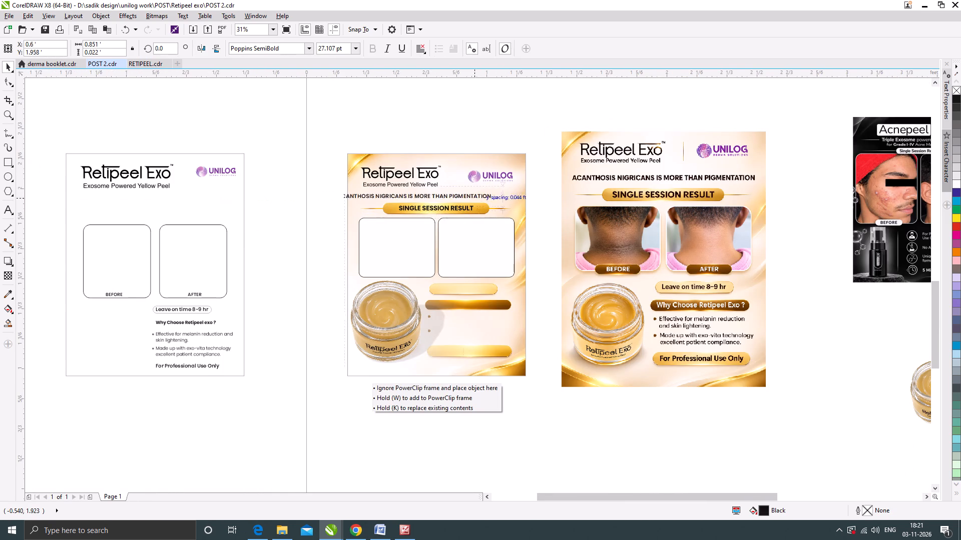
{"action": "left_click_drag", "start_coordinate": [475, 197], "coordinate": [487, 197]}
{"action": "right_click", "coordinate": [487, 197]}
{"action": "scroll", "coordinate": [435, 187], "scroll_direction": "up", "scroll_amount": 1}
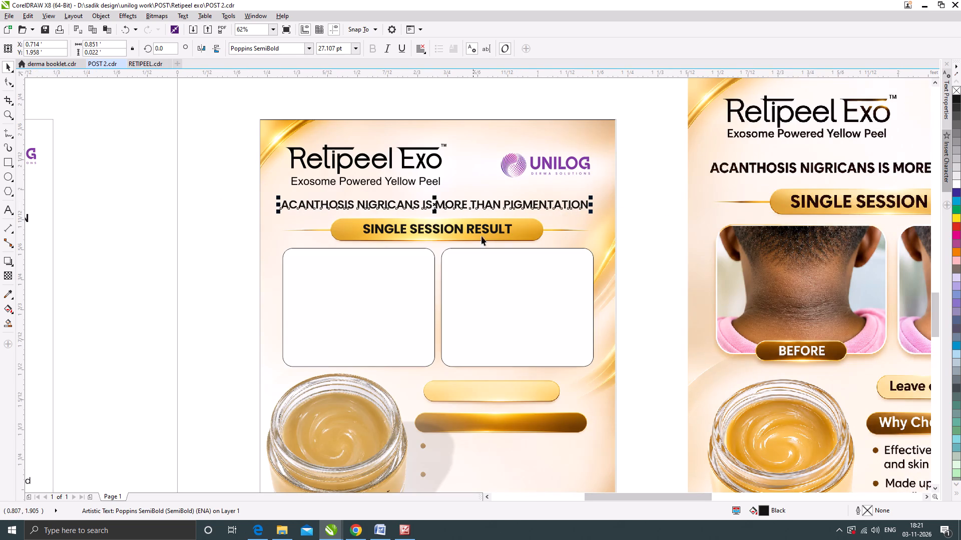
{"action": "scroll", "coordinate": [448, 198], "scroll_direction": "down", "scroll_amount": 1}
{"action": "scroll", "coordinate": [484, 199], "scroll_direction": "up", "scroll_amount": 1}
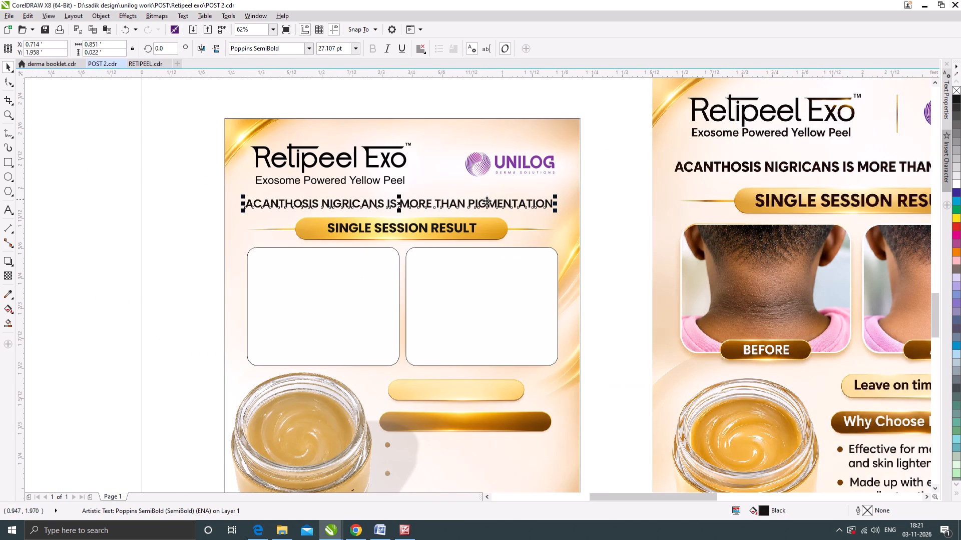
{"action": "left_click_drag", "start_coordinate": [493, 204], "coordinate": [498, 205]}
{"action": "scroll", "coordinate": [443, 197], "scroll_direction": "down", "scroll_amount": 1}
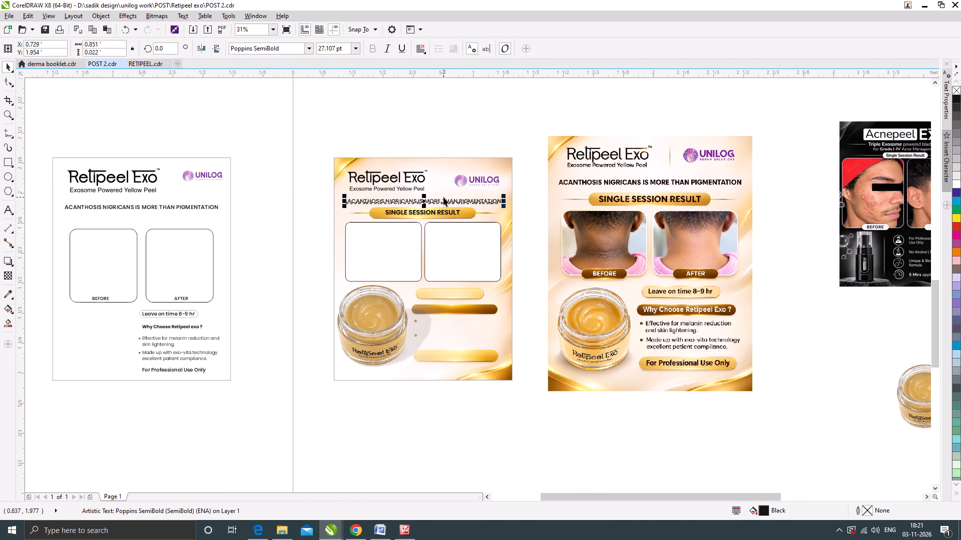
Give the headline a white 4 pt outline with round corners, placed behind the fill, scaling with the object and overprinting.
{"action": "scroll", "coordinate": [421, 174], "scroll_direction": "up", "scroll_amount": 1}
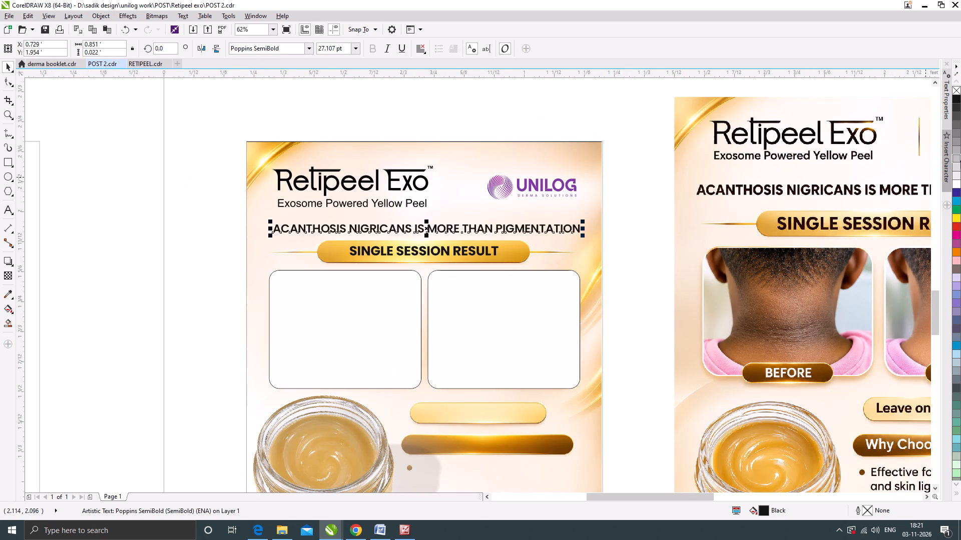
{"action": "right_click", "coordinate": [955, 183]}
{"action": "key", "text": "F12"}
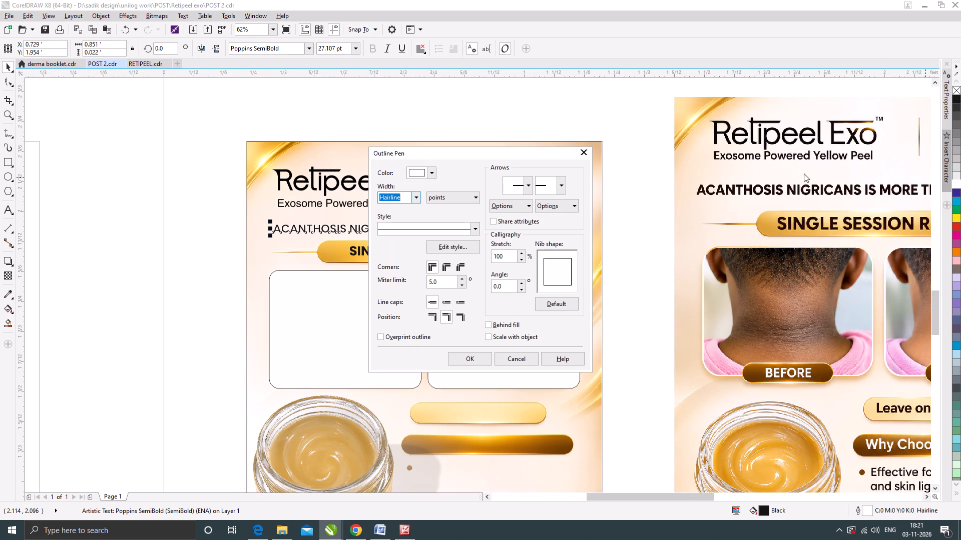
{"action": "left_click", "coordinate": [420, 195]}
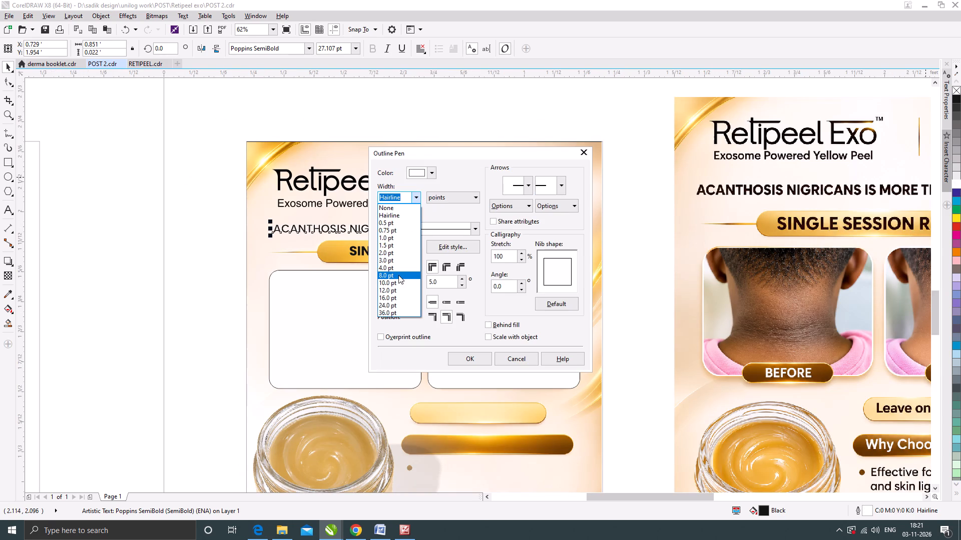
{"action": "left_click", "coordinate": [393, 267]}
{"action": "left_click", "coordinate": [494, 325]}
{"action": "left_click", "coordinate": [493, 335]}
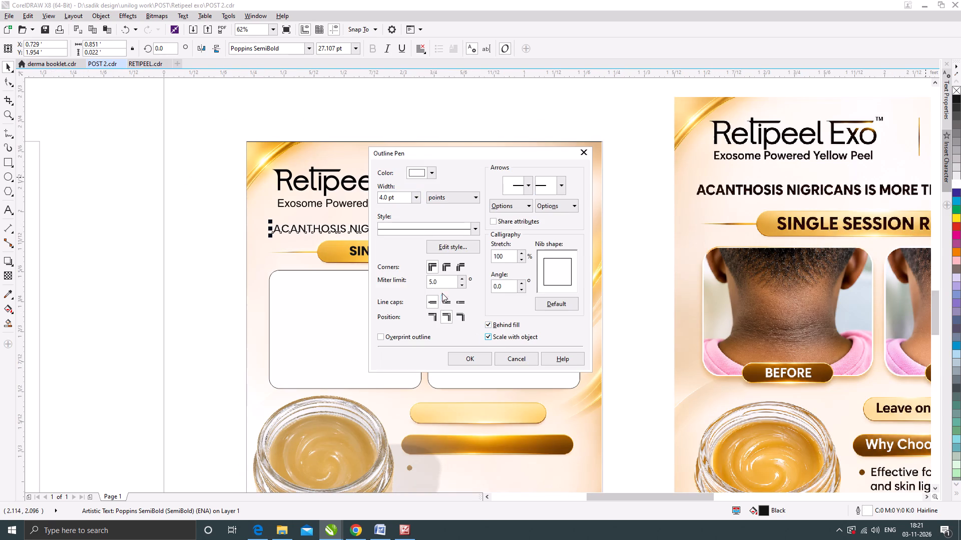
{"action": "left_click", "coordinate": [446, 268]}
{"action": "left_click", "coordinate": [412, 337]}
{"action": "left_click", "coordinate": [464, 357]}
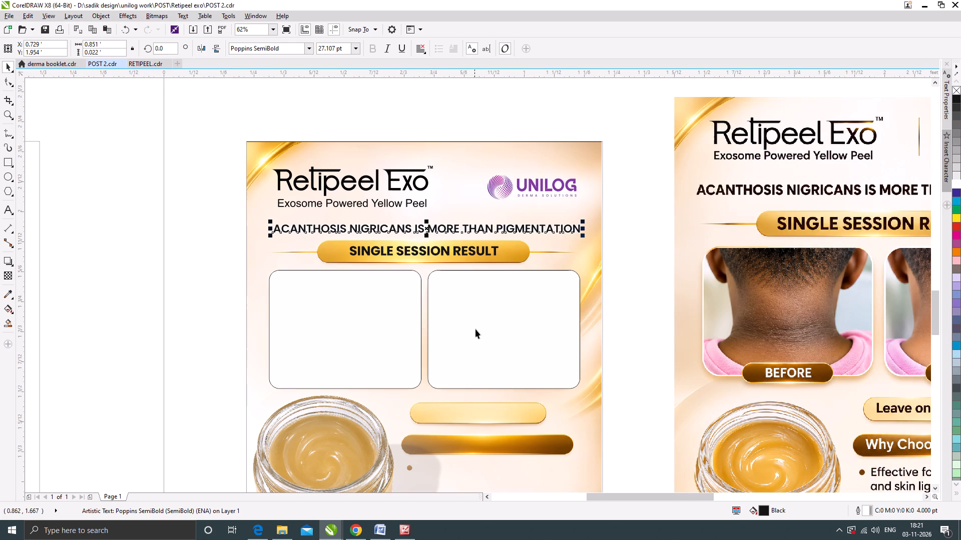
Set the headline's outline width to 10 pt.
{"action": "key", "text": "F12"}
{"action": "left_click", "coordinate": [416, 198]}
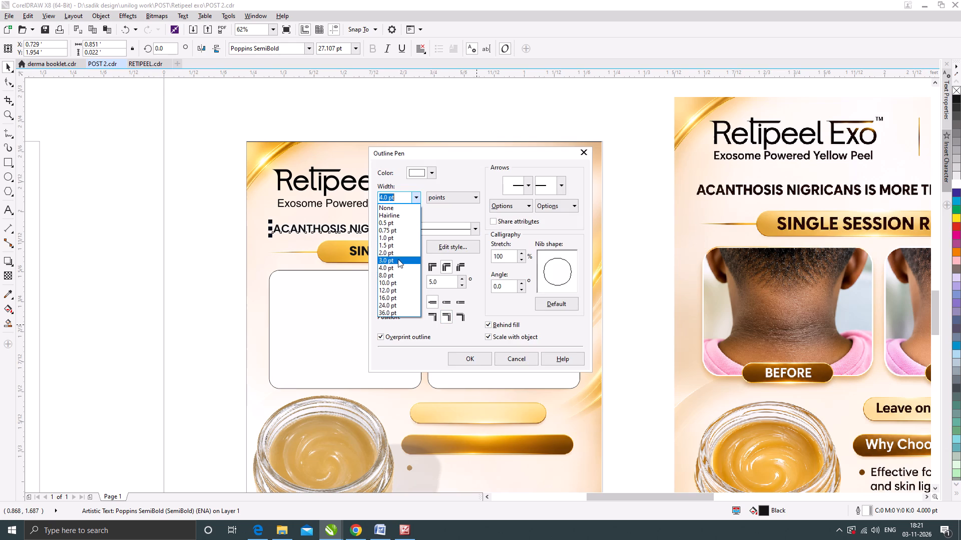
{"action": "left_click", "coordinate": [389, 281]}
{"action": "left_click", "coordinate": [463, 362]}
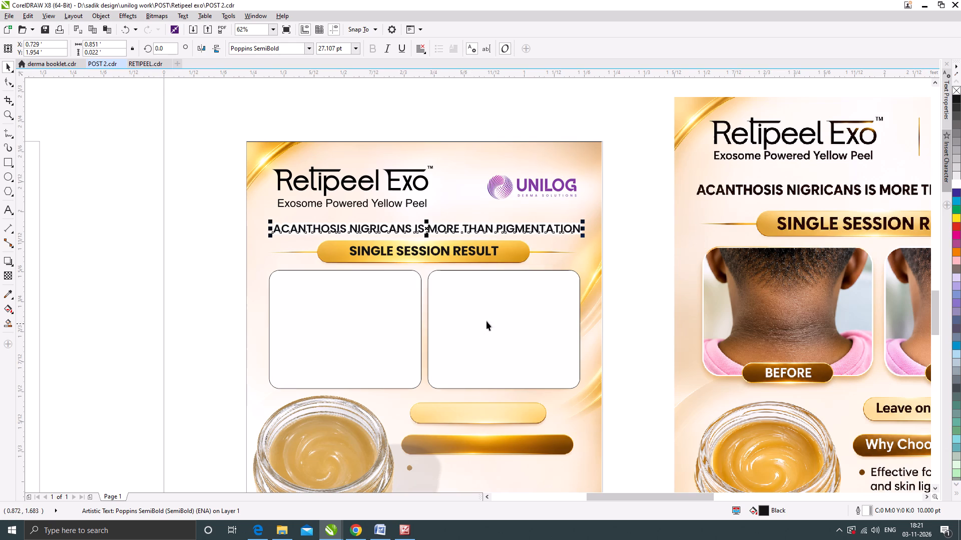
Centre the headline horizontally on the gold post's background frame.
{"action": "left_click", "coordinate": [595, 253], "text": "shift"}
{"action": "key", "text": "c"}
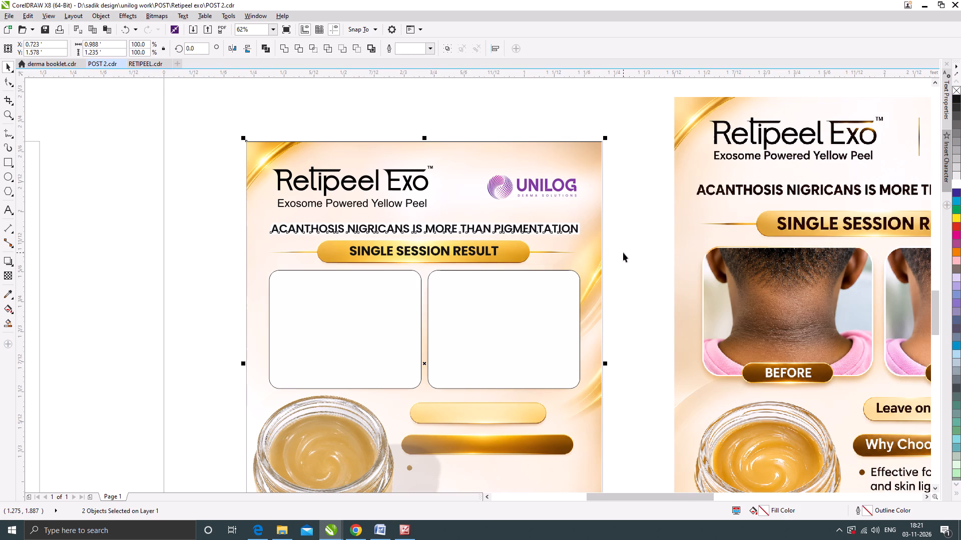
{"action": "left_click", "coordinate": [623, 252]}
Draw a thin vertical divider about 0.002 × 0.114 ft between the Retipeel Exo wordmark and UNILOG logo, filled black without an outline.
{"action": "scroll", "coordinate": [441, 180], "scroll_direction": "down", "scroll_amount": 1}
{"action": "left_click", "coordinate": [325, 205]}
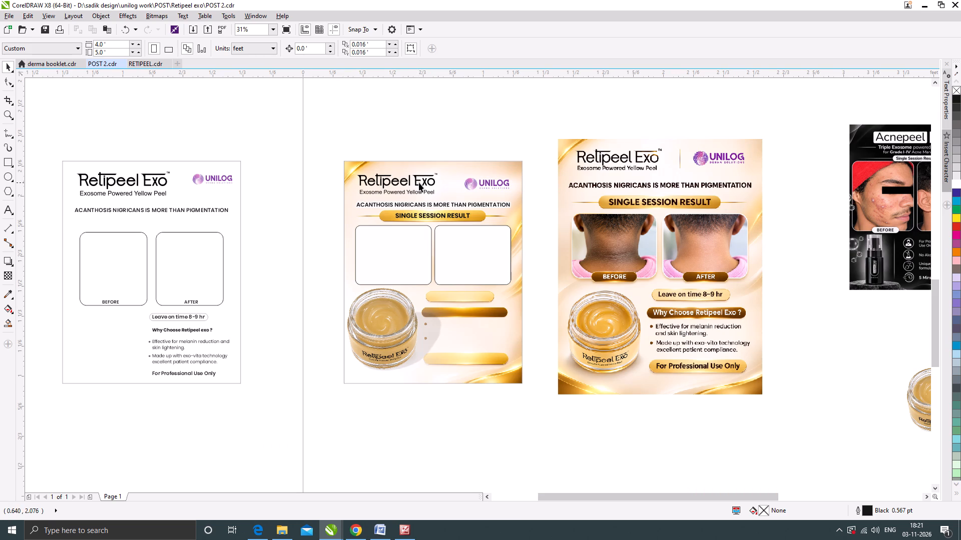
{"action": "left_click", "coordinate": [466, 182]}
{"action": "scroll", "coordinate": [489, 182], "scroll_direction": "up", "scroll_amount": 1}
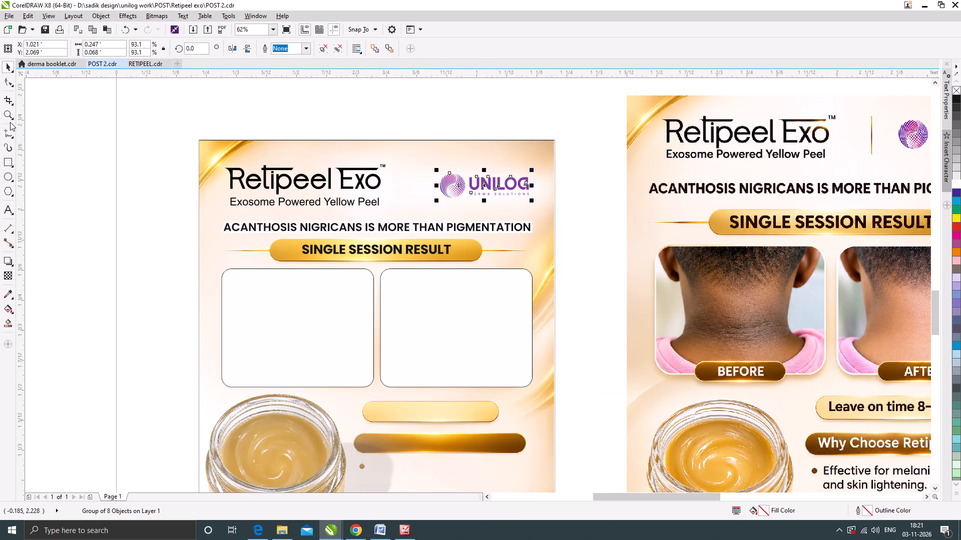
{"action": "left_click", "coordinate": [9, 162]}
{"action": "scroll", "coordinate": [416, 180], "scroll_direction": "up", "scroll_amount": 1}
{"action": "scroll", "coordinate": [395, 183], "scroll_direction": "down", "scroll_amount": 3}
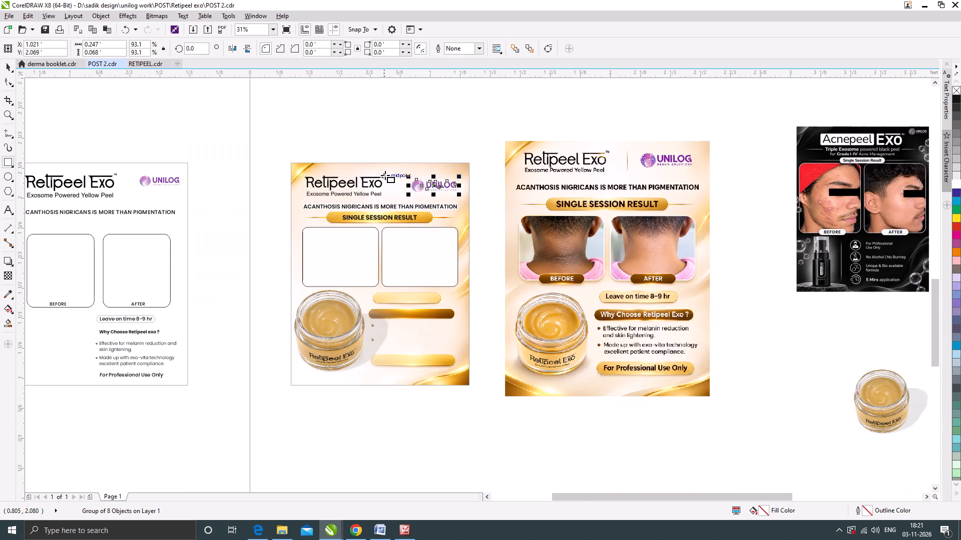
{"action": "scroll", "coordinate": [385, 174], "scroll_direction": "down", "scroll_amount": 1}
{"action": "scroll", "coordinate": [398, 174], "scroll_direction": "up", "scroll_amount": 3}
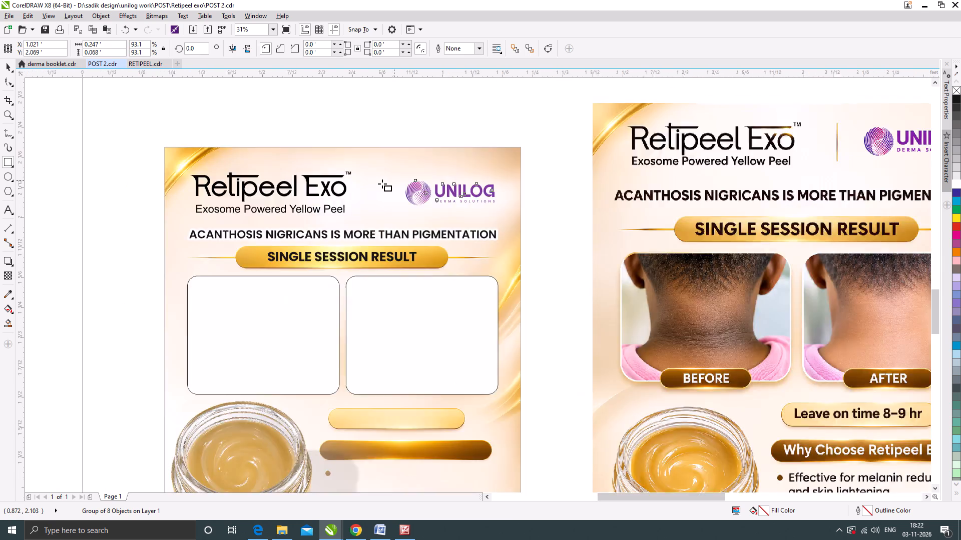
{"action": "left_click", "coordinate": [10, 65]}
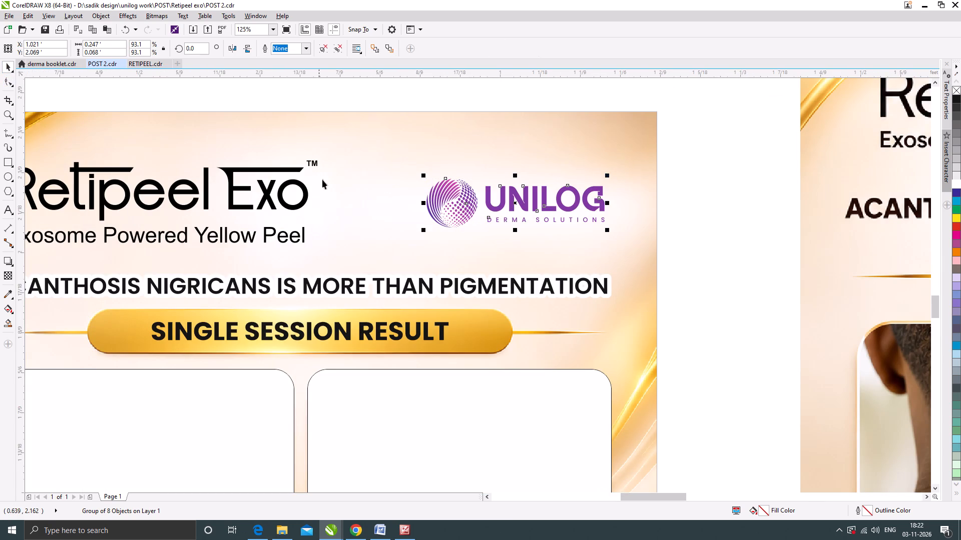
{"action": "left_click", "coordinate": [9, 158]}
{"action": "left_click_drag", "start_coordinate": [365, 162], "coordinate": [367, 242]}
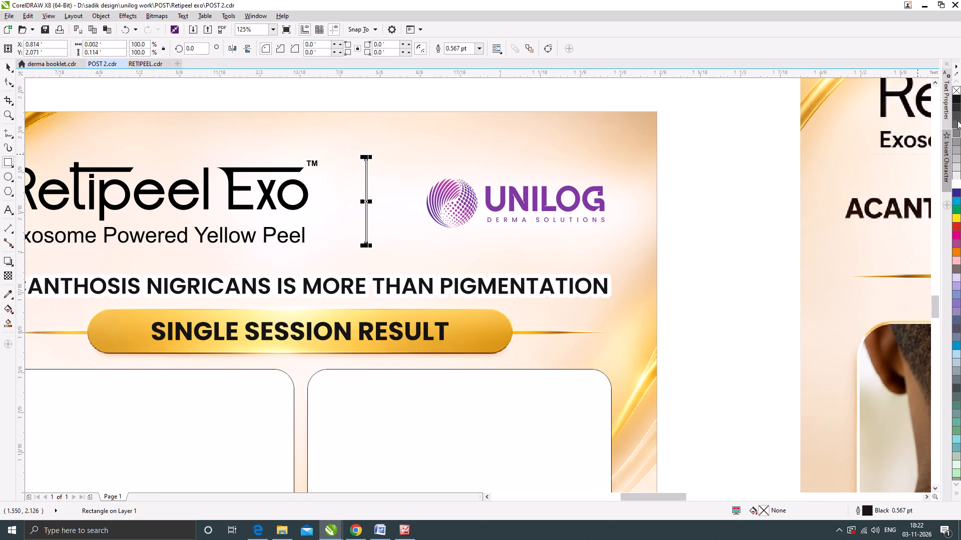
{"action": "left_click", "coordinate": [959, 99]}
{"action": "right_click", "coordinate": [957, 92]}
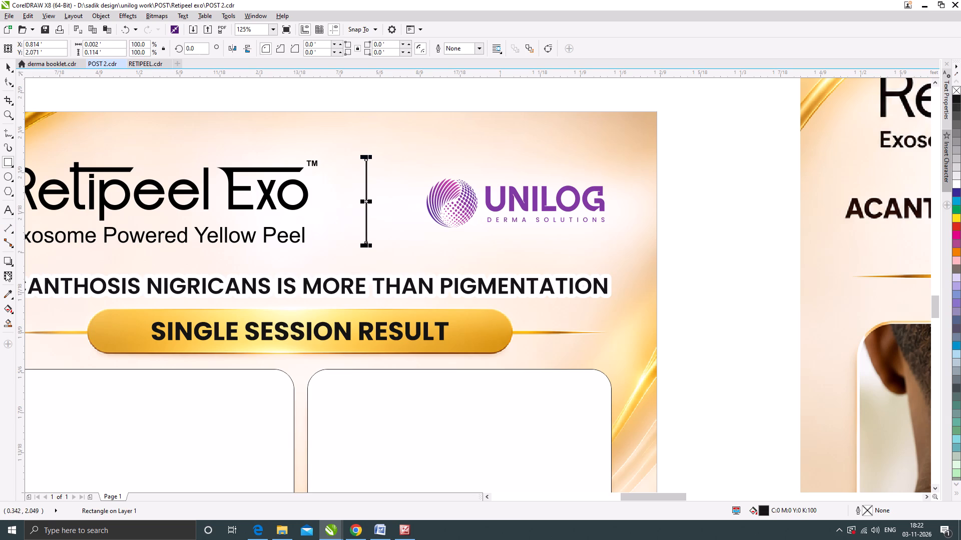
Apply a uniform transparency of 85 to the black divider.
{"action": "left_click", "coordinate": [6, 273]}
{"action": "left_click", "coordinate": [364, 256]}
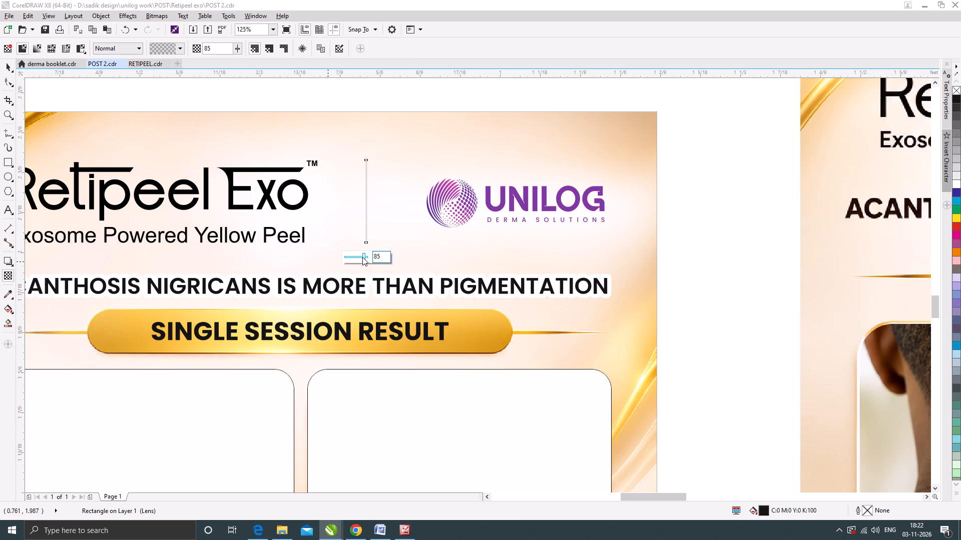
Shift the Retipeel Exo wordmark and the thin divider slightly to the right to rebalance the header spacing.
{"action": "left_click", "coordinate": [362, 257]}
{"action": "left_click", "coordinate": [9, 65]}
{"action": "scroll", "coordinate": [419, 196], "scroll_direction": "down", "scroll_amount": 3}
{"action": "left_click", "coordinate": [482, 222]}
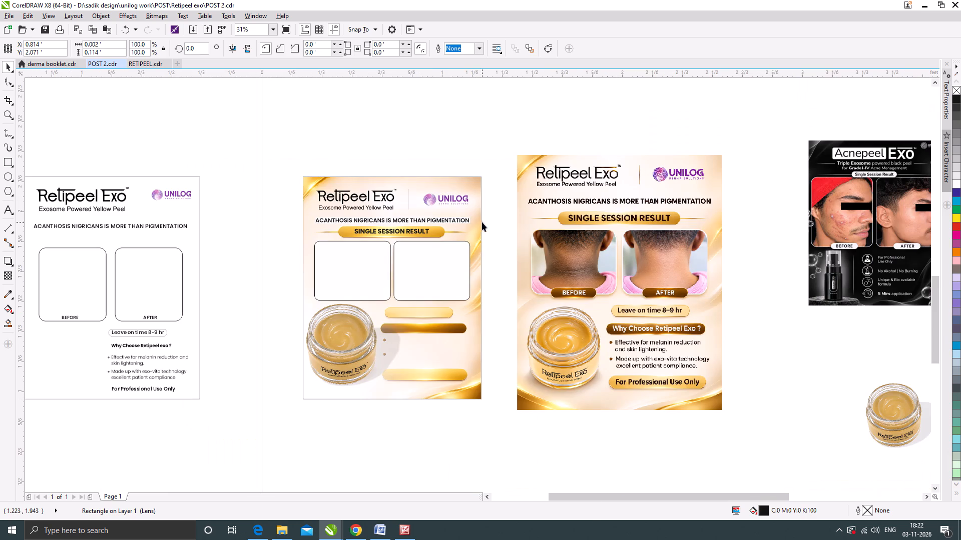
{"action": "scroll", "coordinate": [375, 198], "scroll_direction": "up", "scroll_amount": 1}
{"action": "left_click", "coordinate": [390, 195]}
{"action": "scroll", "coordinate": [394, 199], "scroll_direction": "up", "scroll_amount": 1}
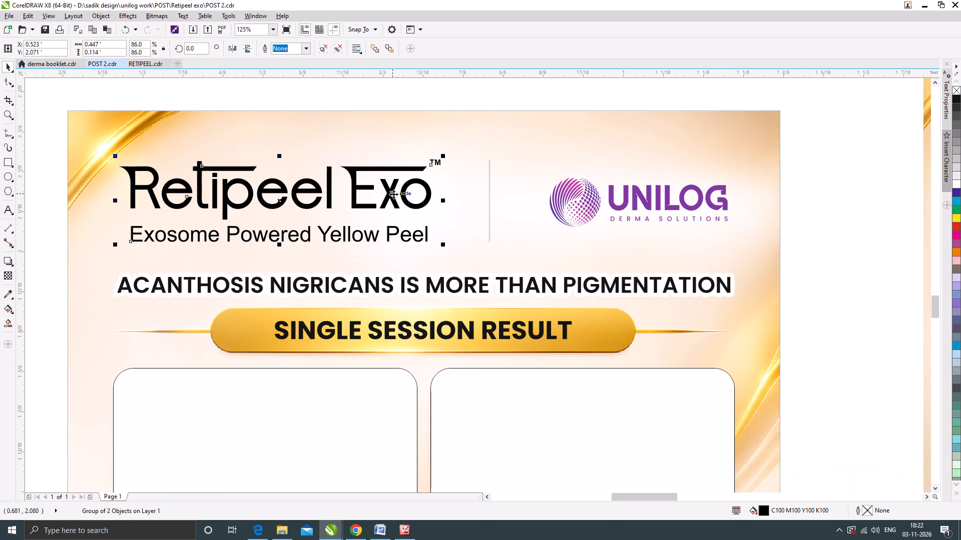
{"action": "left_click_drag", "start_coordinate": [393, 194], "coordinate": [403, 194]}
{"action": "left_click_drag", "start_coordinate": [491, 194], "coordinate": [503, 195]}
Move the UNILOG logo slightly up in the gold post's header, closer in line with the wordmark and divider.
{"action": "scroll", "coordinate": [483, 184], "scroll_direction": "down", "scroll_amount": 3}
{"action": "left_click", "coordinate": [569, 220]}
{"action": "scroll", "coordinate": [526, 189], "scroll_direction": "up", "scroll_amount": 1}
{"action": "left_click", "coordinate": [525, 189]}
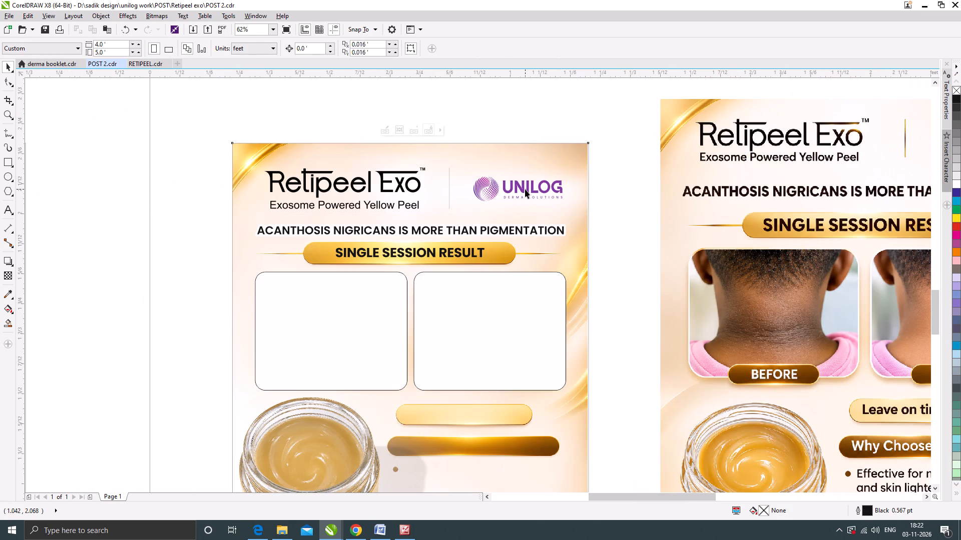
{"action": "left_click_drag", "start_coordinate": [520, 187], "coordinate": [520, 178]}
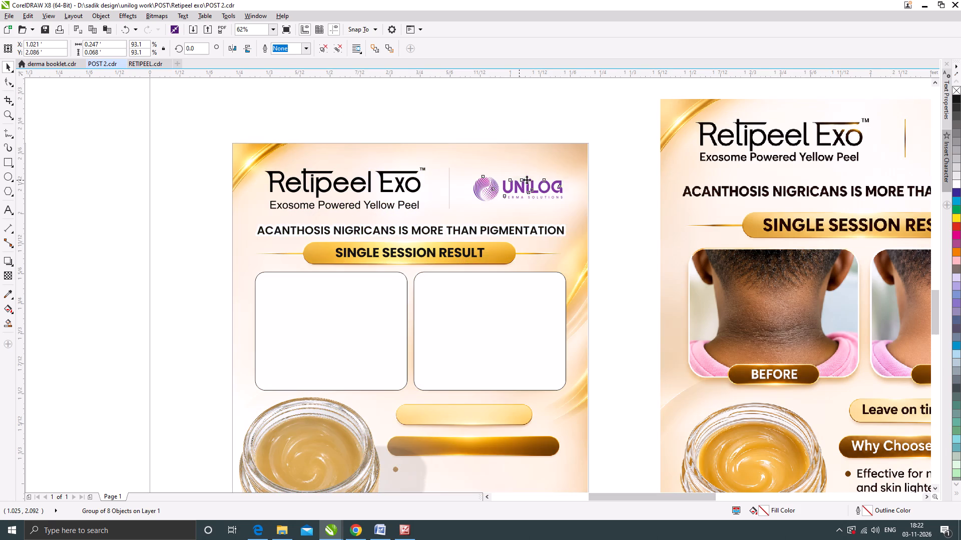
{"action": "left_click", "coordinate": [598, 210]}
{"action": "scroll", "coordinate": [496, 159], "scroll_direction": "down", "scroll_amount": 1}
{"action": "left_click", "coordinate": [426, 130]}
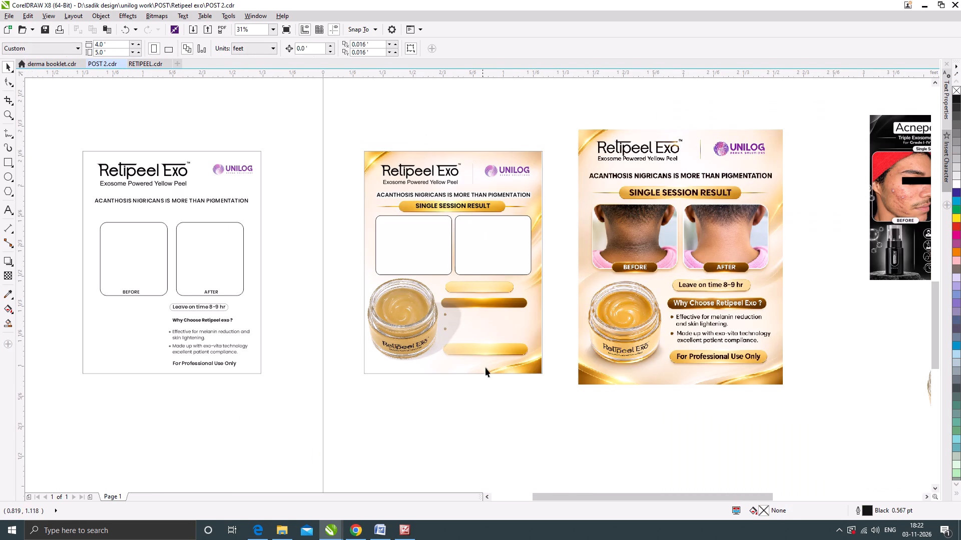
{"action": "left_click", "coordinate": [501, 406]}
Copy the "Leave on time 8-9 hr" text from the draft layout onto the upper light-gold pill, in front and centred.
{"action": "left_click_drag", "start_coordinate": [221, 308], "coordinate": [282, 306]}
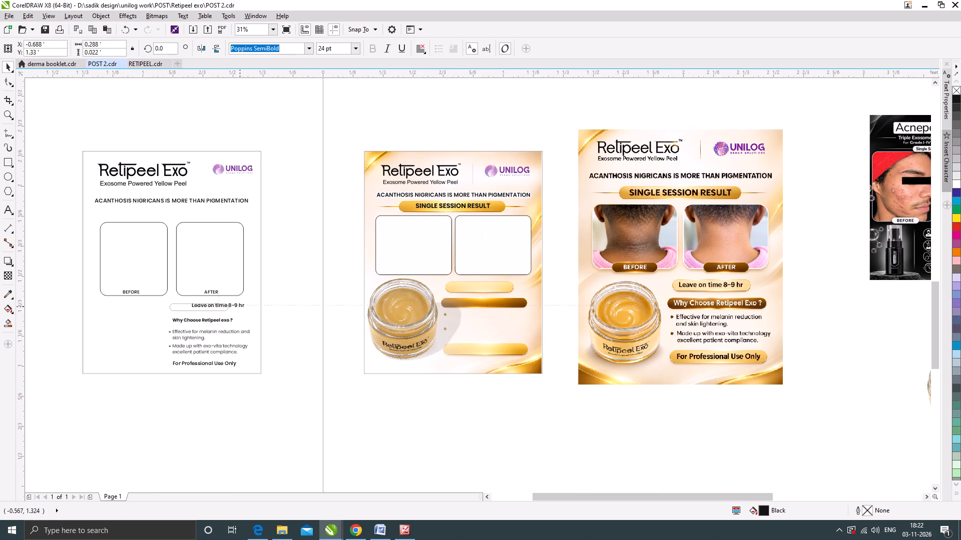
{"action": "left_click_drag", "start_coordinate": [282, 306], "coordinate": [502, 288]}
{"action": "right_click", "coordinate": [502, 288]}
{"action": "scroll", "coordinate": [497, 288], "scroll_direction": "up", "scroll_amount": 2}
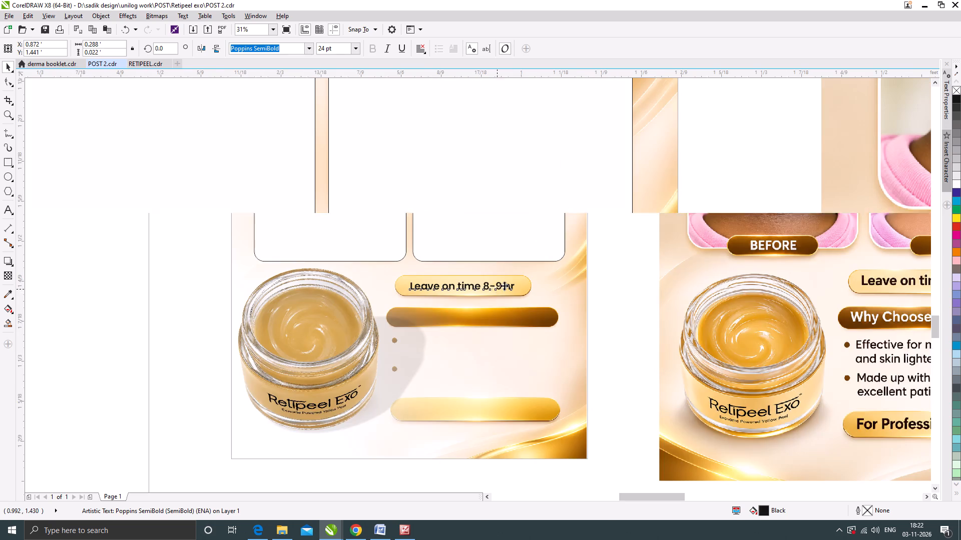
{"action": "key", "text": "ctrl+x"}
{"action": "key", "text": "ctrl+v"}
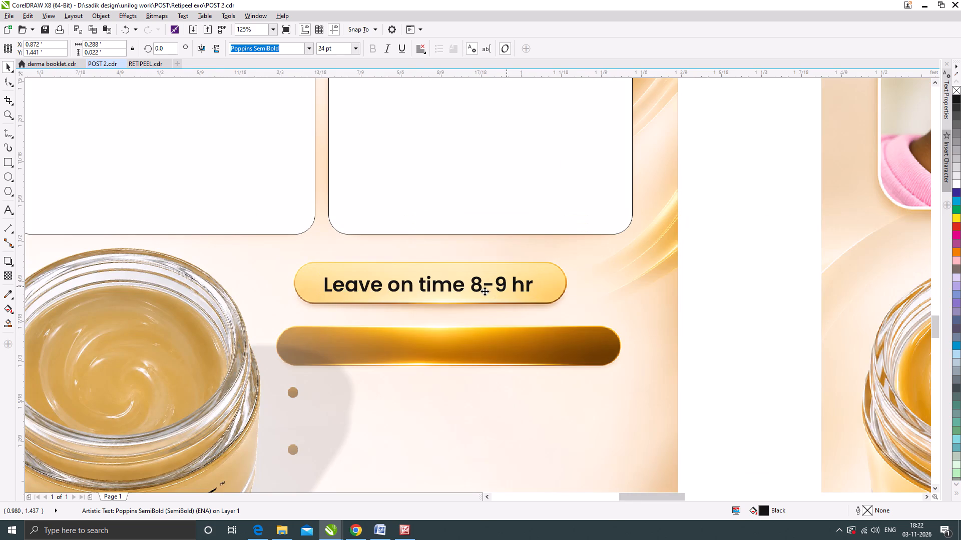
{"action": "scroll", "coordinate": [485, 291], "scroll_direction": "up", "scroll_amount": 1}
{"action": "left_click_drag", "start_coordinate": [476, 282], "coordinate": [479, 274]}
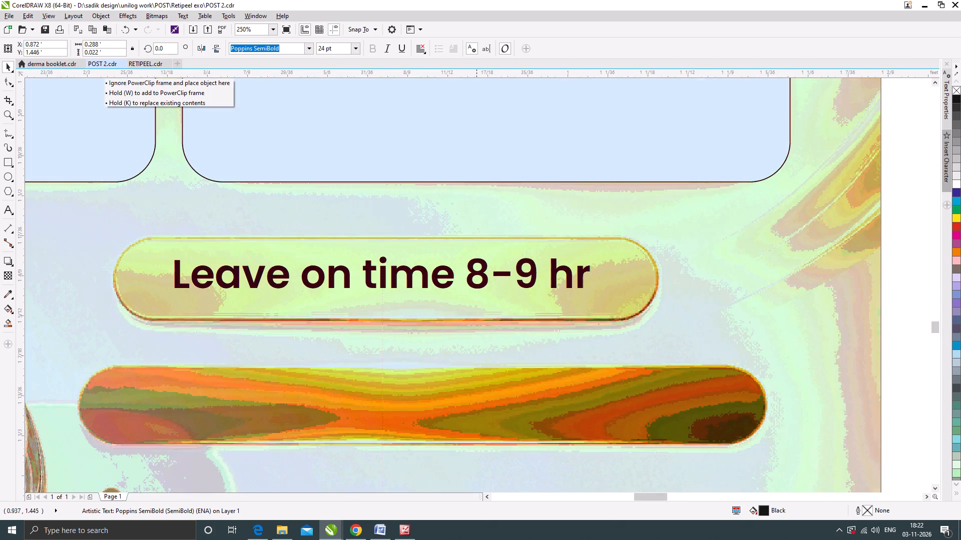
{"action": "left_click_drag", "start_coordinate": [479, 274], "coordinate": [479, 277]}
{"action": "scroll", "coordinate": [479, 277], "scroll_direction": "down", "scroll_amount": 4}
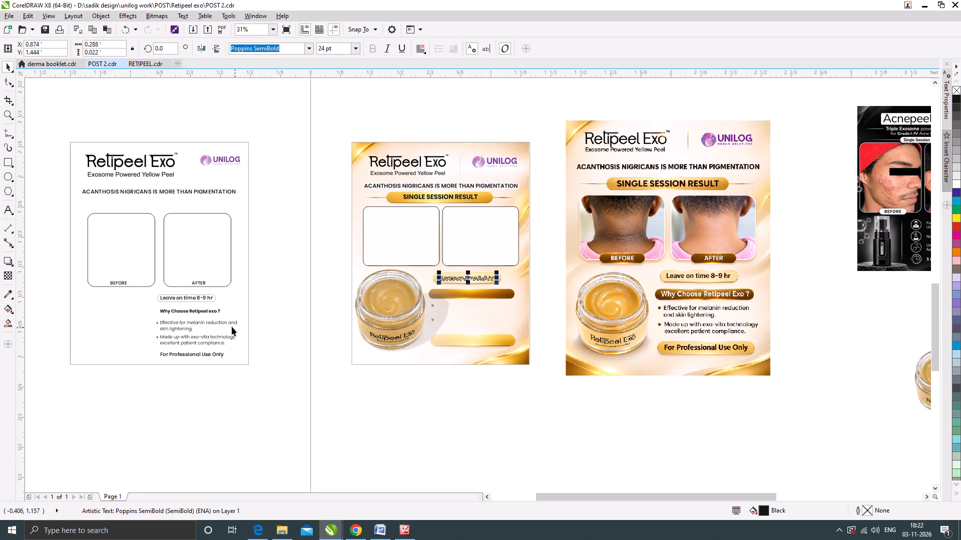
Move the "Why Choose Retipeel exo ?" heading from the draft onto the dark brown pill and fill it white.
{"action": "left_click_drag", "start_coordinate": [212, 310], "coordinate": [439, 311]}
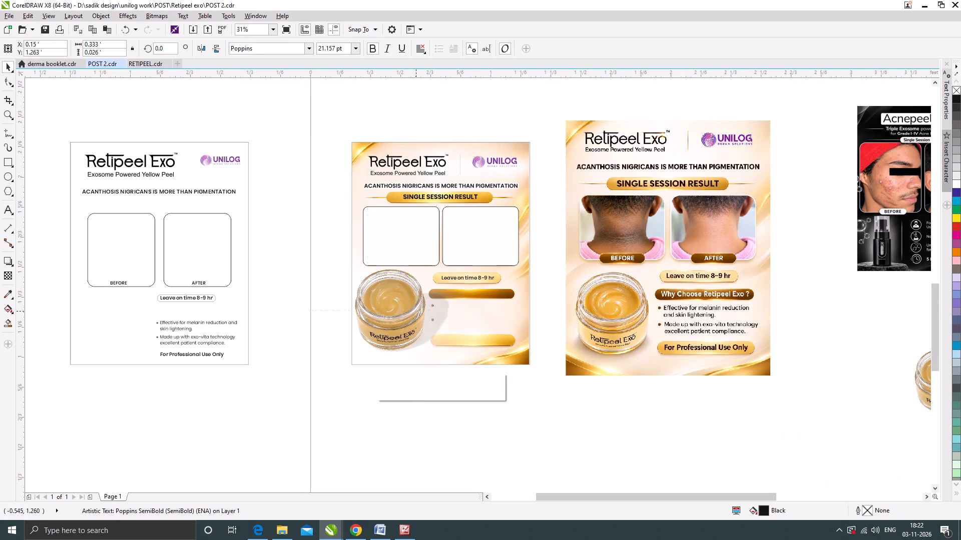
{"action": "left_click_drag", "start_coordinate": [439, 311], "coordinate": [493, 294]}
{"action": "scroll", "coordinate": [474, 293], "scroll_direction": "up", "scroll_amount": 1}
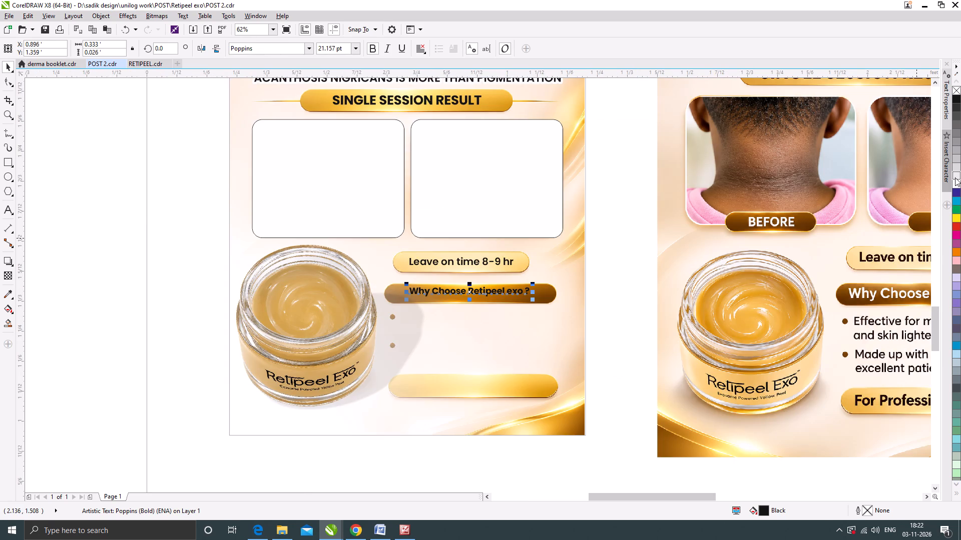
{"action": "left_click", "coordinate": [957, 185]}
Enlarge the white heading to about 25 pt so it spans the dark brown pill.
{"action": "scroll", "coordinate": [459, 288], "scroll_direction": "up", "scroll_amount": 1}
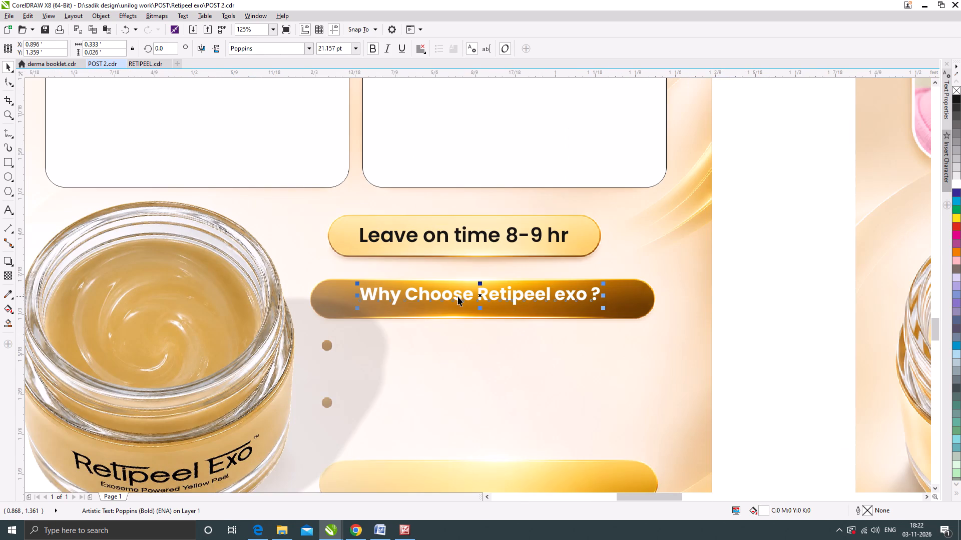
{"action": "left_click_drag", "start_coordinate": [482, 296], "coordinate": [456, 300]}
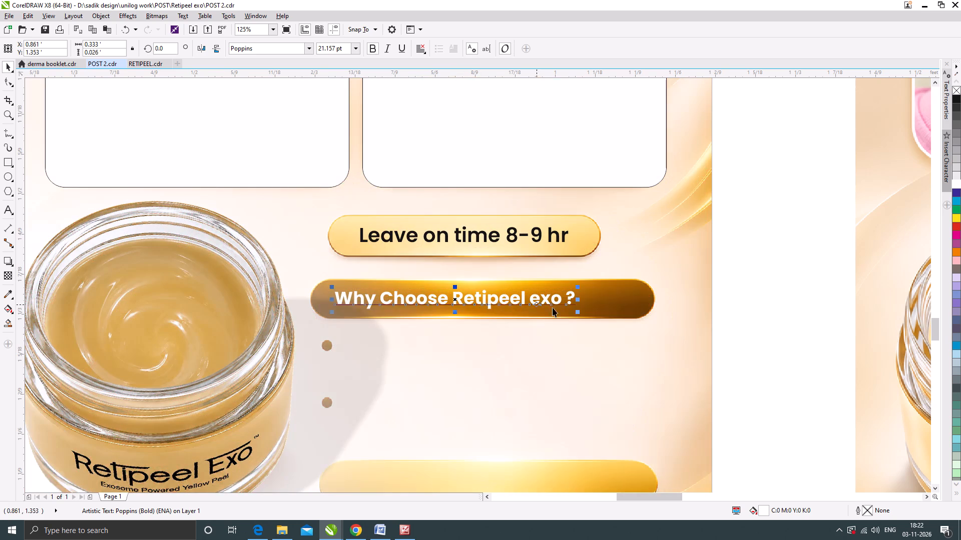
{"action": "left_click_drag", "start_coordinate": [579, 311], "coordinate": [624, 318]}
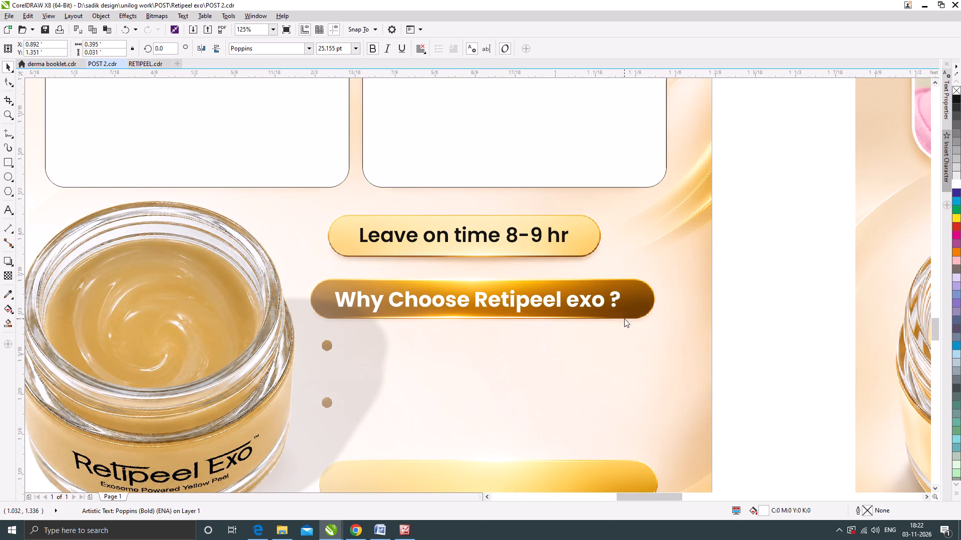
{"action": "scroll", "coordinate": [489, 256], "scroll_direction": "down", "scroll_amount": 1}
{"action": "left_click", "coordinate": [617, 315]}
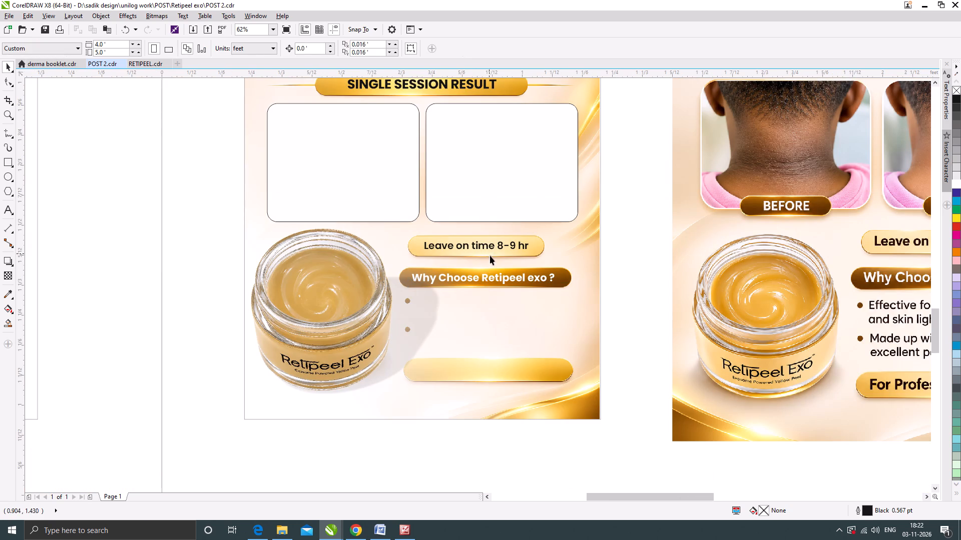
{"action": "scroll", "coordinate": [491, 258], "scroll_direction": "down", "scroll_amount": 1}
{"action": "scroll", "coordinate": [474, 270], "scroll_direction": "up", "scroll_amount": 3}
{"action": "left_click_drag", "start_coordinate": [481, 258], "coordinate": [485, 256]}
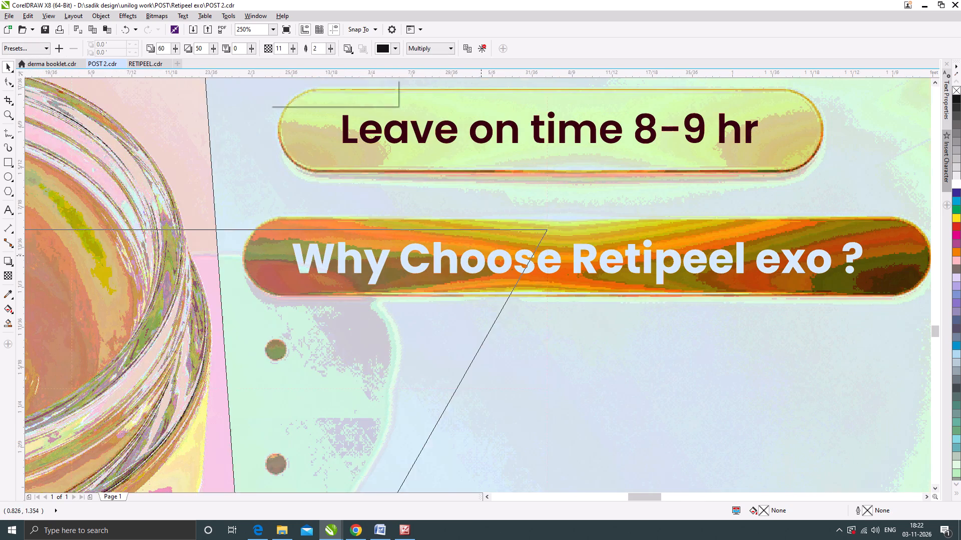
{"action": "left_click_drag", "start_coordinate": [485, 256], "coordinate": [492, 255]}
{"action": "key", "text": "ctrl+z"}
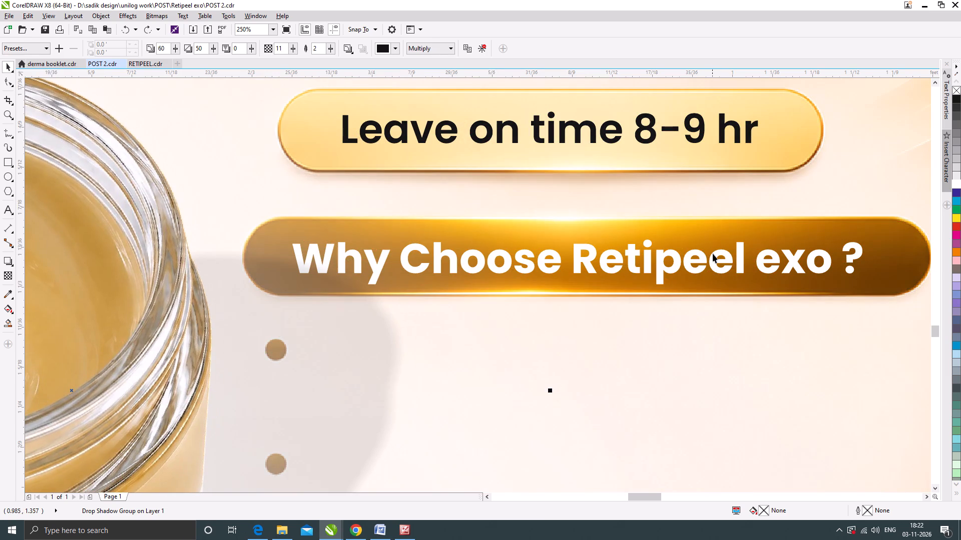
Nudge the "Why Choose Retipeel exo ?" heading right to centre it on its pill and bring it in front of the jar's shadow.
{"action": "left_click_drag", "start_coordinate": [713, 253], "coordinate": [722, 251]}
{"action": "scroll", "coordinate": [569, 259], "scroll_direction": "down", "scroll_amount": 1}
{"action": "key", "text": "ctrl+x"}
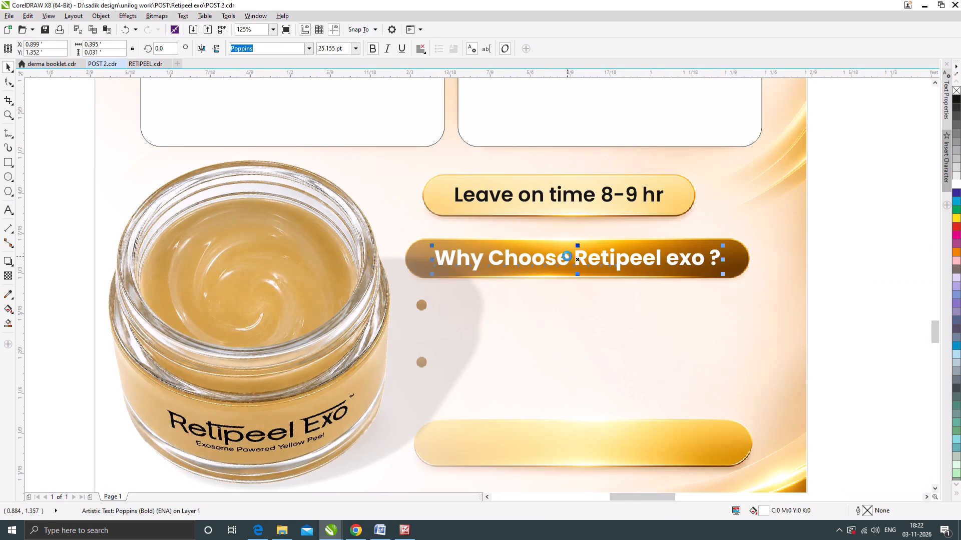
{"action": "key", "text": "ctrl+v"}
{"action": "scroll", "coordinate": [599, 250], "scroll_direction": "down", "scroll_amount": 2}
{"action": "left_click", "coordinate": [514, 373]}
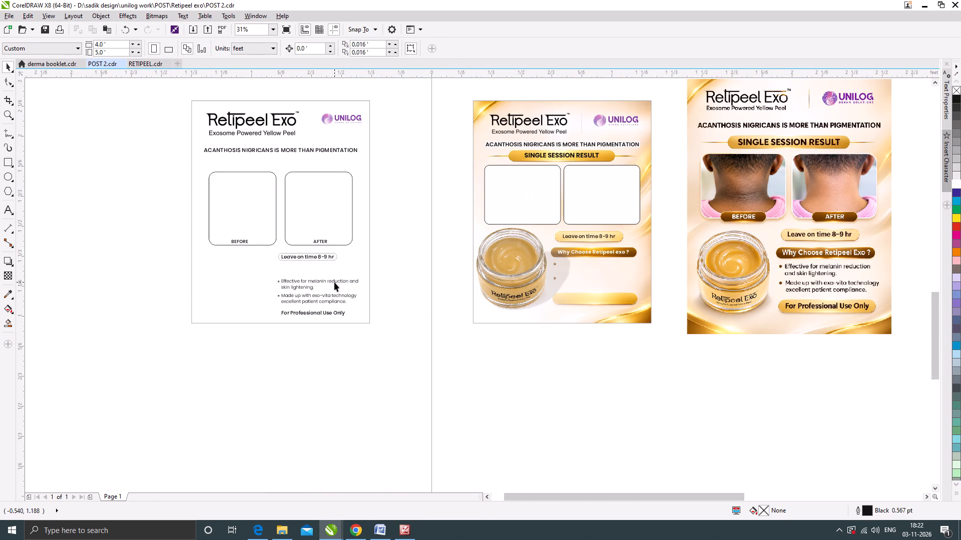
Move the two bulleted benefit texts from the draft to beneath the dark brown pill, beside the template's brown bullets.
{"action": "left_click_drag", "start_coordinate": [379, 306], "coordinate": [271, 270]}
{"action": "left_click_drag", "start_coordinate": [297, 287], "coordinate": [581, 270]}
{"action": "scroll", "coordinate": [575, 265], "scroll_direction": "up", "scroll_amount": 2}
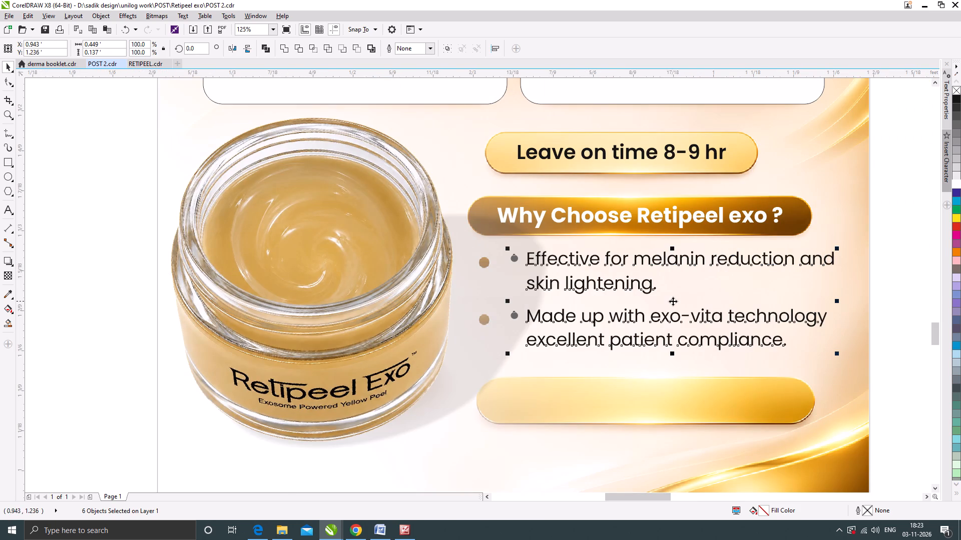
{"action": "left_click_drag", "start_coordinate": [673, 301], "coordinate": [659, 301]}
{"action": "scroll", "coordinate": [485, 319], "scroll_direction": "down", "scroll_amount": 1}
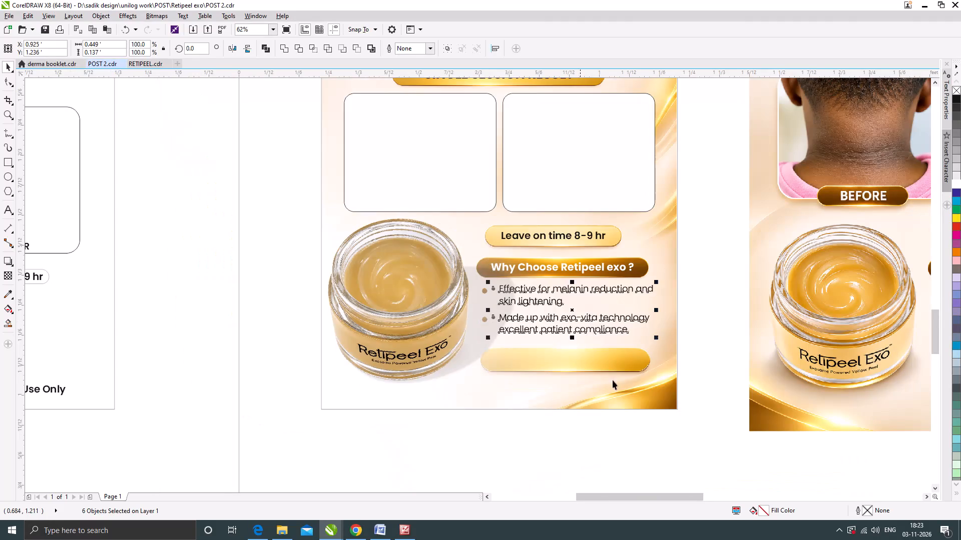
{"action": "left_click", "coordinate": [697, 390]}
Delete the two small grey bullet dots that came with the benefit texts.
{"action": "left_click", "coordinate": [494, 288]}
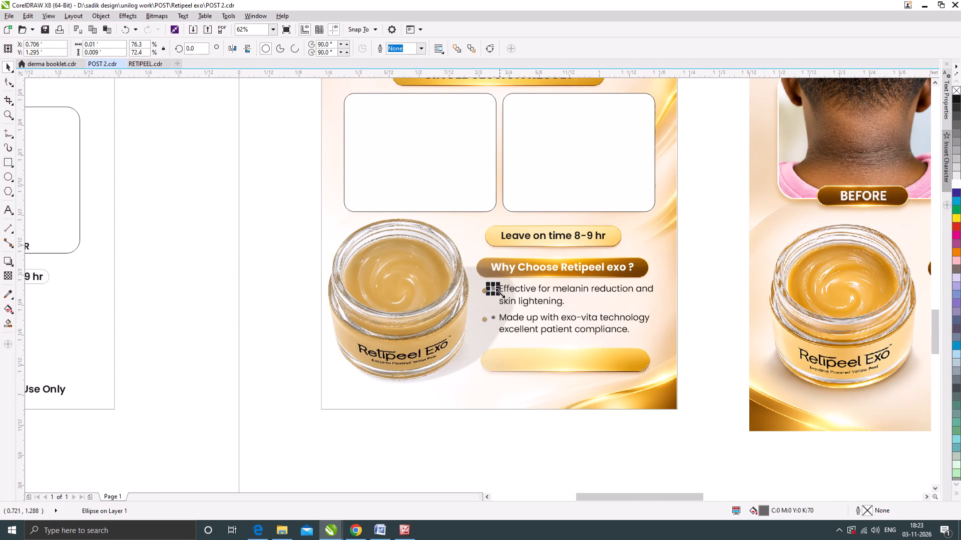
{"action": "key", "text": "Delete"}
{"action": "left_click", "coordinate": [494, 316]}
{"action": "key", "text": "Delete"}
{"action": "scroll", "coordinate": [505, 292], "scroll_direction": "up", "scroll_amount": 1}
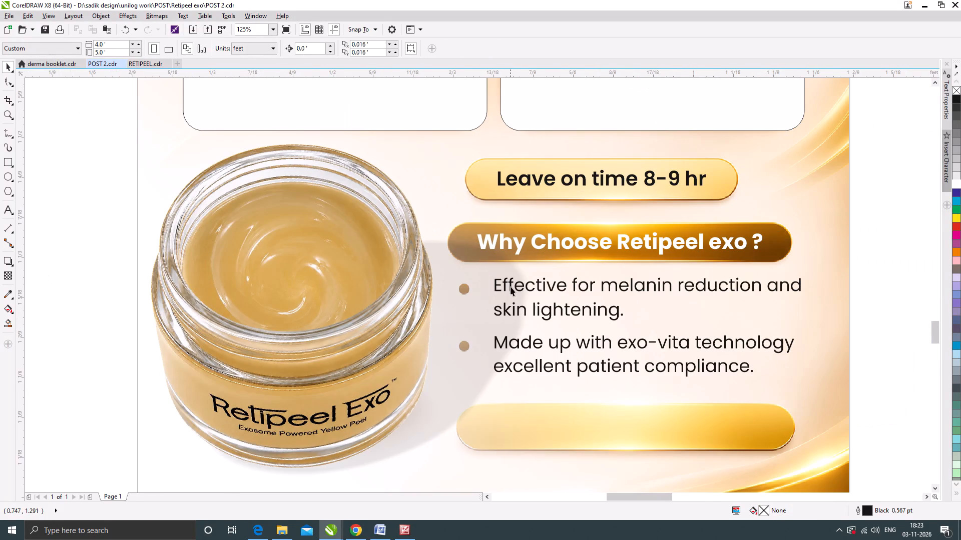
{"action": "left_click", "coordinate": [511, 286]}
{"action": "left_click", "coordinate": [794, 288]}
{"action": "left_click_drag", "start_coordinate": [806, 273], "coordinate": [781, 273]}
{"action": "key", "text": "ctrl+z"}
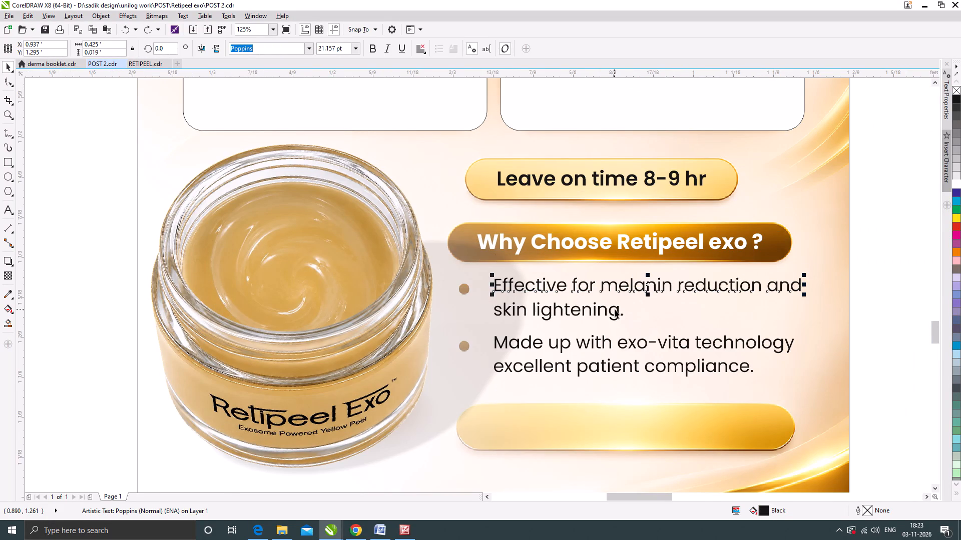
Remove the full stops after "skin lightening" and "excellent patient compliance".
{"action": "double_click", "coordinate": [615, 307]}
{"action": "key", "text": "shift+Right"}
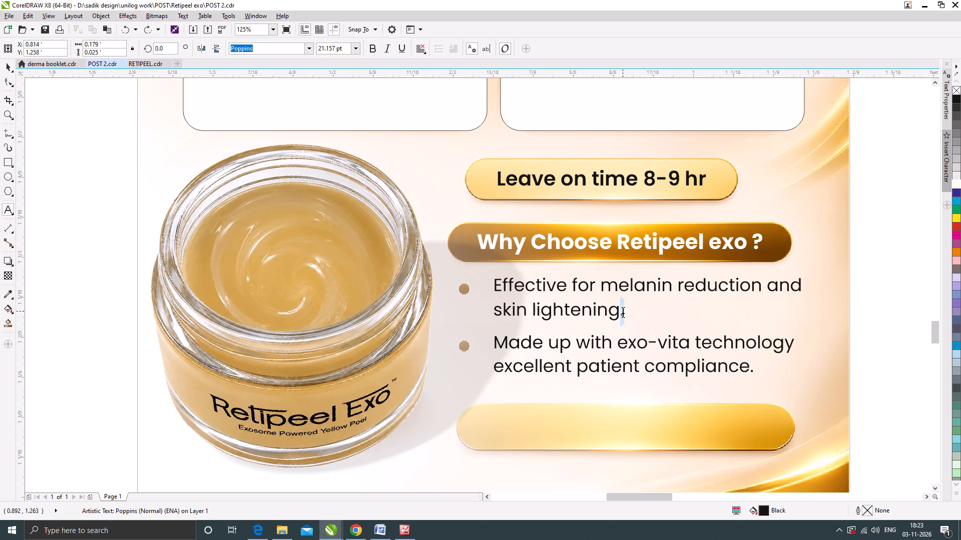
{"action": "key", "text": "BackSpace"}
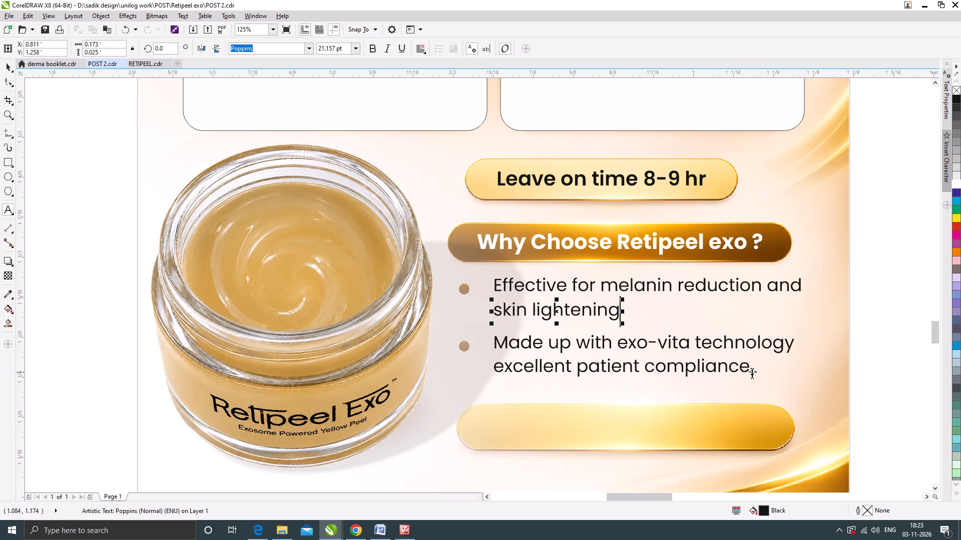
{"action": "left_click_drag", "start_coordinate": [751, 370], "coordinate": [755, 372]}
{"action": "key", "text": "BackSpace"}
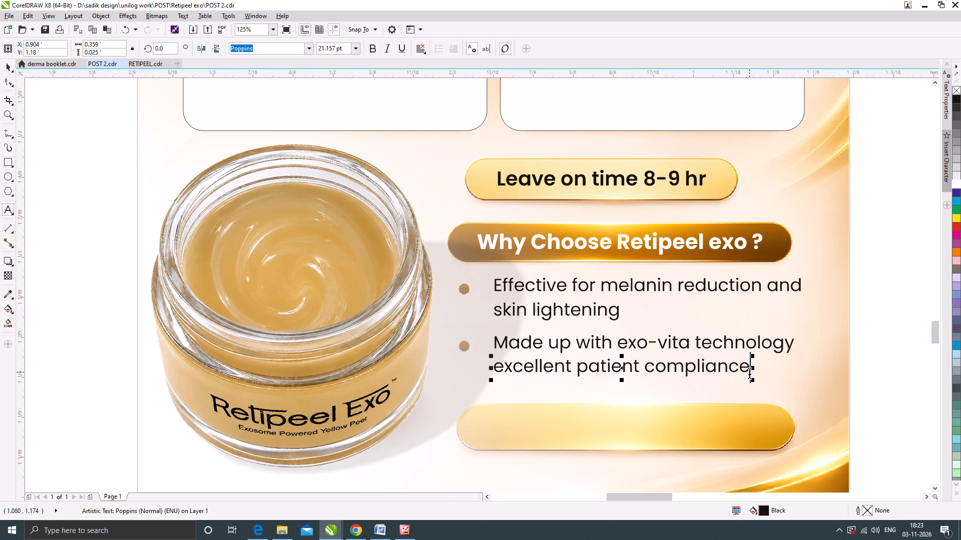
{"action": "left_click", "coordinate": [9, 65]}
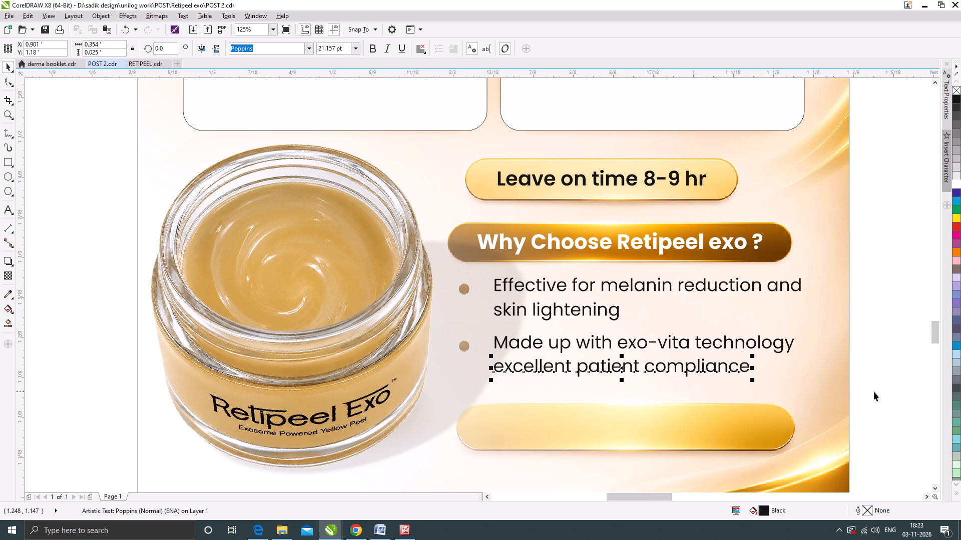
Scale both two-line benefit texts down equally, to about 19.5 pt, keeping their left edges aligned.
{"action": "left_click_drag", "start_coordinate": [871, 391], "coordinate": [482, 318]}
{"action": "left_click_drag", "start_coordinate": [799, 332], "coordinate": [776, 332]}
{"action": "left_click_drag", "start_coordinate": [864, 329], "coordinate": [483, 273]}
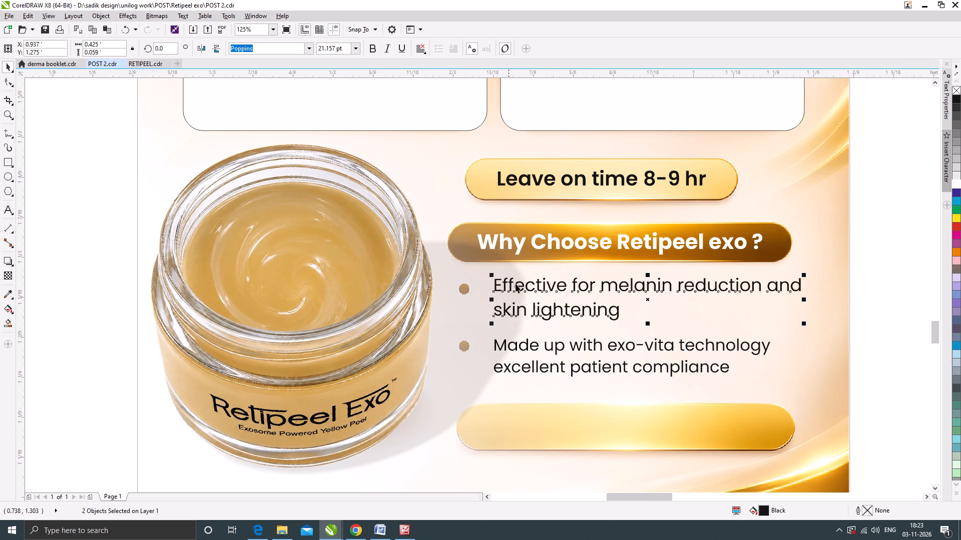
{"action": "key", "text": "ctrl+r"}
{"action": "scroll", "coordinate": [568, 327], "scroll_direction": "down", "scroll_amount": 1}
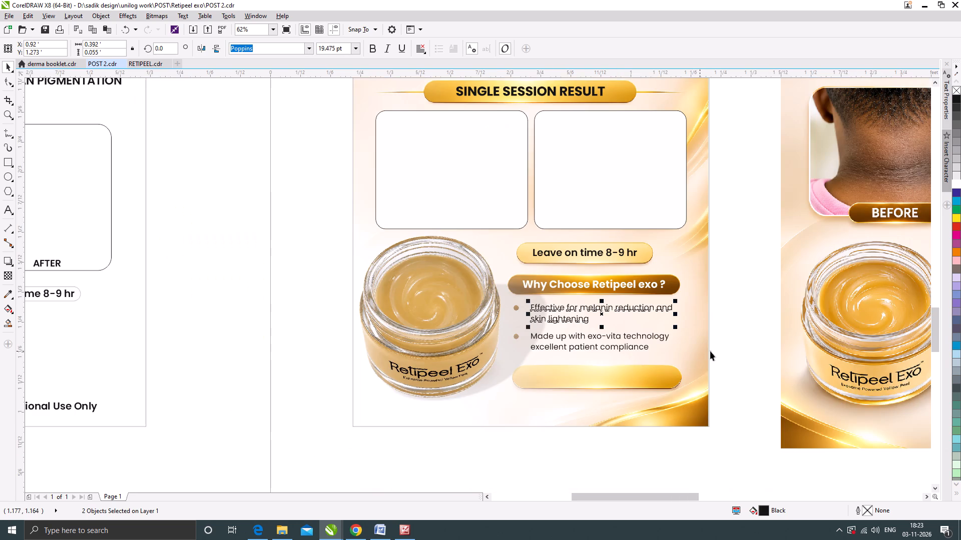
Shift all four benefit text lines slightly left, closer to the brown bullets.
{"action": "left_click_drag", "start_coordinate": [722, 363], "coordinate": [522, 297]}
{"action": "scroll", "coordinate": [534, 304], "scroll_direction": "up", "scroll_amount": 2}
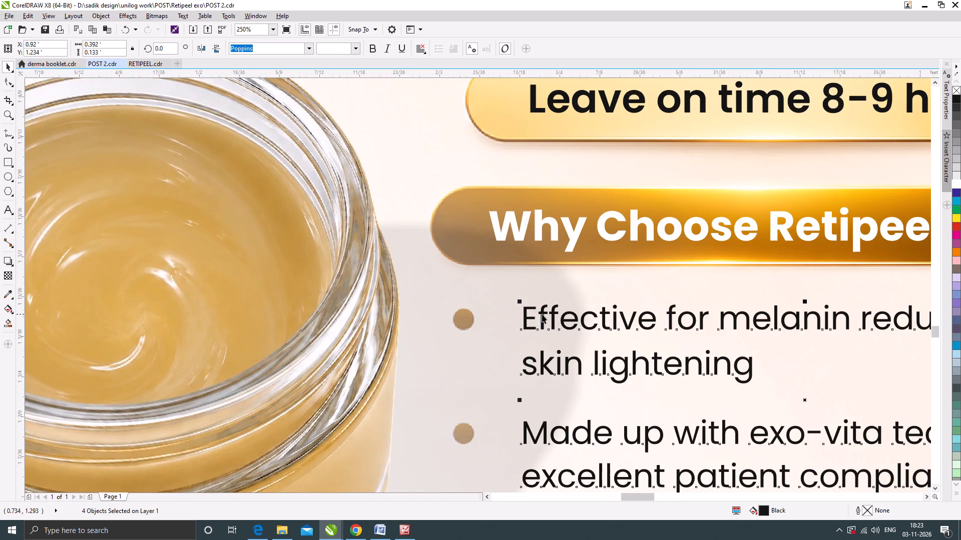
{"action": "left_click_drag", "start_coordinate": [805, 400], "coordinate": [784, 399]}
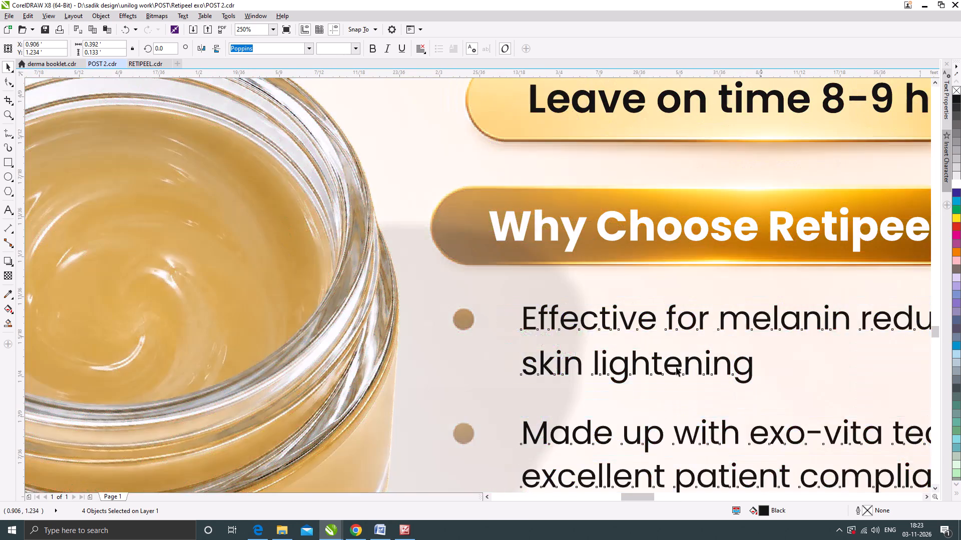
{"action": "scroll", "coordinate": [593, 325], "scroll_direction": "down", "scroll_amount": 4}
{"action": "left_click", "coordinate": [642, 416]}
Move the "For Professional Use Only" text onto the bottom gold pill, enlarge it to about 26 pt and centre it there.
{"action": "left_click_drag", "start_coordinate": [361, 355], "coordinate": [646, 342]}
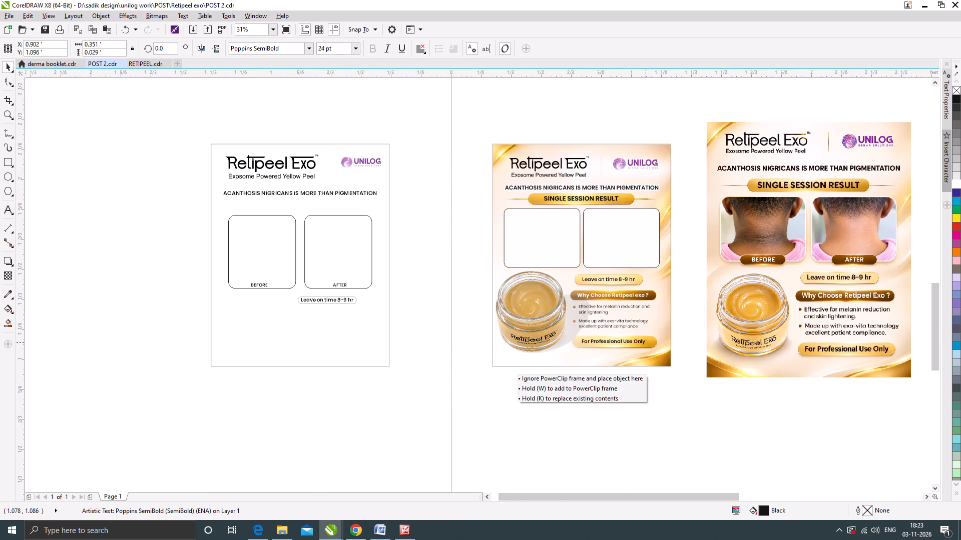
{"action": "left_click_drag", "start_coordinate": [646, 342], "coordinate": [648, 343]}
{"action": "scroll", "coordinate": [647, 340], "scroll_direction": "up", "scroll_amount": 1}
{"action": "scroll", "coordinate": [499, 321], "scroll_direction": "down", "scroll_amount": 1}
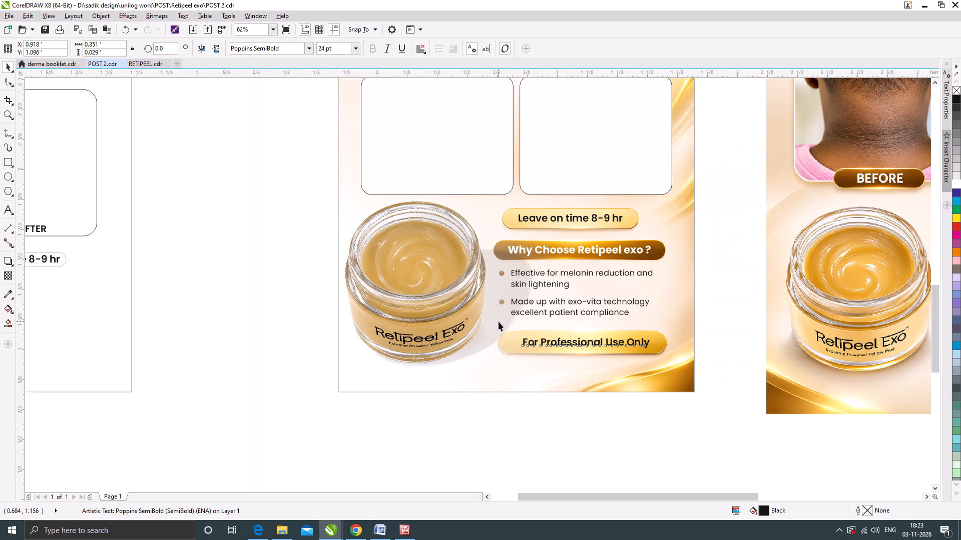
{"action": "scroll", "coordinate": [571, 335], "scroll_direction": "up", "scroll_amount": 2}
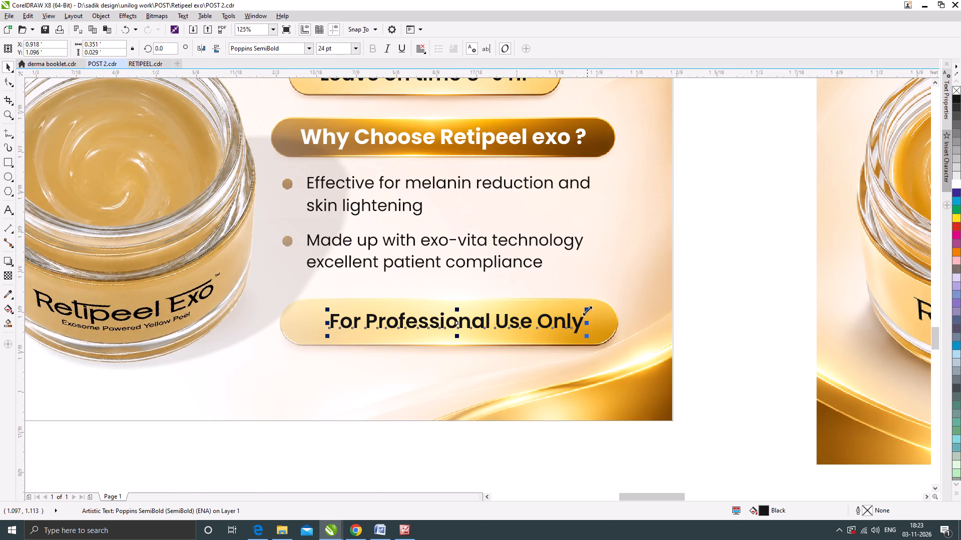
{"action": "left_click_drag", "start_coordinate": [587, 310], "coordinate": [599, 307]}
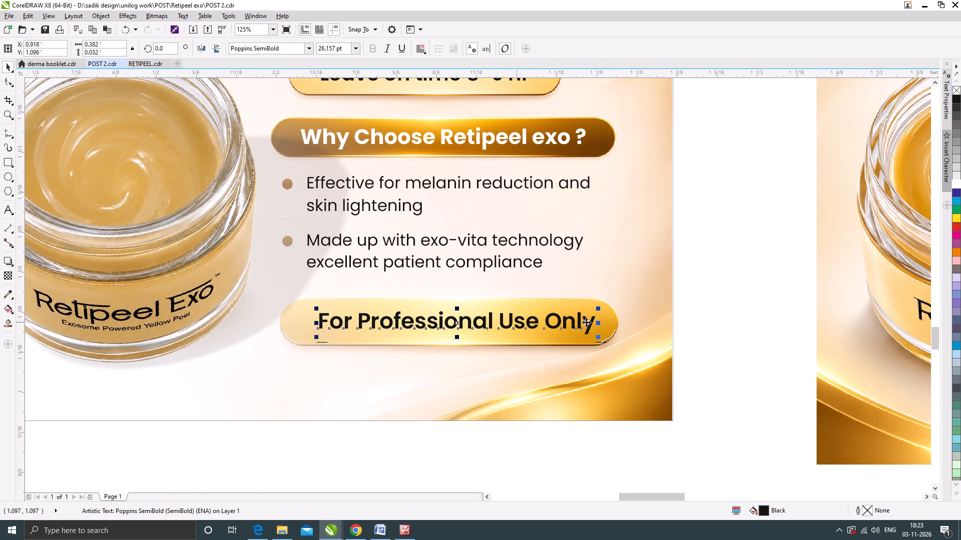
{"action": "left_click_drag", "start_coordinate": [586, 322], "coordinate": [579, 321]}
{"action": "scroll", "coordinate": [558, 317], "scroll_direction": "down", "scroll_amount": 1}
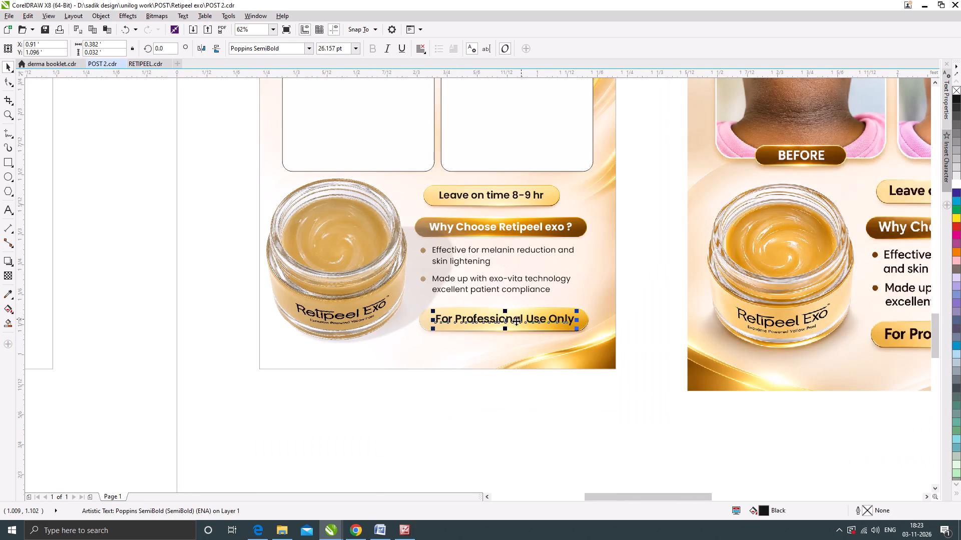
{"action": "scroll", "coordinate": [514, 322], "scroll_direction": "up", "scroll_amount": 1}
{"action": "left_click", "coordinate": [521, 318]}
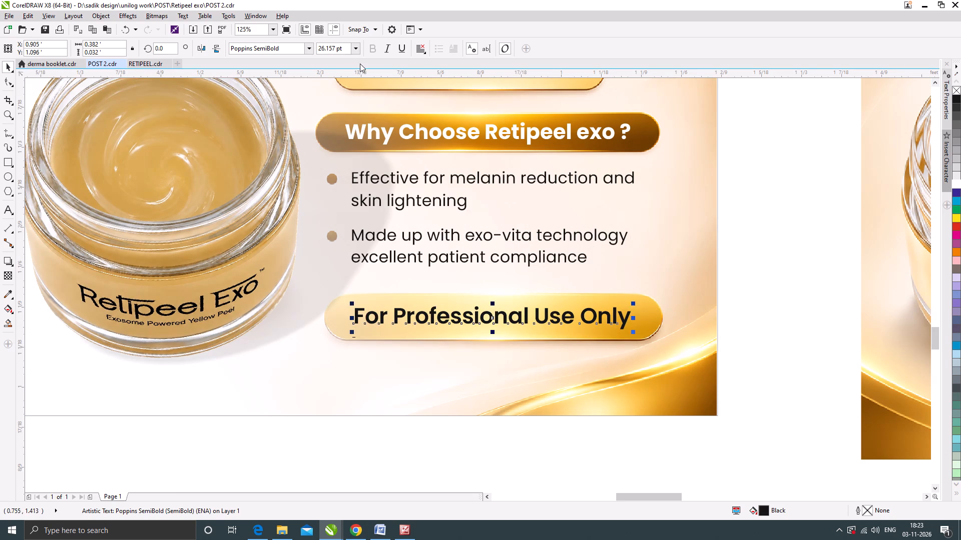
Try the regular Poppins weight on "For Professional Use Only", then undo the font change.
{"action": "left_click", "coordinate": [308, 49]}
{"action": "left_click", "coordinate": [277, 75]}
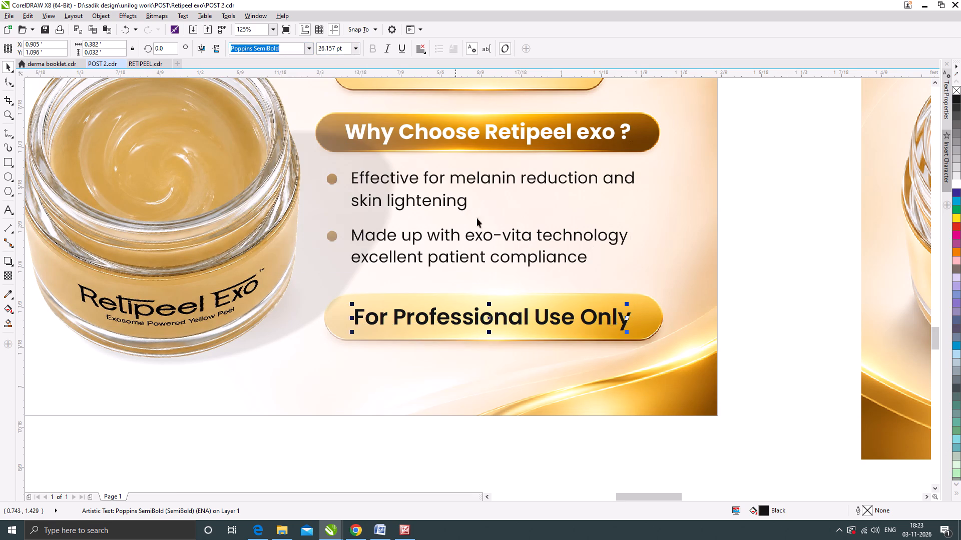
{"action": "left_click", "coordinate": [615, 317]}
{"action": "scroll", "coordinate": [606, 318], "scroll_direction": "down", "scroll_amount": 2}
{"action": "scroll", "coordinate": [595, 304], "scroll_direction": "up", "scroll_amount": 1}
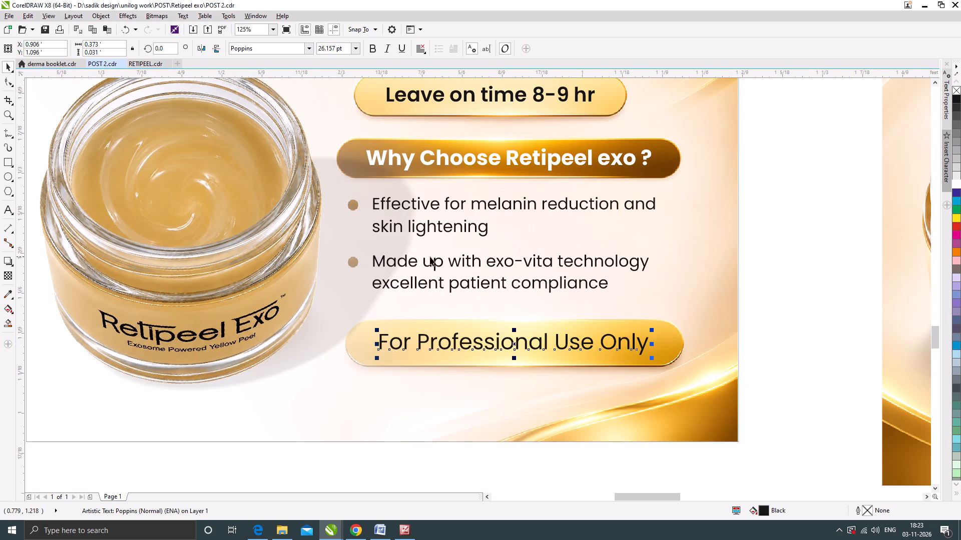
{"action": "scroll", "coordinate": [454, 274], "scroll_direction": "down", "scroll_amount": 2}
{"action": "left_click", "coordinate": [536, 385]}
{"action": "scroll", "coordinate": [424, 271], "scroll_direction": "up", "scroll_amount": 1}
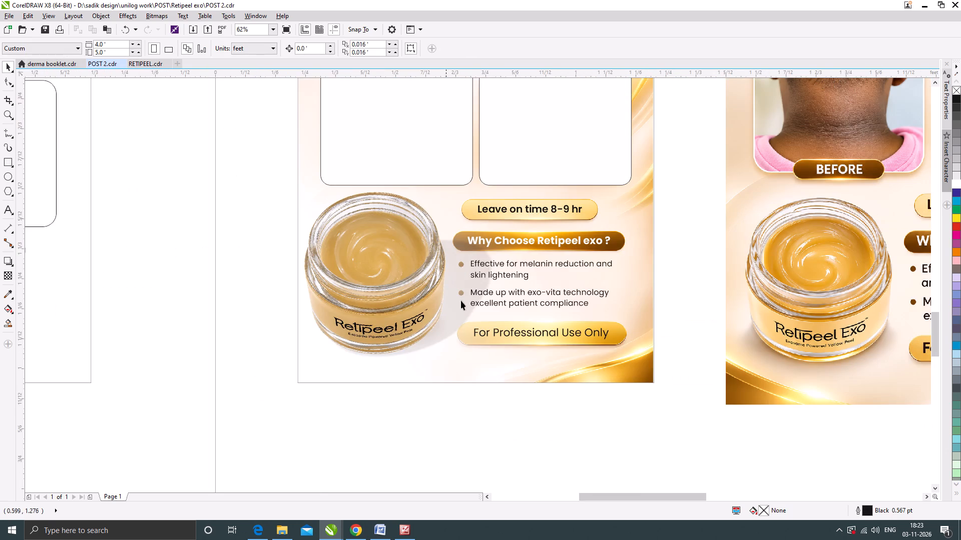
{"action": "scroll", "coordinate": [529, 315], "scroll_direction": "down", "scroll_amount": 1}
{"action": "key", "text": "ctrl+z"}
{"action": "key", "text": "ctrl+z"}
Deselect everything and save the document.
{"action": "left_click", "coordinate": [565, 380]}
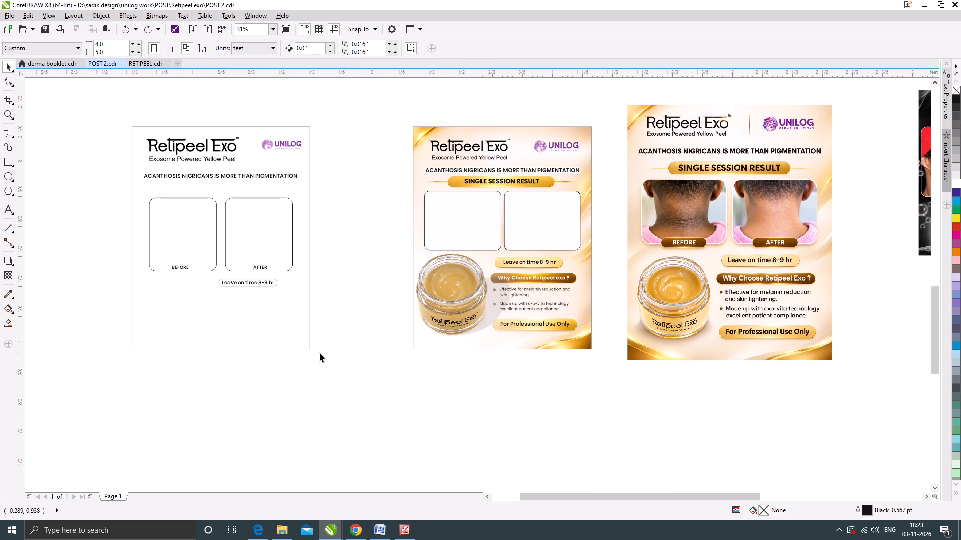
{"action": "left_click", "coordinate": [321, 232]}
{"action": "key", "text": "ctrl+s"}
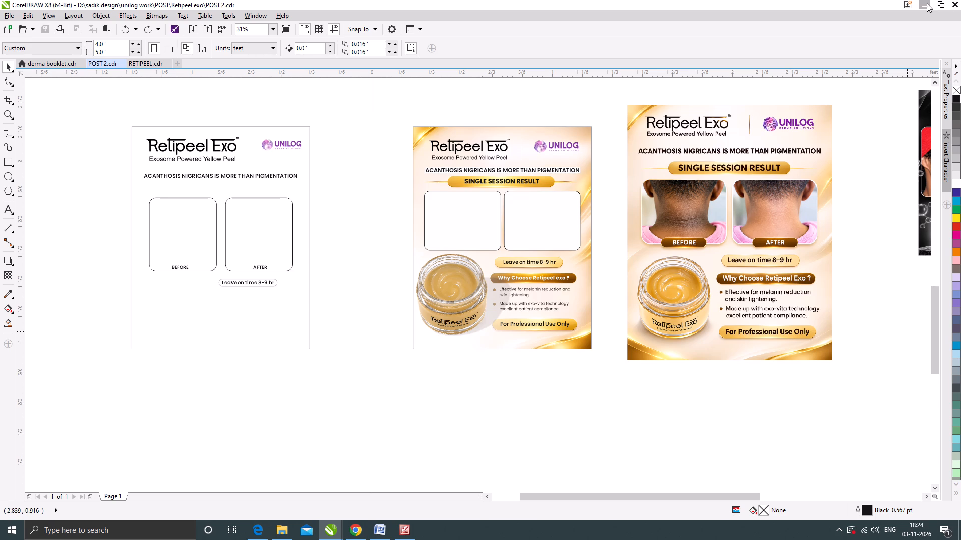
Bring the desktop neck photos 1 and 2 into the CorelDRAW document and set them apart near the new post.
{"action": "left_click", "coordinate": [927, 3]}
{"action": "right_click", "coordinate": [187, 163]}
{"action": "left_click", "coordinate": [212, 191]}
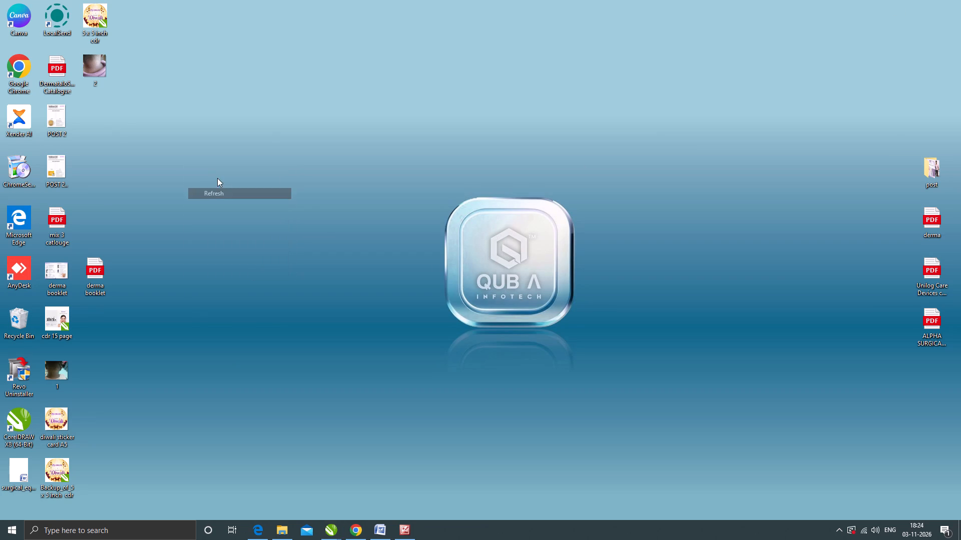
{"action": "left_click", "coordinate": [92, 66]}
{"action": "left_click", "coordinate": [57, 370], "text": "shift"}
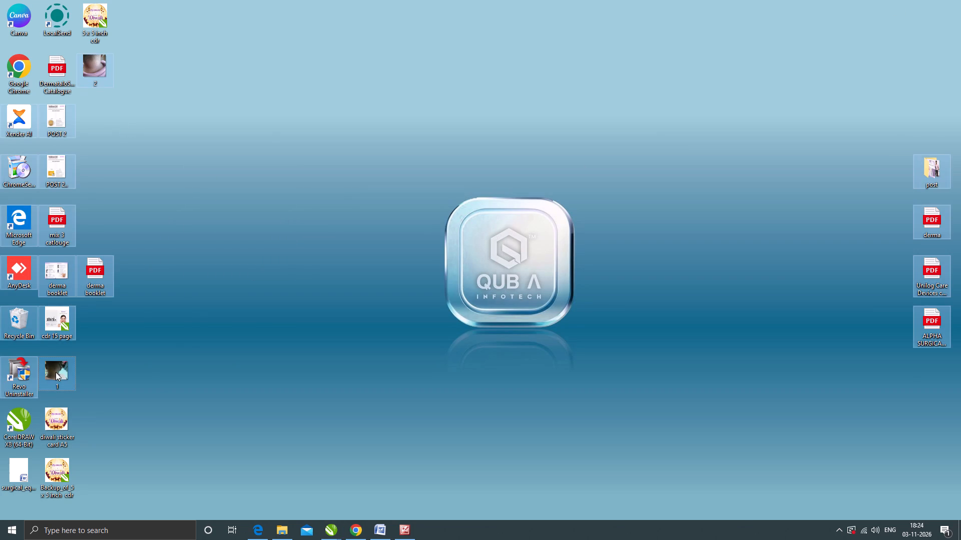
{"action": "left_click", "coordinate": [191, 351]}
{"action": "left_click", "coordinate": [73, 375]}
{"action": "left_click", "coordinate": [93, 69], "text": "ctrl"}
{"action": "left_click_drag", "start_coordinate": [101, 68], "coordinate": [127, 85]}
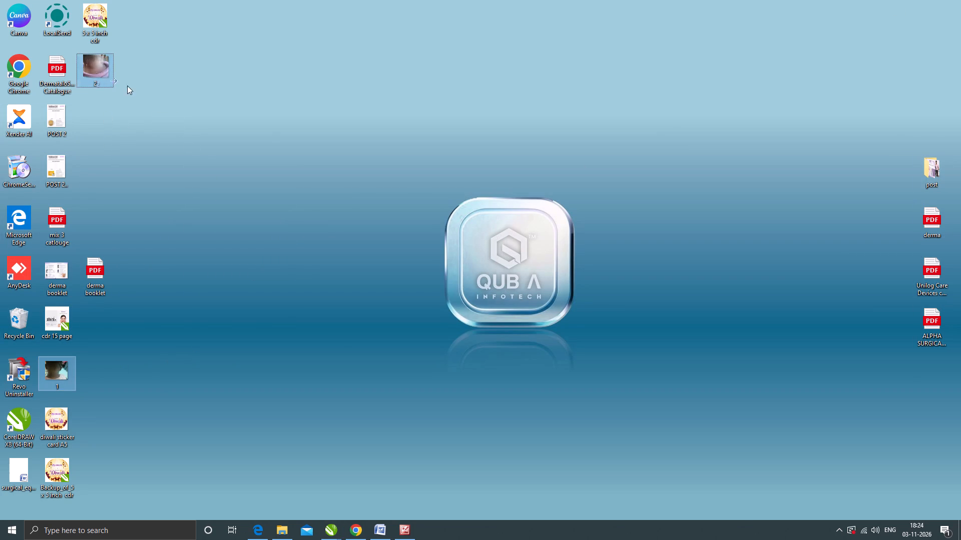
{"action": "left_click_drag", "start_coordinate": [127, 85], "coordinate": [342, 538]}
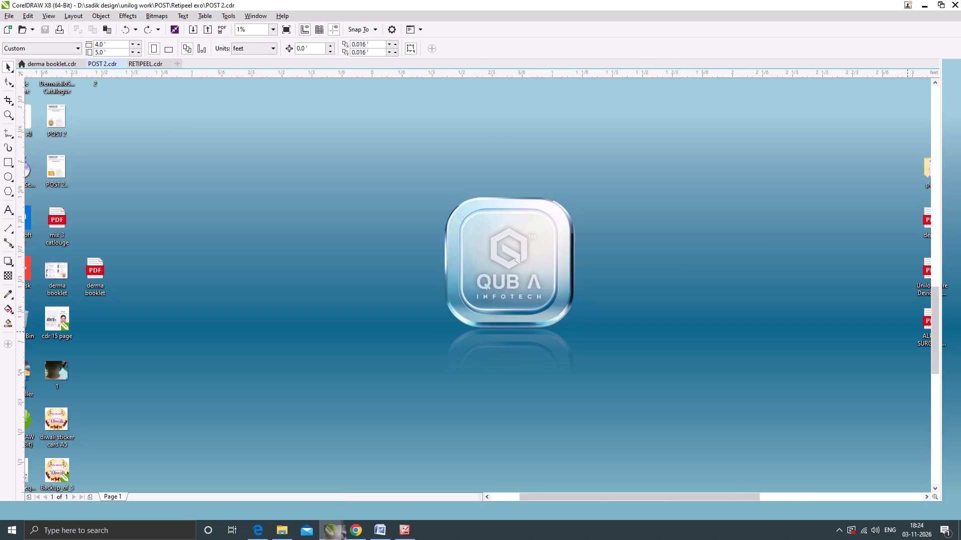
{"action": "left_click_drag", "start_coordinate": [342, 538], "coordinate": [312, 387]}
{"action": "left_click", "coordinate": [410, 404]}
{"action": "left_click_drag", "start_coordinate": [315, 389], "coordinate": [355, 335]}
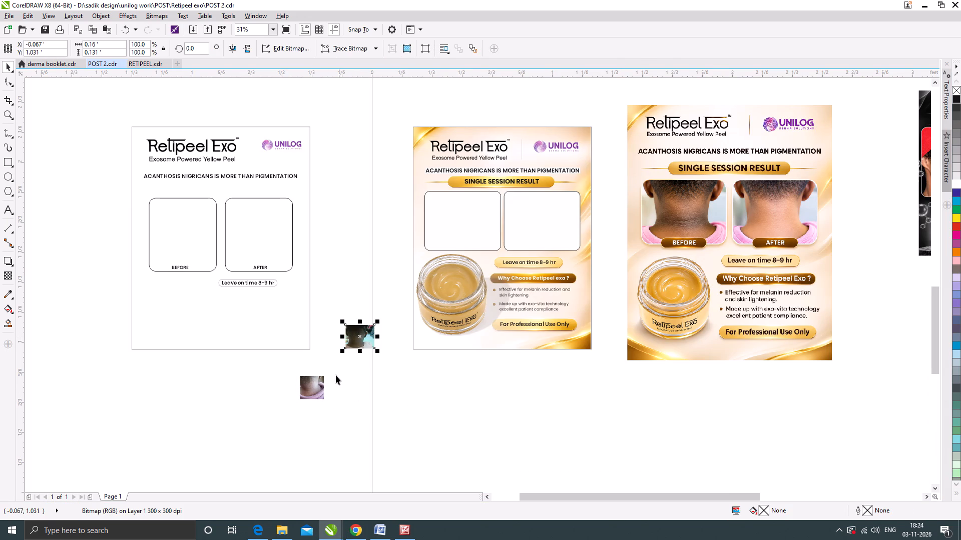
{"action": "left_click_drag", "start_coordinate": [322, 388], "coordinate": [432, 376]}
Place photo 1 between the draft page and the new post, enlarging it proportionally to about 257%.
{"action": "scroll", "coordinate": [322, 302], "scroll_direction": "down", "scroll_amount": 1}
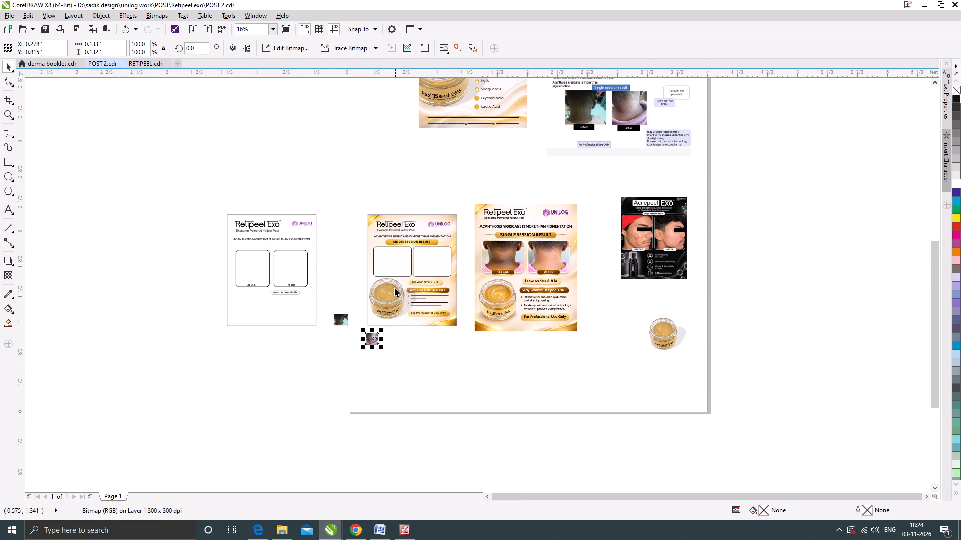
{"action": "left_click_drag", "start_coordinate": [342, 319], "coordinate": [345, 255]}
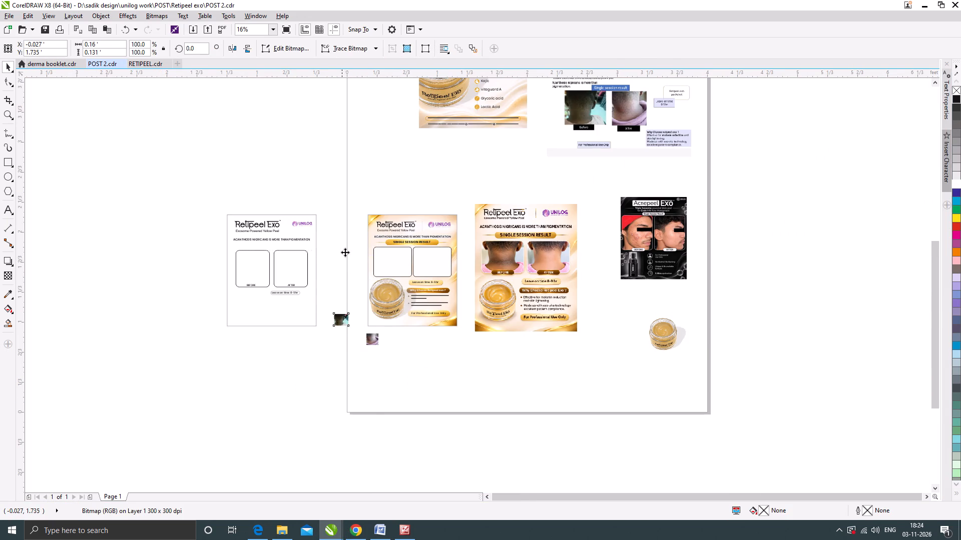
{"action": "scroll", "coordinate": [354, 250], "scroll_direction": "up", "scroll_amount": 1}
{"action": "left_click_drag", "start_coordinate": [352, 277], "coordinate": [375, 305]}
{"action": "left_click_drag", "start_coordinate": [342, 258], "coordinate": [333, 227]}
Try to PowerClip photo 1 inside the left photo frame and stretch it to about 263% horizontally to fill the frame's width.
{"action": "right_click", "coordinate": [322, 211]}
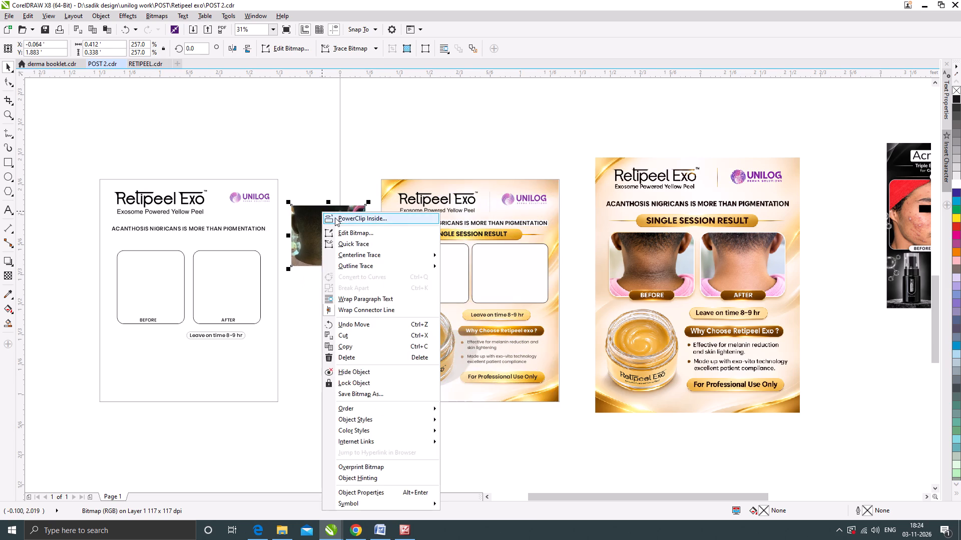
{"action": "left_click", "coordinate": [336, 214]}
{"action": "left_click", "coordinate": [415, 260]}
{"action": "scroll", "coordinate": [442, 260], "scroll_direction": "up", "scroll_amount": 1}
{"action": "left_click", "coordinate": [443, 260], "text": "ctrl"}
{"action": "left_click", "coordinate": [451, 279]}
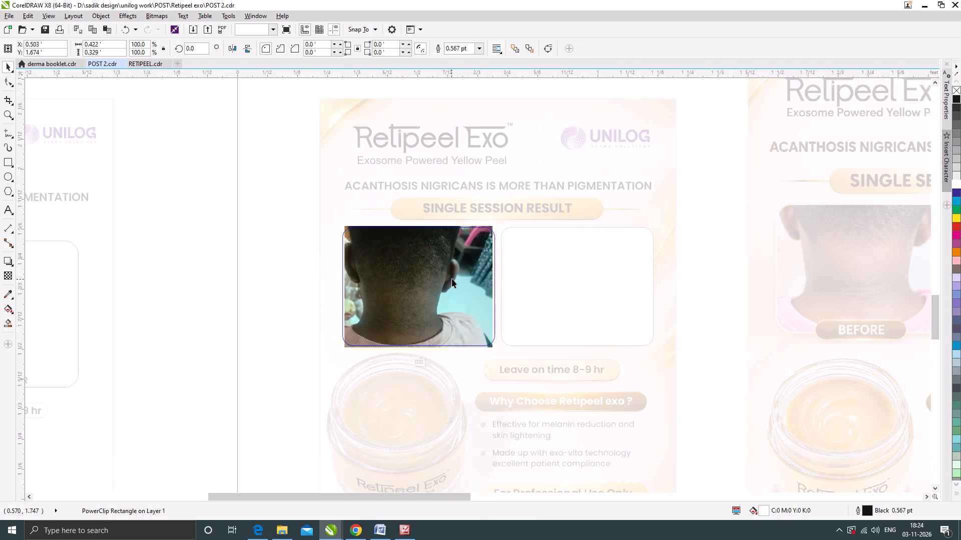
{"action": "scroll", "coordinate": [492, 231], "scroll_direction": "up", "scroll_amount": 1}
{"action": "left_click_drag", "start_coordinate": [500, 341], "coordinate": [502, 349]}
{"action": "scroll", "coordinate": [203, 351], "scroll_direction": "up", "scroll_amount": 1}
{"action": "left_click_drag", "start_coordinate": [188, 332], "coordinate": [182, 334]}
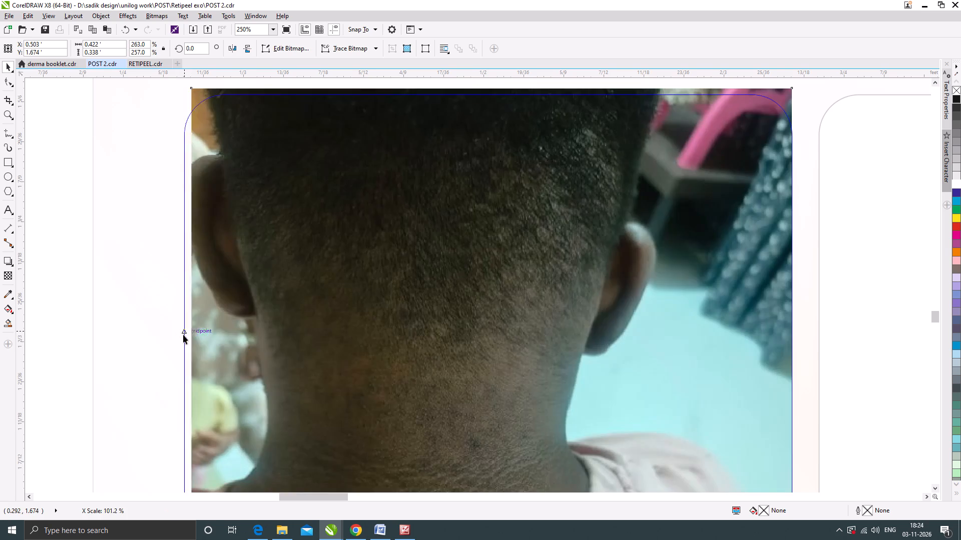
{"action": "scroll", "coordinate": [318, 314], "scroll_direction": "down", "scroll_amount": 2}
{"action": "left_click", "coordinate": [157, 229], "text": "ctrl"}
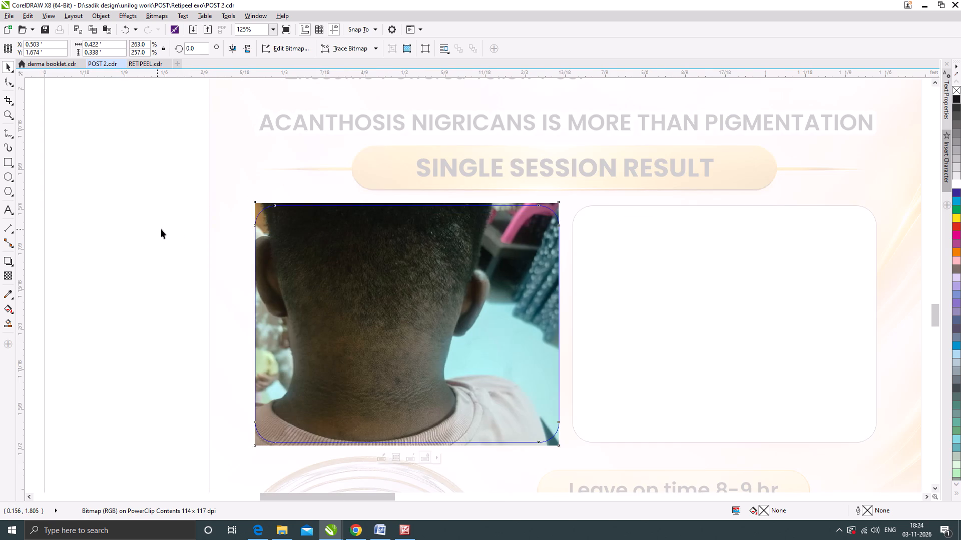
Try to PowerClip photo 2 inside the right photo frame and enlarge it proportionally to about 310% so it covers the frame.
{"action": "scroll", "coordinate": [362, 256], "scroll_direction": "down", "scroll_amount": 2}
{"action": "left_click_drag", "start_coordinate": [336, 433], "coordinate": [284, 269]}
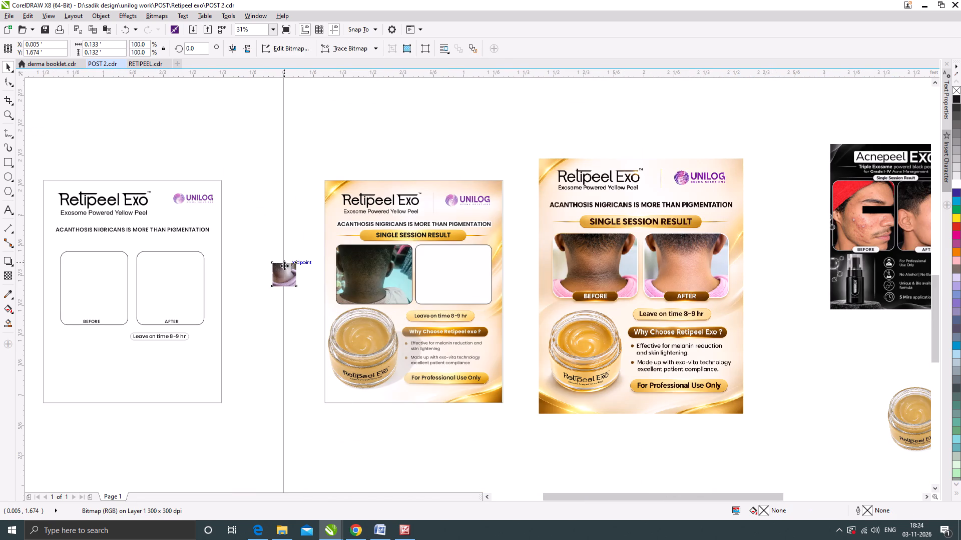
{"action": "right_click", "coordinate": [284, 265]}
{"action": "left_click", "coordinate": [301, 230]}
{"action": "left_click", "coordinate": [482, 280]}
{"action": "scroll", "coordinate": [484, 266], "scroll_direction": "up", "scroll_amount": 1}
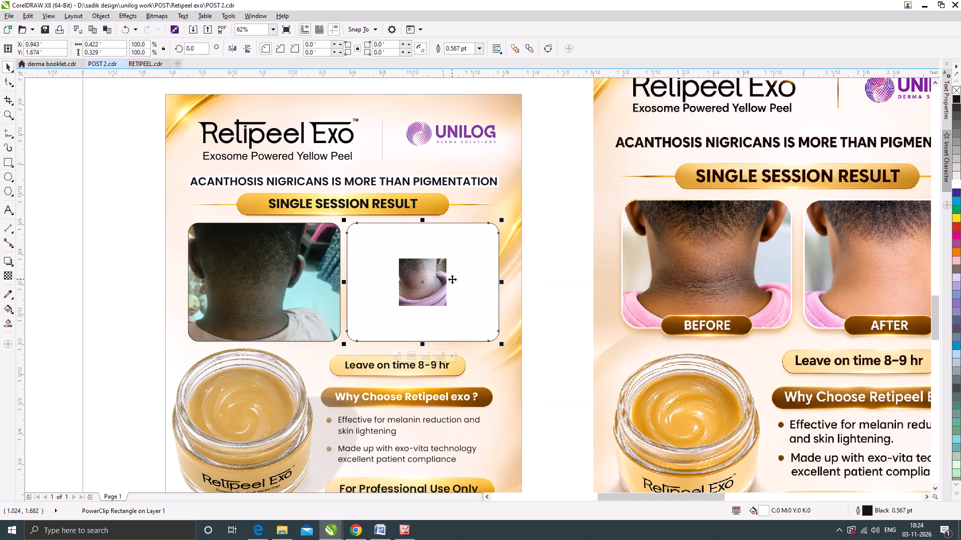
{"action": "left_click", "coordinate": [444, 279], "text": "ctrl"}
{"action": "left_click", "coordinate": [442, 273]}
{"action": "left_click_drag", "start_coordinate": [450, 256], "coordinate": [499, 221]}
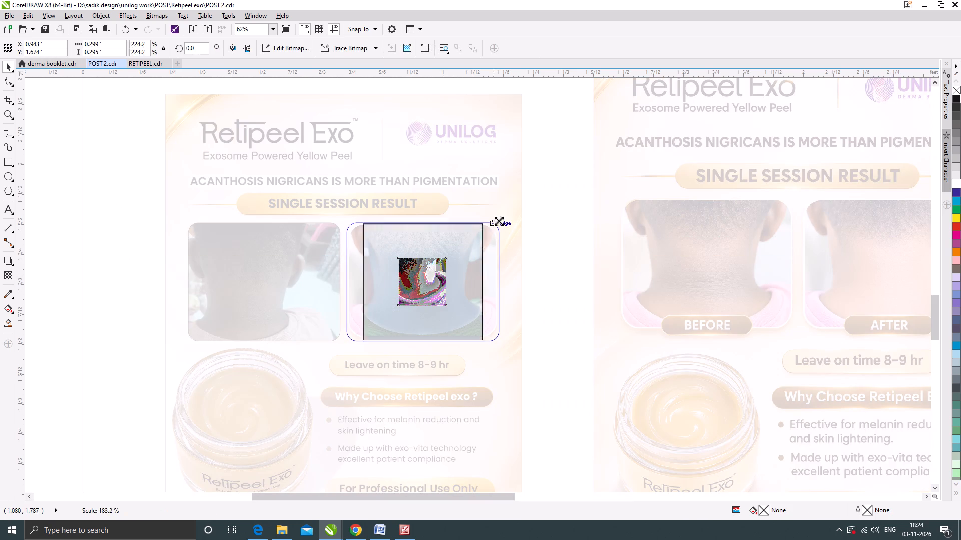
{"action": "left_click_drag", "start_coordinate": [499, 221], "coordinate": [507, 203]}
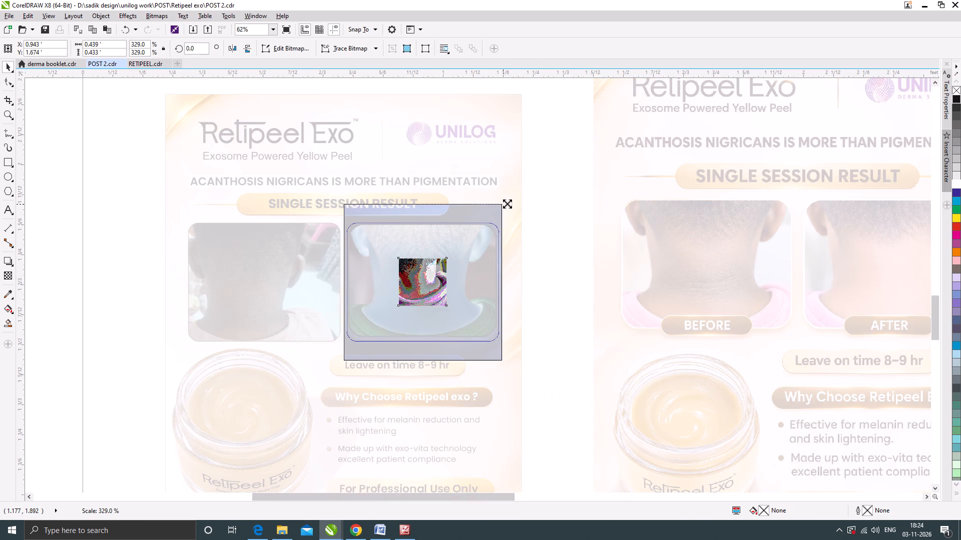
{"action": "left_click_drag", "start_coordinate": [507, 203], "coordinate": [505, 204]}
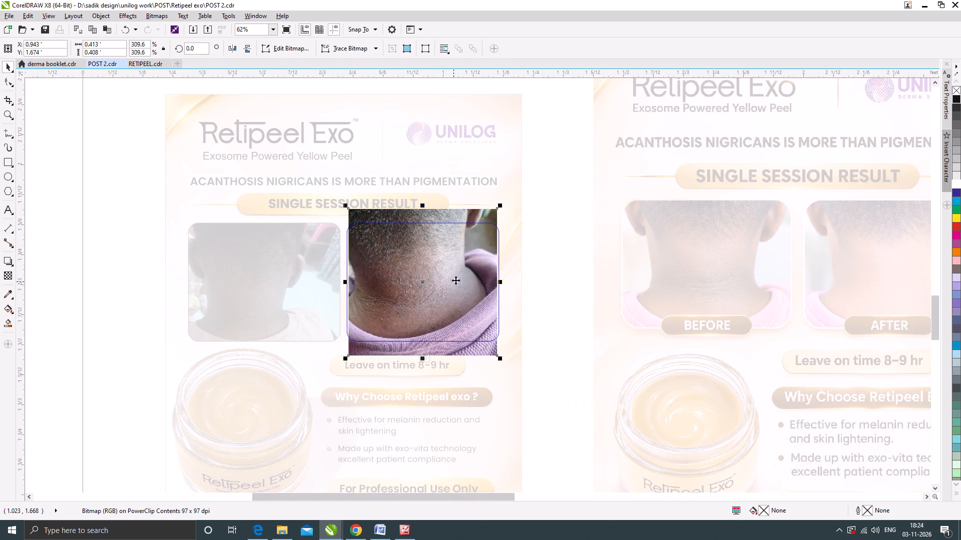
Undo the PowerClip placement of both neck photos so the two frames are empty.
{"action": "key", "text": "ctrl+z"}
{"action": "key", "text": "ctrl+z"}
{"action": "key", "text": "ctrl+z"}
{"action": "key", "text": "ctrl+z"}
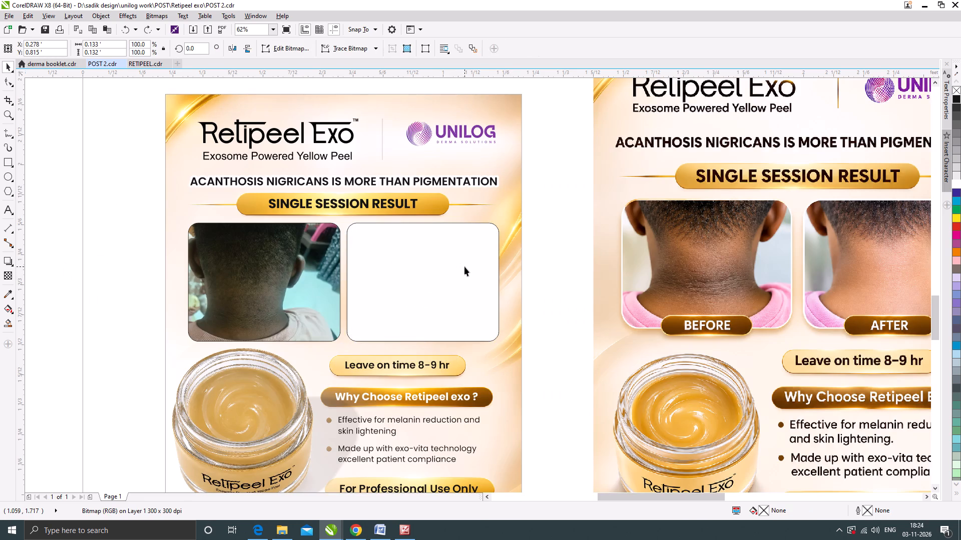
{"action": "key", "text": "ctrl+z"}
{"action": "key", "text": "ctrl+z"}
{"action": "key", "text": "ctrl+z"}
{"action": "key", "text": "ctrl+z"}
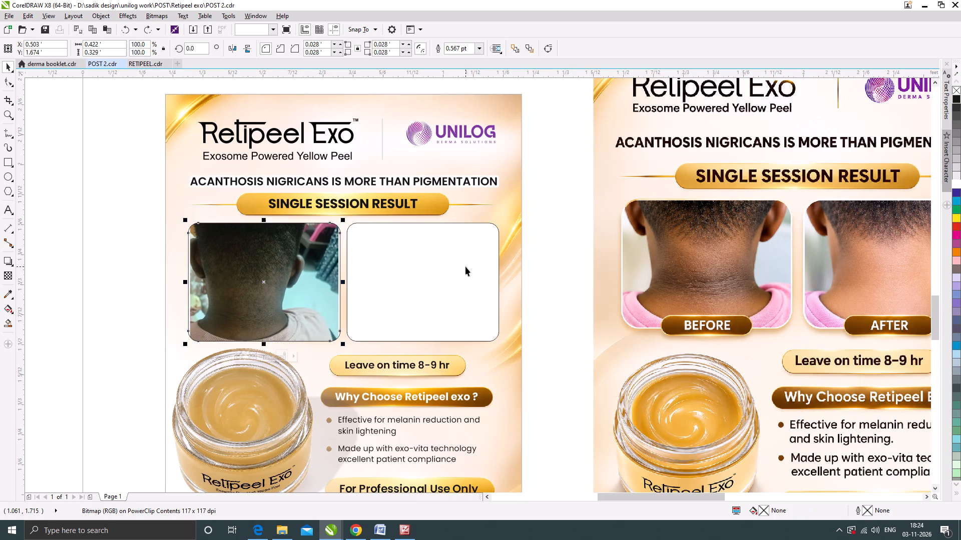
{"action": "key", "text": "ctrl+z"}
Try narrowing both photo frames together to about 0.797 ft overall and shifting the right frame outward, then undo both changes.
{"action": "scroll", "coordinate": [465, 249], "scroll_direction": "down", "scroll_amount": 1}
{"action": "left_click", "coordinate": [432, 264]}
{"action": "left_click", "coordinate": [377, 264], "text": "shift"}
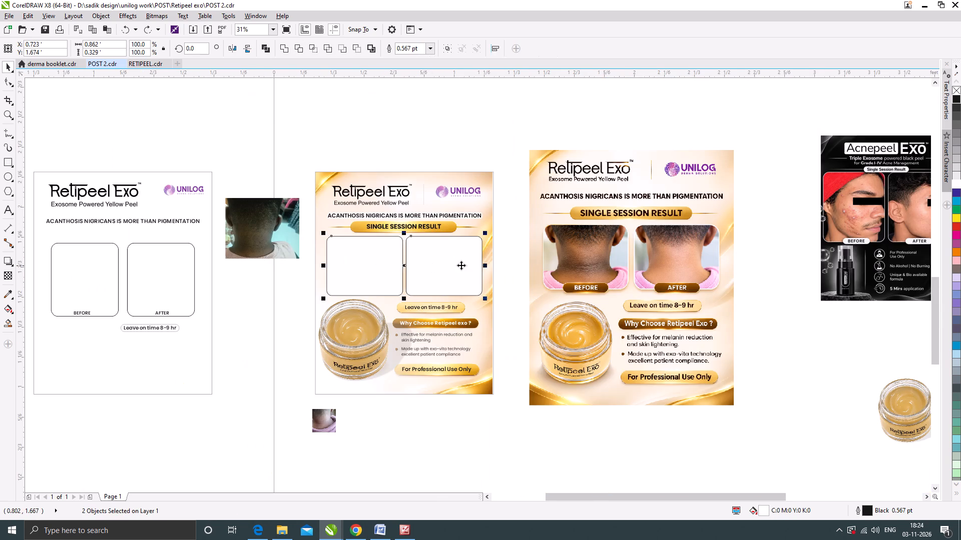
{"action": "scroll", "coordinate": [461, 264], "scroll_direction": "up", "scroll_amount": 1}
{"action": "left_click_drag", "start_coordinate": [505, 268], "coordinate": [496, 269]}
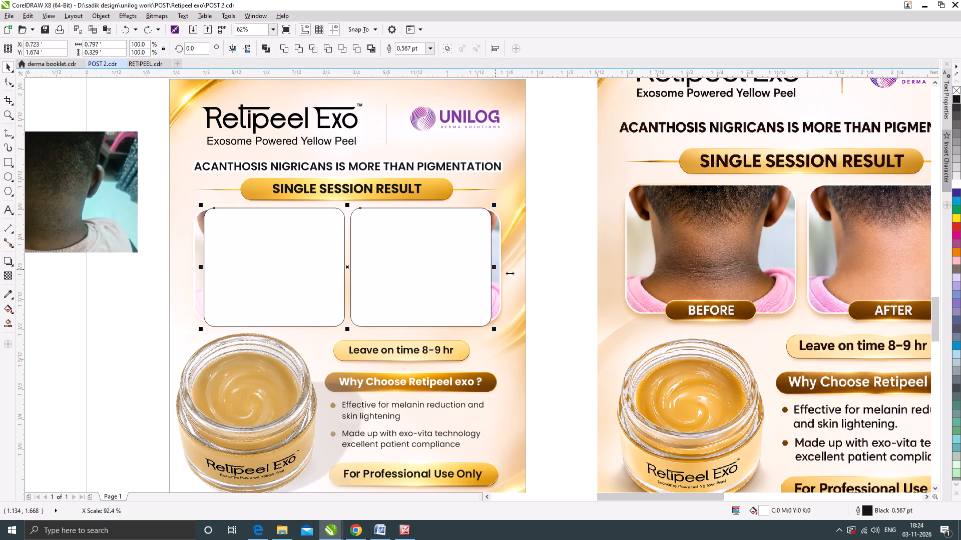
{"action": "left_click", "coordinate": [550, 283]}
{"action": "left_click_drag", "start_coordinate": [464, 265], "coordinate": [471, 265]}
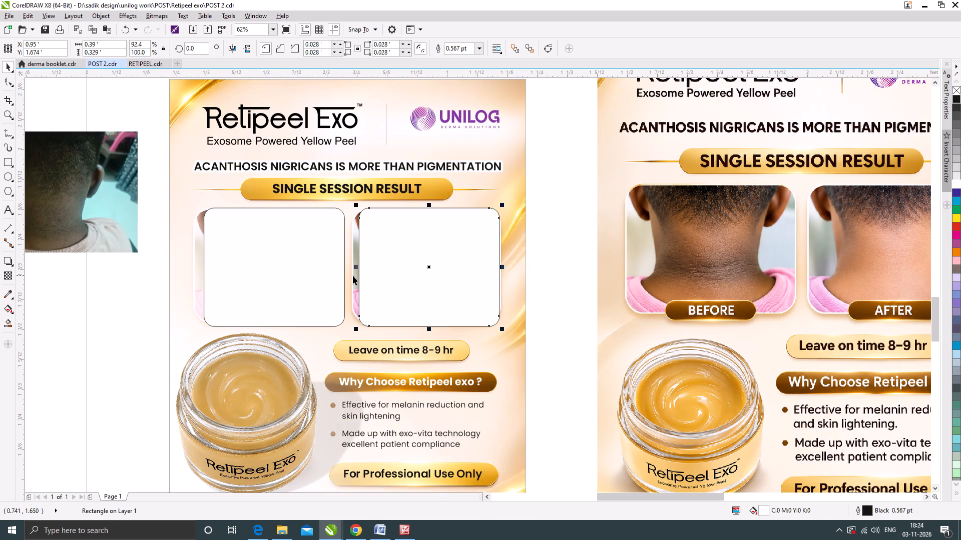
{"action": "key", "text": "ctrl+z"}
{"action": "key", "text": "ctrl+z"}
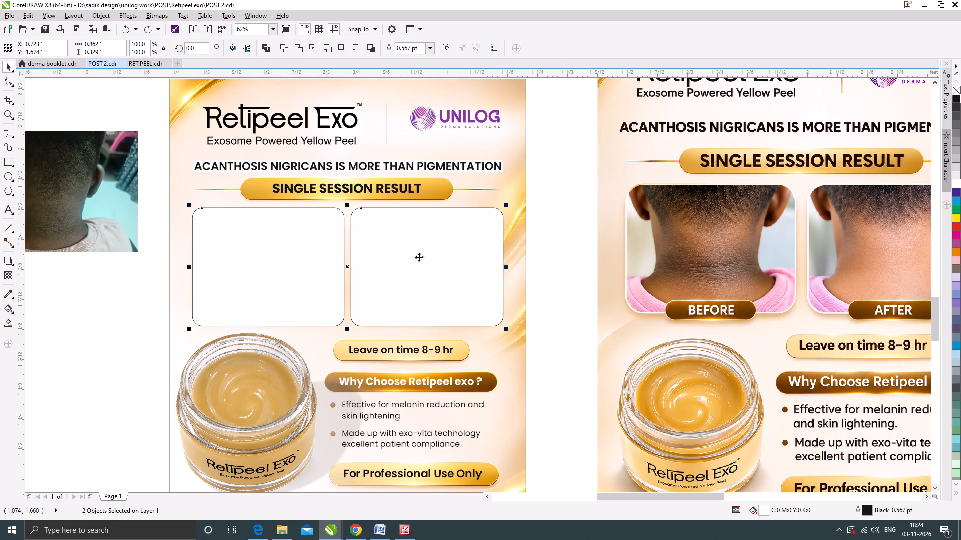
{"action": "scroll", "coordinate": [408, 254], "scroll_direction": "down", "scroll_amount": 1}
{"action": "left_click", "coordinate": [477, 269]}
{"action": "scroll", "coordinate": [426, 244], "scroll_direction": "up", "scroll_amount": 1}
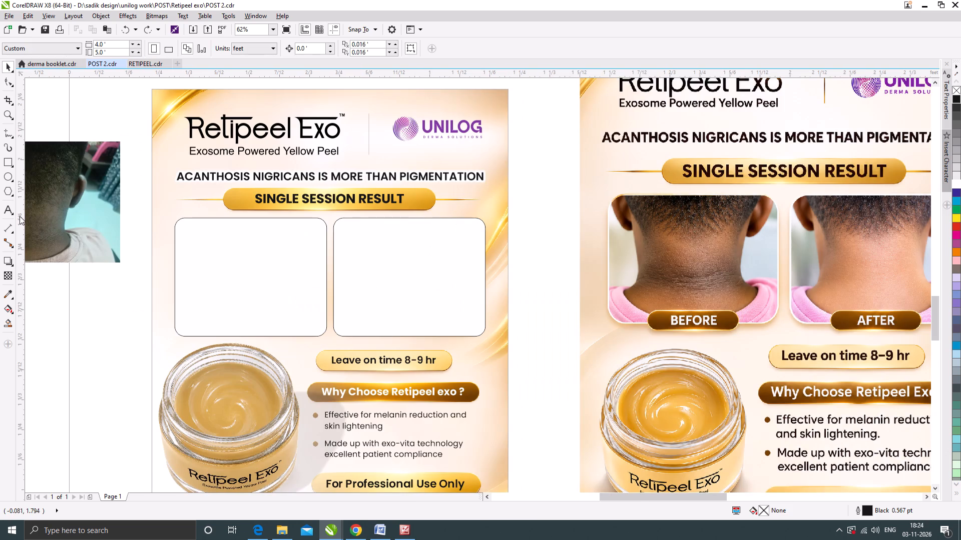
Draw a page-wide rectangle about 0.988 x 0.339 ft over the photo area, filled with the sampled cream background colour and without outline.
{"action": "left_click", "coordinate": [7, 160]}
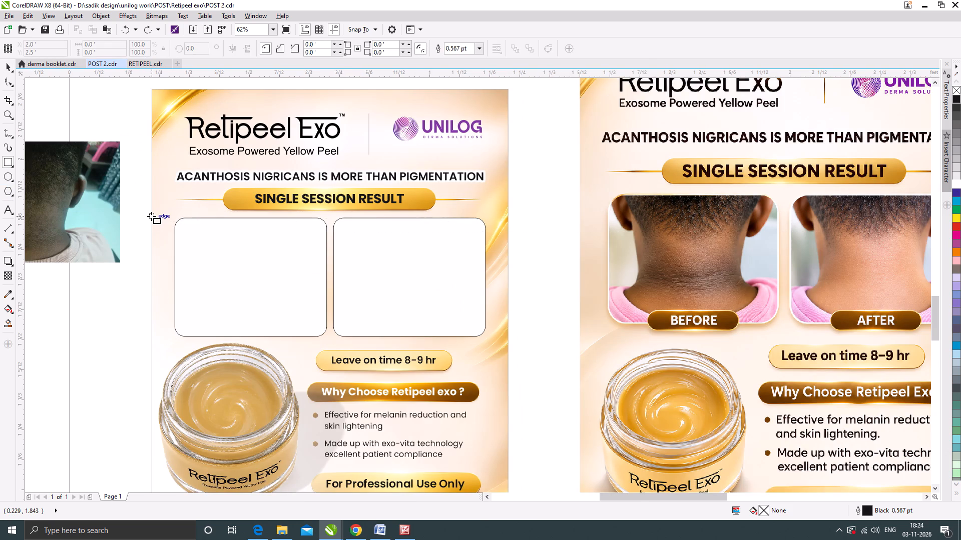
{"action": "left_click_drag", "start_coordinate": [151, 216], "coordinate": [507, 342]}
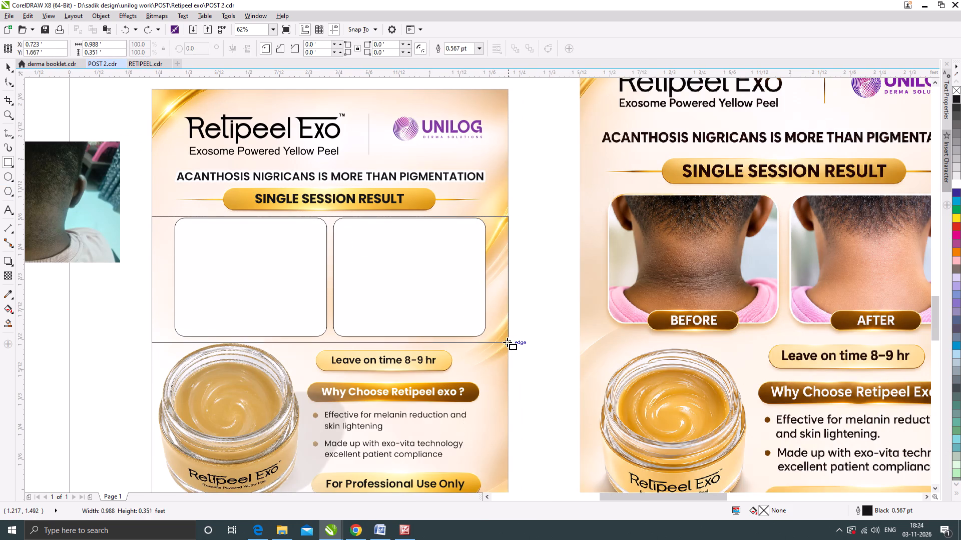
{"action": "left_click_drag", "start_coordinate": [507, 342], "coordinate": [508, 338]}
{"action": "left_click", "coordinate": [10, 293]}
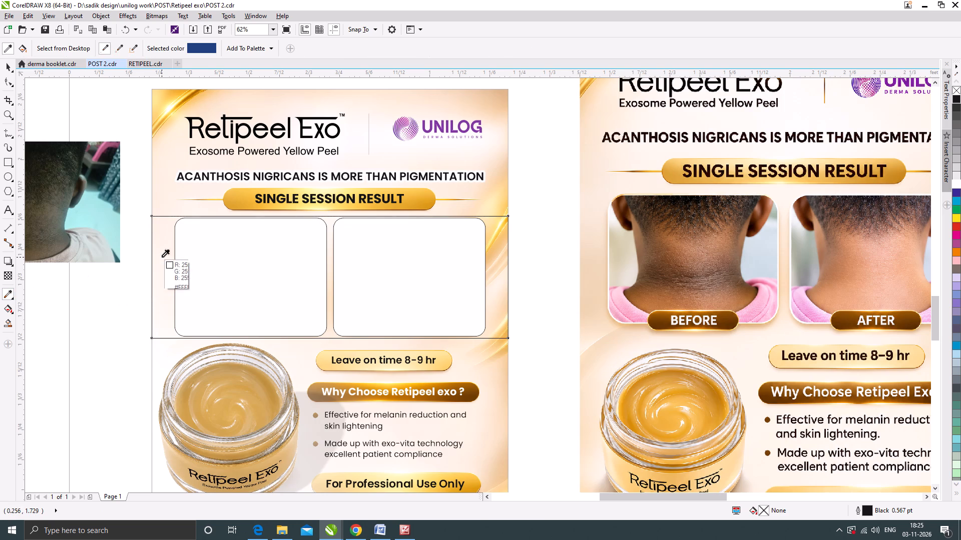
{"action": "double_click", "coordinate": [162, 257]}
{"action": "left_click", "coordinate": [6, 67]}
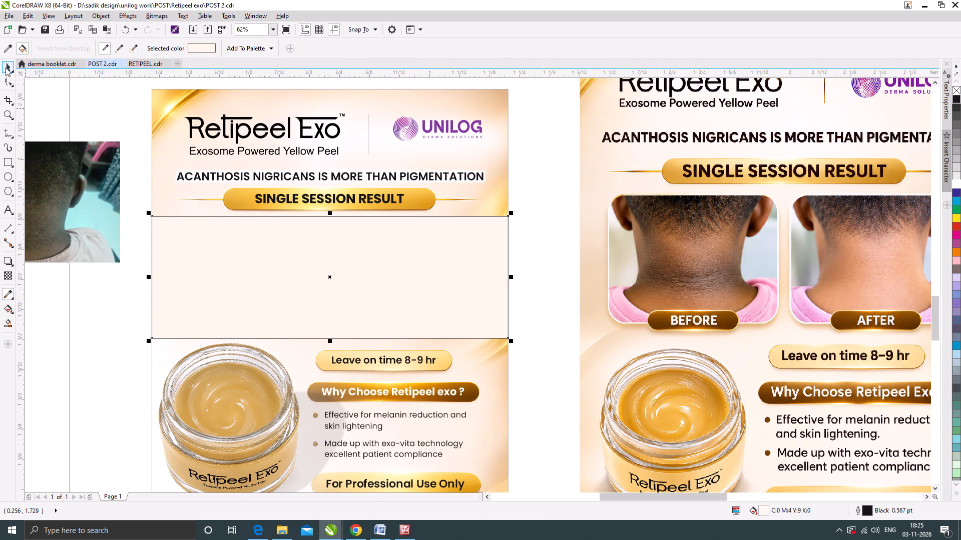
{"action": "right_click", "coordinate": [956, 88]}
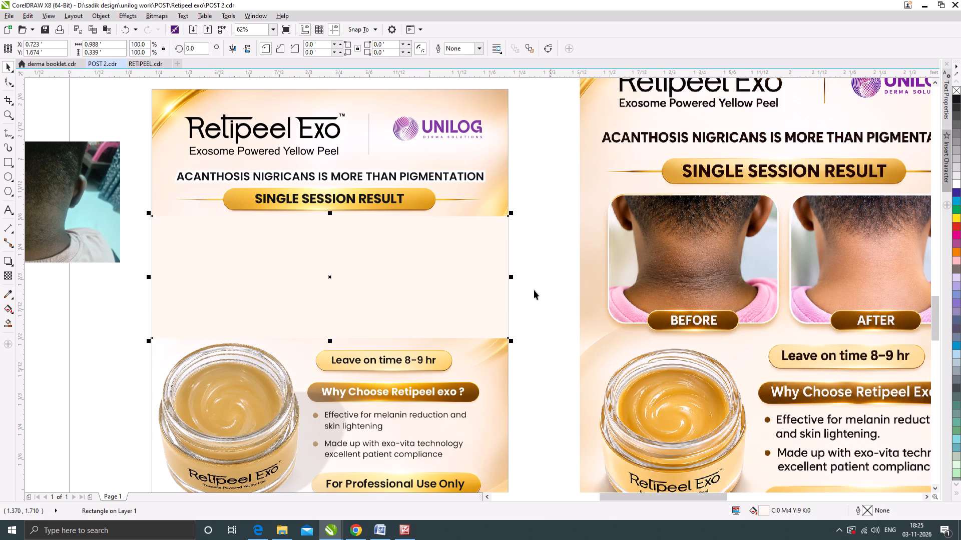
Send the cream rectangle backward until it lies behind both empty photo frames.
{"action": "key", "text": "ctrl+Page_Down"}
{"action": "key", "text": "ctrl+Page_Down"}
{"action": "key", "text": "ctrl+Page_Down"}
{"action": "key", "text": "ctrl+Page_Down"}
{"action": "key", "text": "ctrl+Page_Down"}
{"action": "key", "text": "ctrl+Page_Down"}
{"action": "key", "text": "ctrl+Page_Down"}
{"action": "key", "text": "ctrl+Page_Down"}
{"action": "key", "text": "ctrl+Page_Down"}
{"action": "key", "text": "ctrl+Page_Down"}
{"action": "key", "text": "ctrl+Page_Down"}
{"action": "key", "text": "ctrl+Page_Down"}
{"action": "key", "text": "ctrl+Page_Down"}
{"action": "key", "text": "ctrl+Page_Down"}
{"action": "key", "text": "ctrl+Page_Down"}
{"action": "key", "text": "ctrl+Page_Down"}
{"action": "key", "text": "ctrl+Page_Down"}
{"action": "key", "text": "ctrl+Page_Down"}
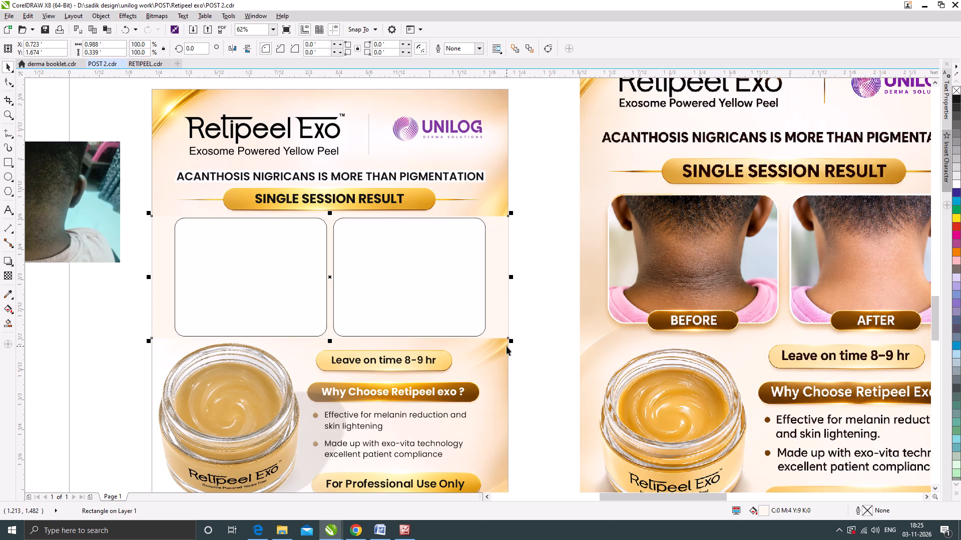
Narrow both photo frames together to about 0.797 ft overall width, keeping them centred.
{"action": "left_click", "coordinate": [533, 290]}
{"action": "left_click", "coordinate": [455, 286]}
{"action": "left_click", "coordinate": [304, 280], "text": "shift"}
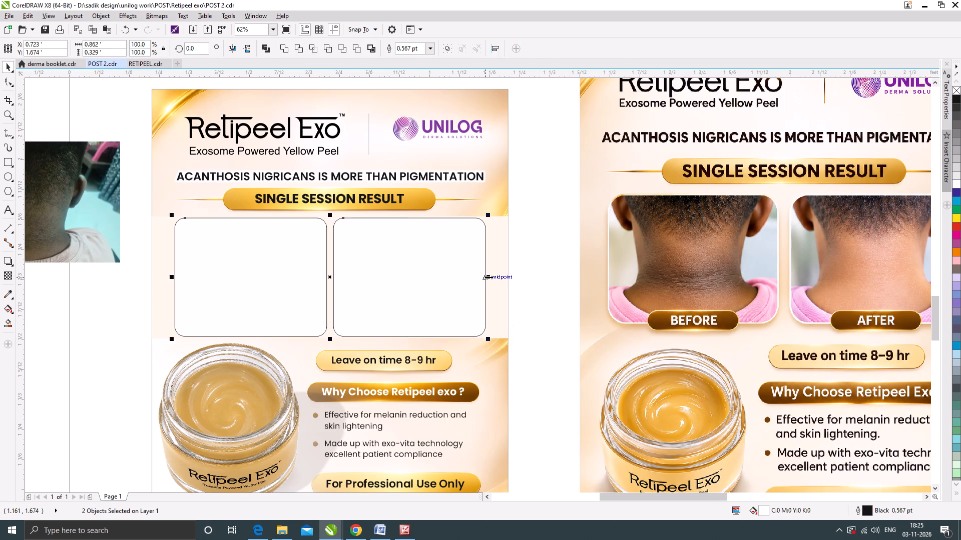
{"action": "left_click_drag", "start_coordinate": [489, 277], "coordinate": [479, 277]}
PowerClip the neck photo with the turquoise background inside the left photo frame.
{"action": "scroll", "coordinate": [485, 273], "scroll_direction": "down", "scroll_amount": 1}
{"action": "left_click", "coordinate": [514, 321]}
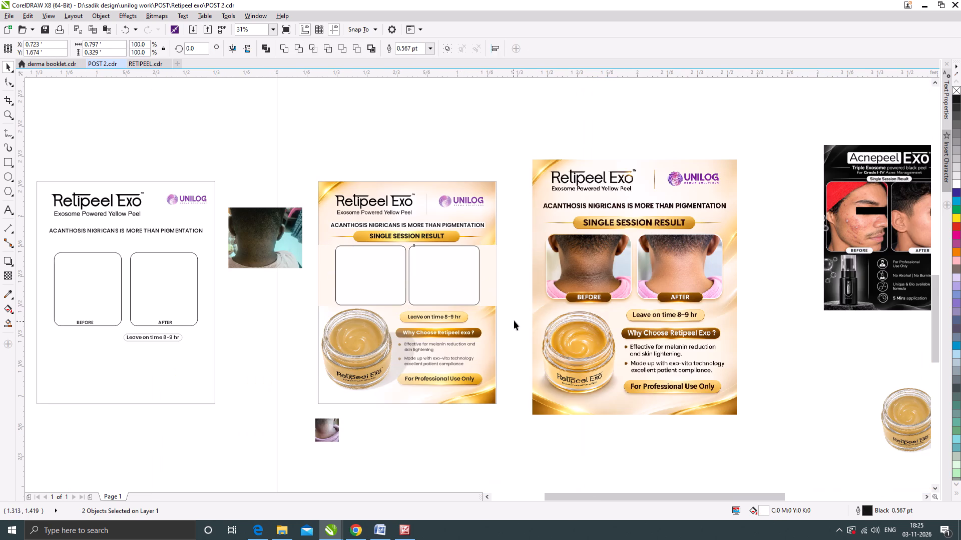
{"action": "left_click", "coordinate": [493, 283]}
{"action": "left_click", "coordinate": [277, 241]}
{"action": "right_click", "coordinate": [257, 222]}
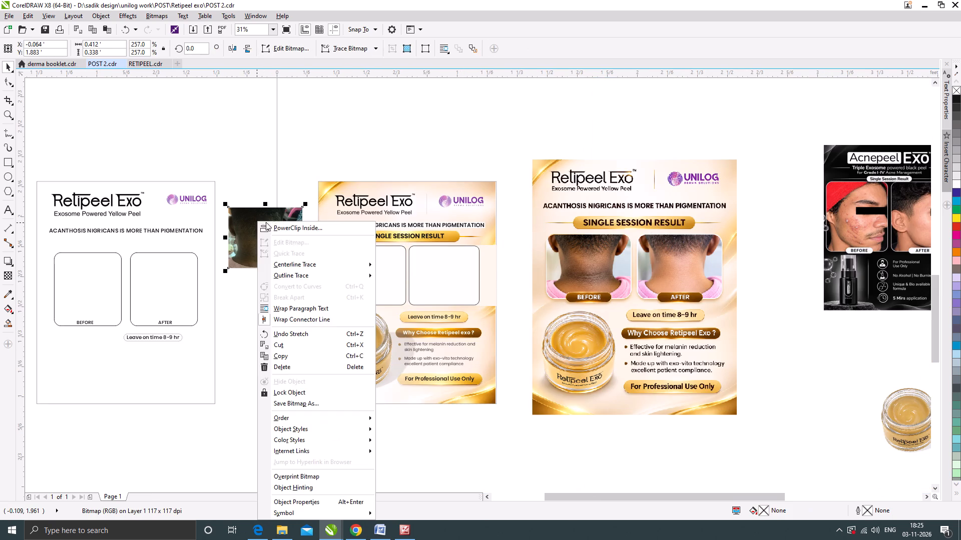
{"action": "left_click", "coordinate": [266, 226]}
{"action": "left_click", "coordinate": [369, 265]}
{"action": "scroll", "coordinate": [390, 257], "scroll_direction": "up", "scroll_amount": 1}
PowerClip the small neck photo with the purple collar inside the right photo frame.
{"action": "scroll", "coordinate": [346, 241], "scroll_direction": "down", "scroll_amount": 1}
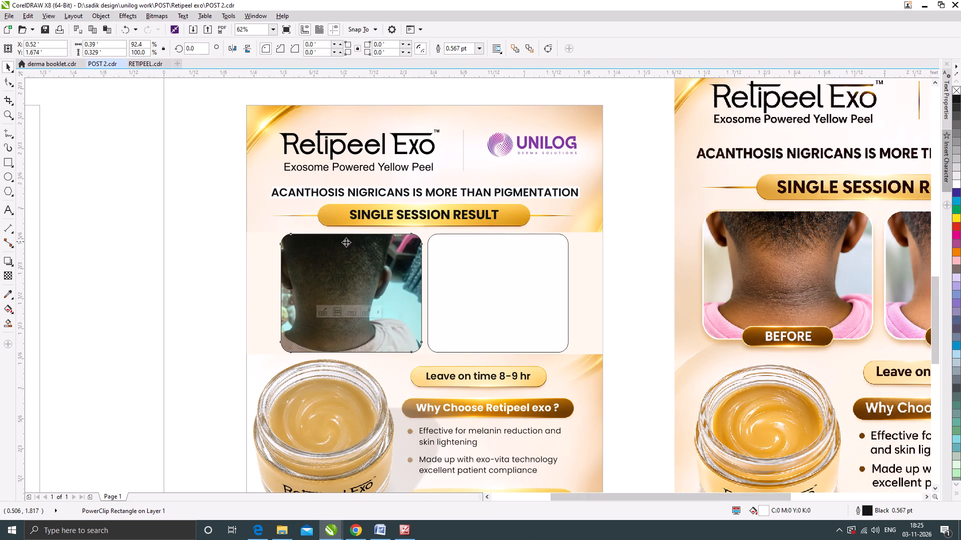
{"action": "right_click", "coordinate": [306, 428]}
{"action": "left_click", "coordinate": [326, 138]}
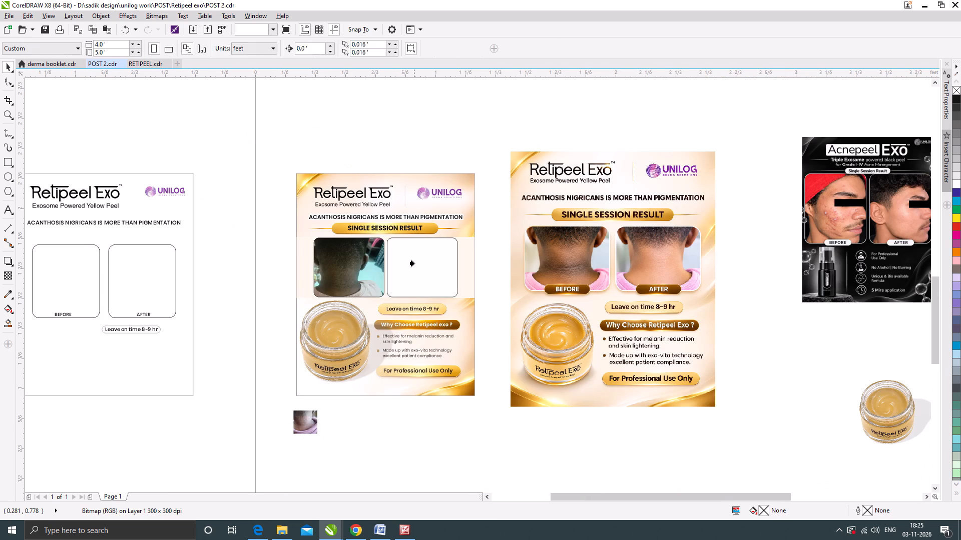
{"action": "left_click", "coordinate": [414, 263]}
Edit the right frame's PowerClip contents, scaling the photo to about 294.8% wide and 271.9% high so it fills the frame.
{"action": "scroll", "coordinate": [431, 251], "scroll_direction": "up", "scroll_amount": 1}
{"action": "left_click", "coordinate": [422, 267], "text": "ctrl"}
{"action": "left_click", "coordinate": [421, 281]}
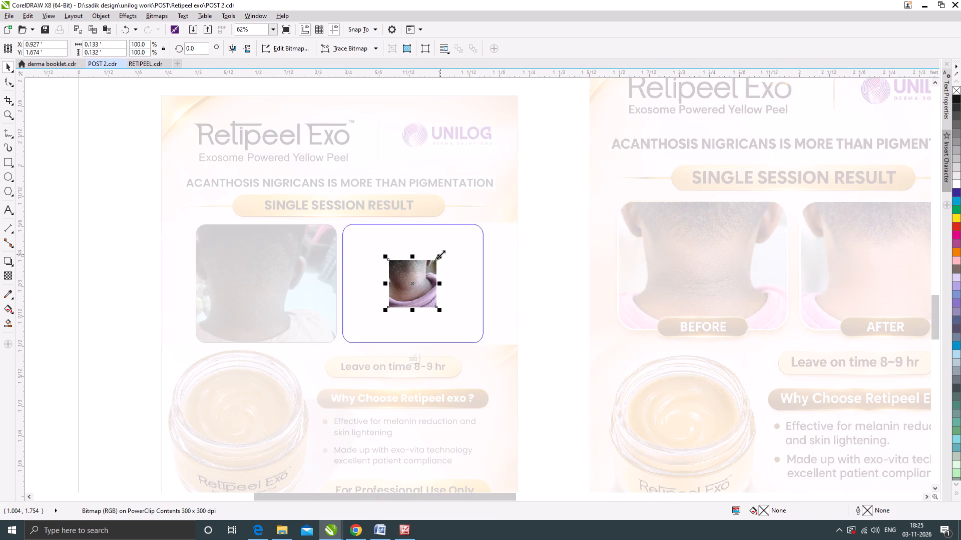
{"action": "left_click_drag", "start_coordinate": [440, 254], "coordinate": [494, 206]}
{"action": "scroll", "coordinate": [427, 228], "scroll_direction": "up", "scroll_amount": 1}
{"action": "scroll", "coordinate": [527, 197], "scroll_direction": "up", "scroll_amount": 1}
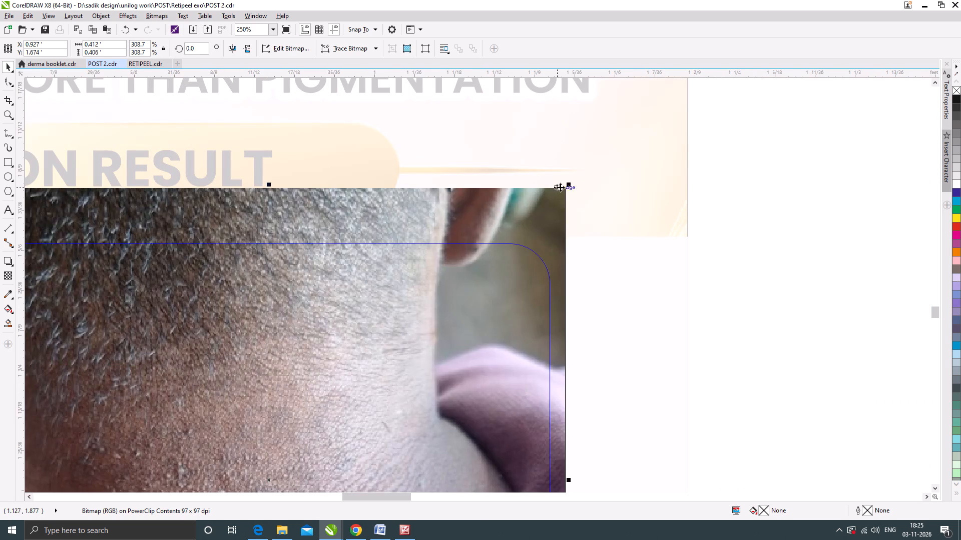
{"action": "left_click_drag", "start_coordinate": [569, 184], "coordinate": [556, 182]}
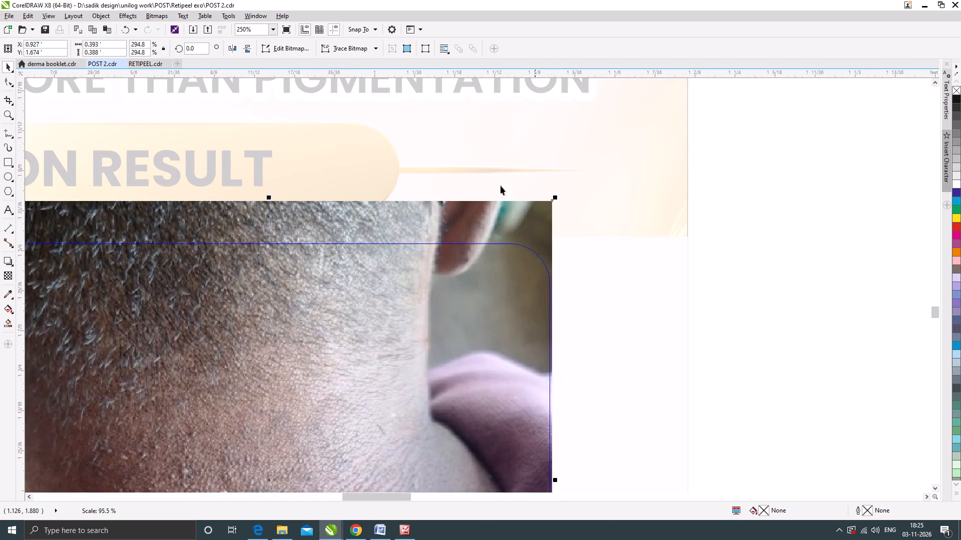
{"action": "scroll", "coordinate": [454, 187], "scroll_direction": "down", "scroll_amount": 2}
{"action": "scroll", "coordinate": [391, 326], "scroll_direction": "up", "scroll_amount": 1}
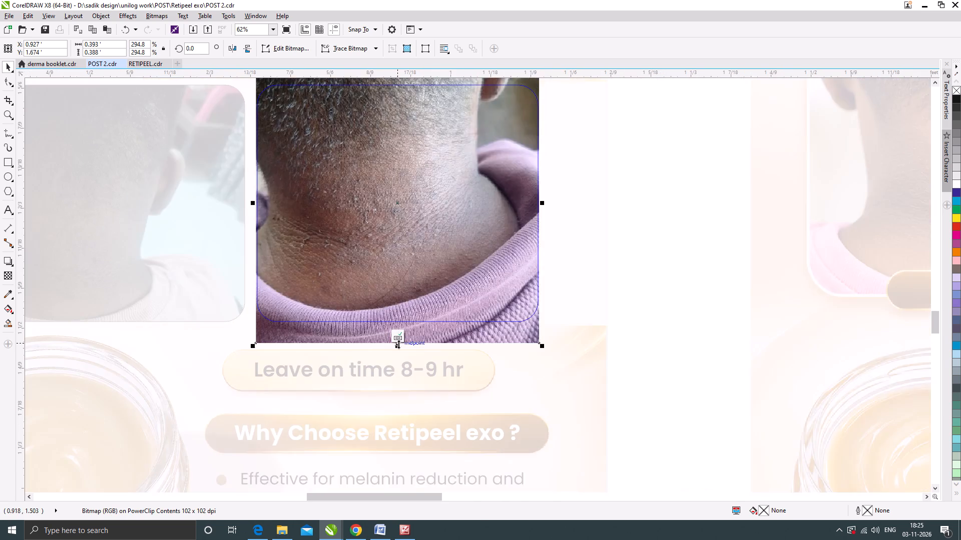
{"action": "scroll", "coordinate": [397, 345], "scroll_direction": "up", "scroll_amount": 1}
{"action": "left_click_drag", "start_coordinate": [396, 343], "coordinate": [408, 321]}
{"action": "scroll", "coordinate": [413, 307], "scroll_direction": "down", "scroll_amount": 2}
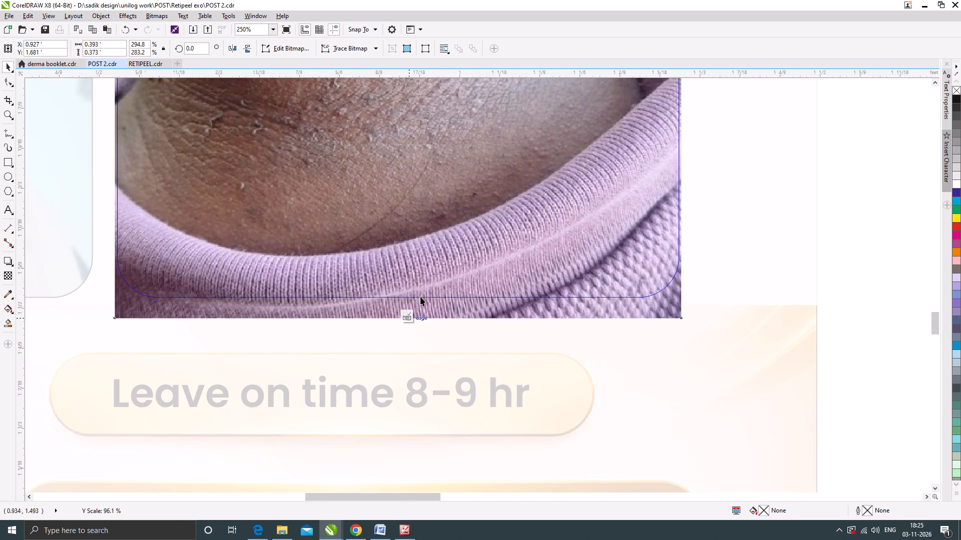
{"action": "scroll", "coordinate": [420, 296], "scroll_direction": "down", "scroll_amount": 2}
{"action": "scroll", "coordinate": [414, 200], "scroll_direction": "up", "scroll_amount": 1}
{"action": "left_click", "coordinate": [414, 137]}
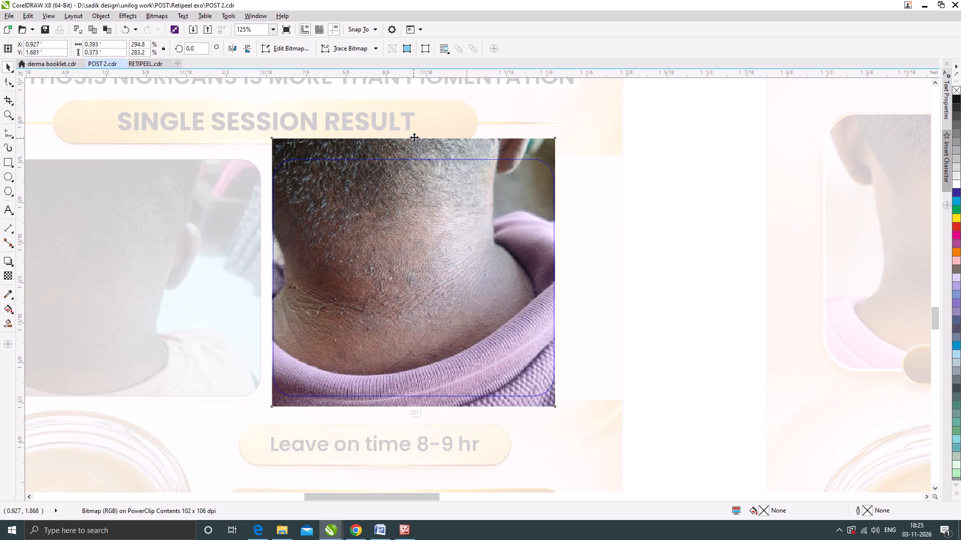
{"action": "left_click", "coordinate": [414, 144]}
{"action": "left_click_drag", "start_coordinate": [414, 134], "coordinate": [418, 144]}
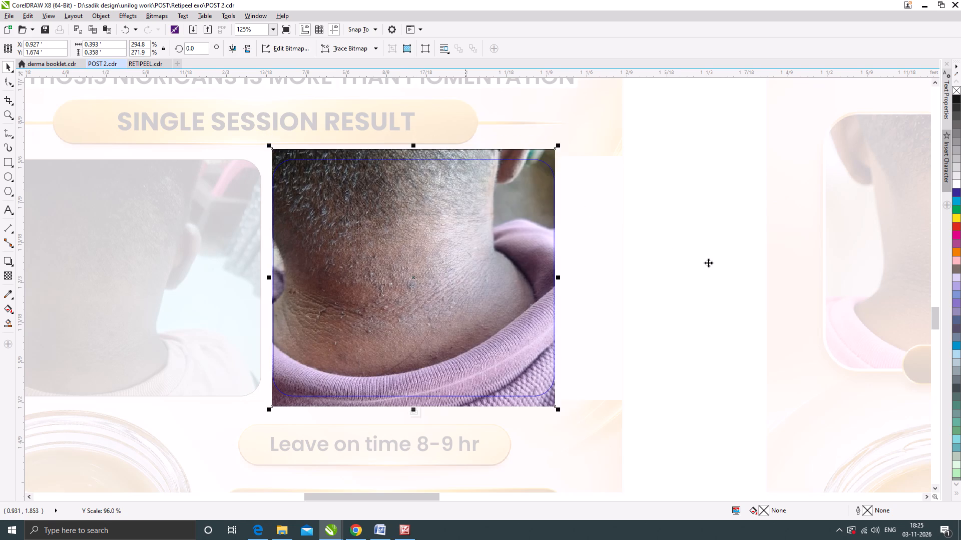
{"action": "left_click", "coordinate": [708, 262], "text": "ctrl"}
Delete the page outline rectangle from the old unfinished layout.
{"action": "scroll", "coordinate": [549, 262], "scroll_direction": "down", "scroll_amount": 3}
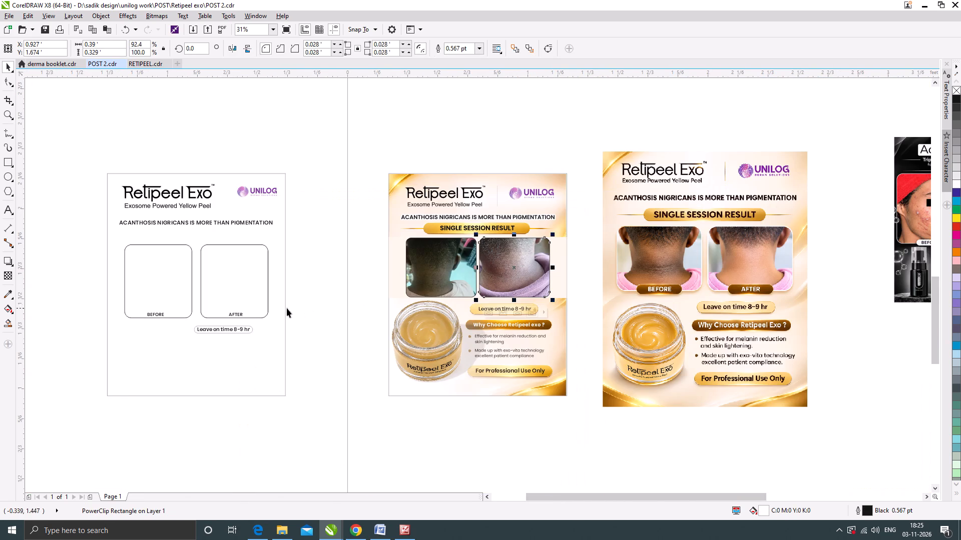
{"action": "left_click_drag", "start_coordinate": [281, 318], "coordinate": [157, 314]}
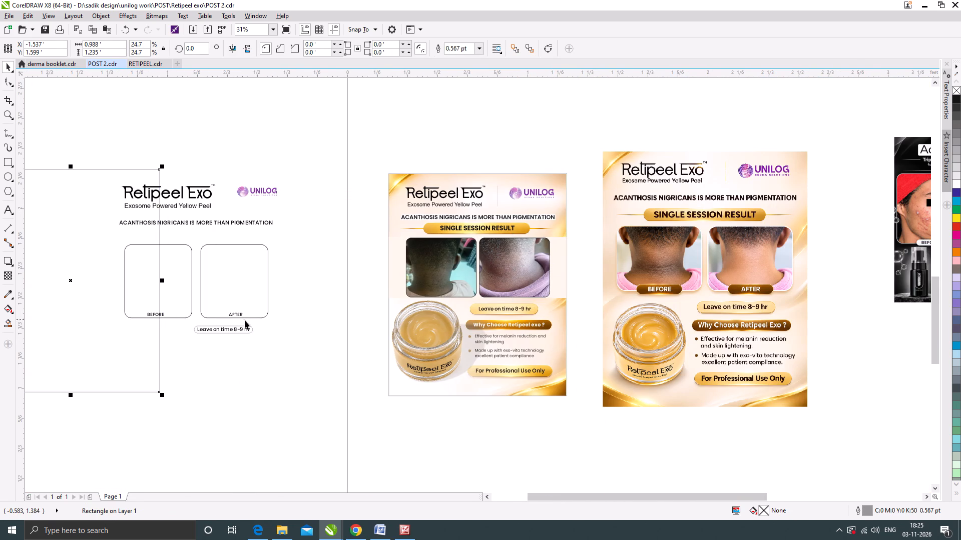
{"action": "key", "text": "Delete"}
Move the BEFORE and AFTER labels from the old layout onto the lower part of the two photos and fill them white.
{"action": "left_click_drag", "start_coordinate": [298, 317], "coordinate": [129, 299]}
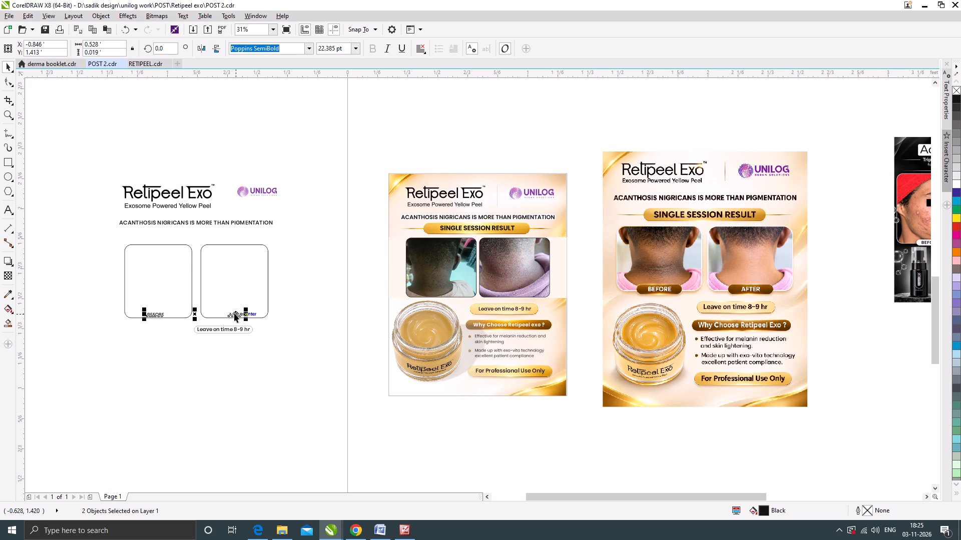
{"action": "left_click_drag", "start_coordinate": [234, 313], "coordinate": [500, 289]}
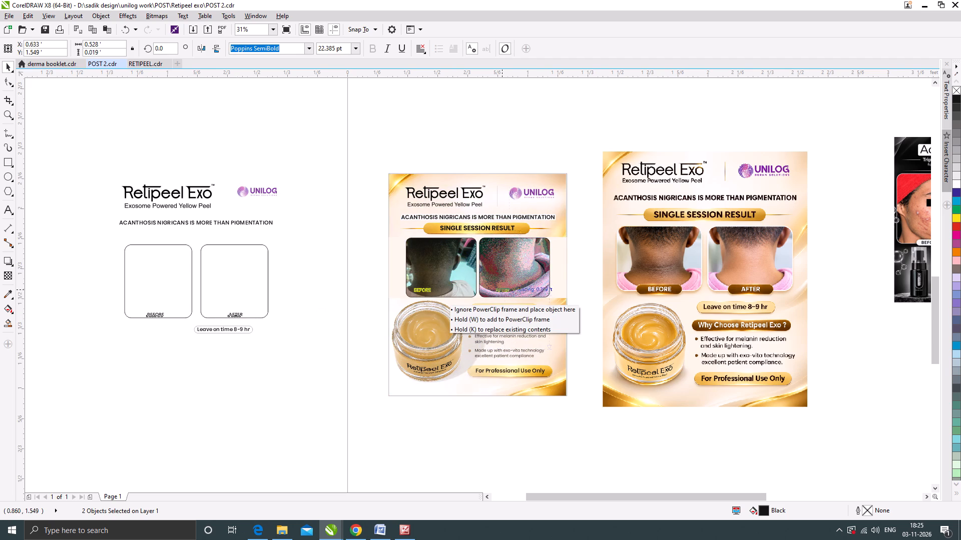
{"action": "left_click_drag", "start_coordinate": [500, 289], "coordinate": [500, 290]}
{"action": "left_click", "coordinate": [956, 182]}
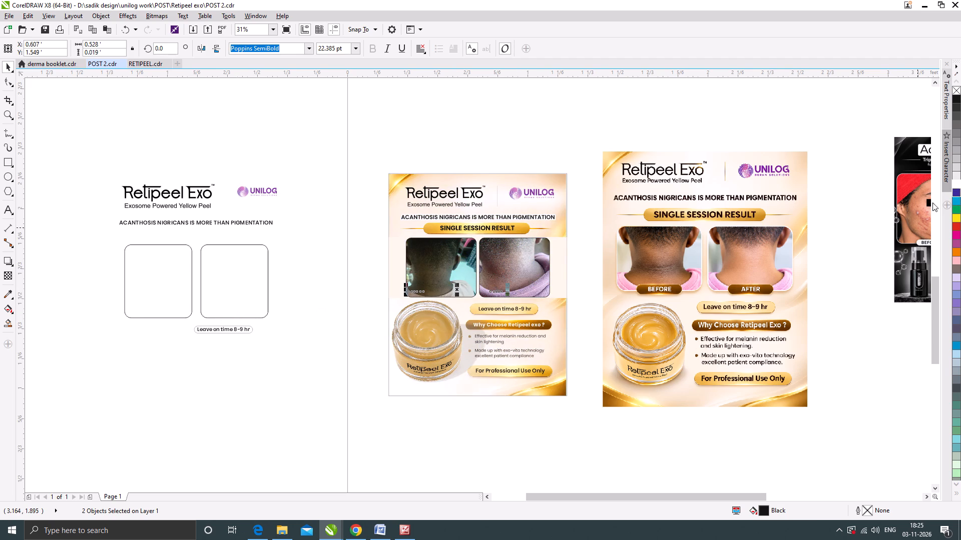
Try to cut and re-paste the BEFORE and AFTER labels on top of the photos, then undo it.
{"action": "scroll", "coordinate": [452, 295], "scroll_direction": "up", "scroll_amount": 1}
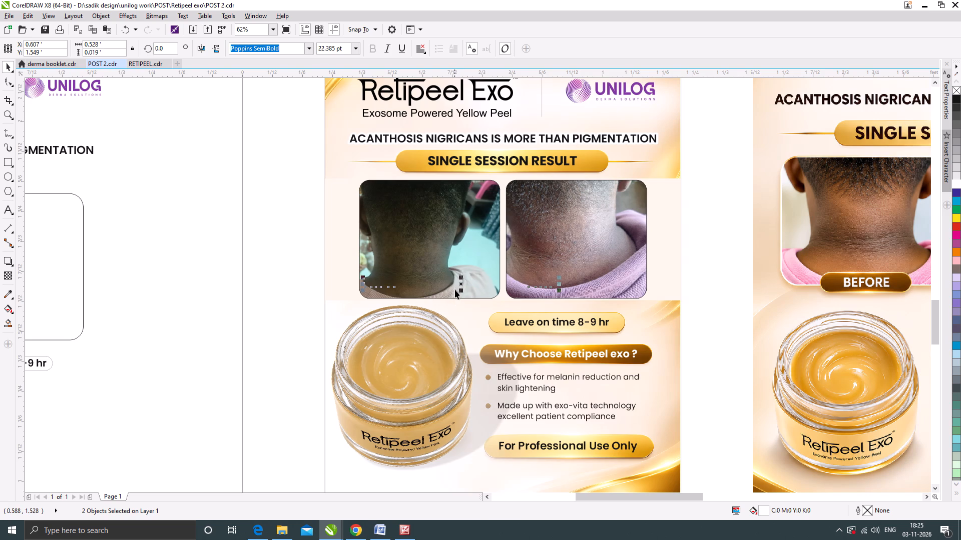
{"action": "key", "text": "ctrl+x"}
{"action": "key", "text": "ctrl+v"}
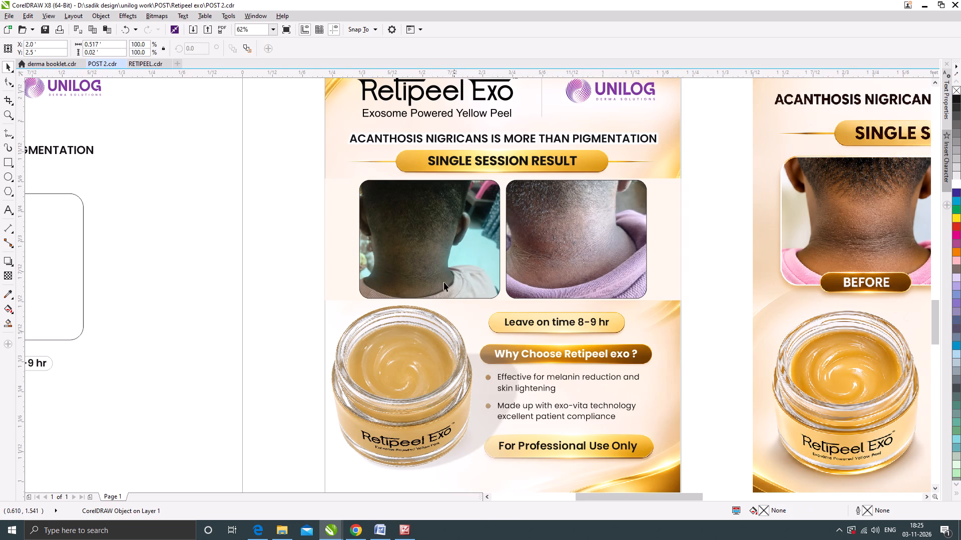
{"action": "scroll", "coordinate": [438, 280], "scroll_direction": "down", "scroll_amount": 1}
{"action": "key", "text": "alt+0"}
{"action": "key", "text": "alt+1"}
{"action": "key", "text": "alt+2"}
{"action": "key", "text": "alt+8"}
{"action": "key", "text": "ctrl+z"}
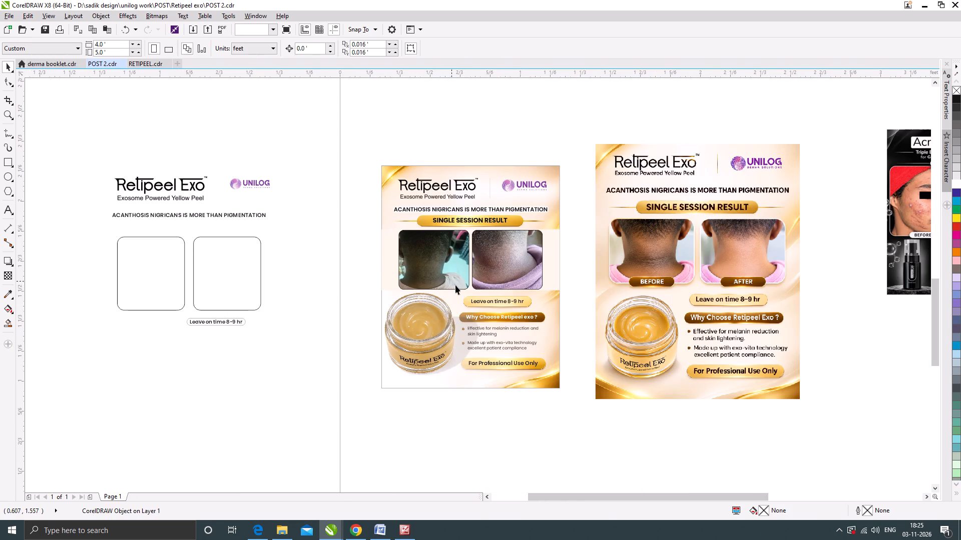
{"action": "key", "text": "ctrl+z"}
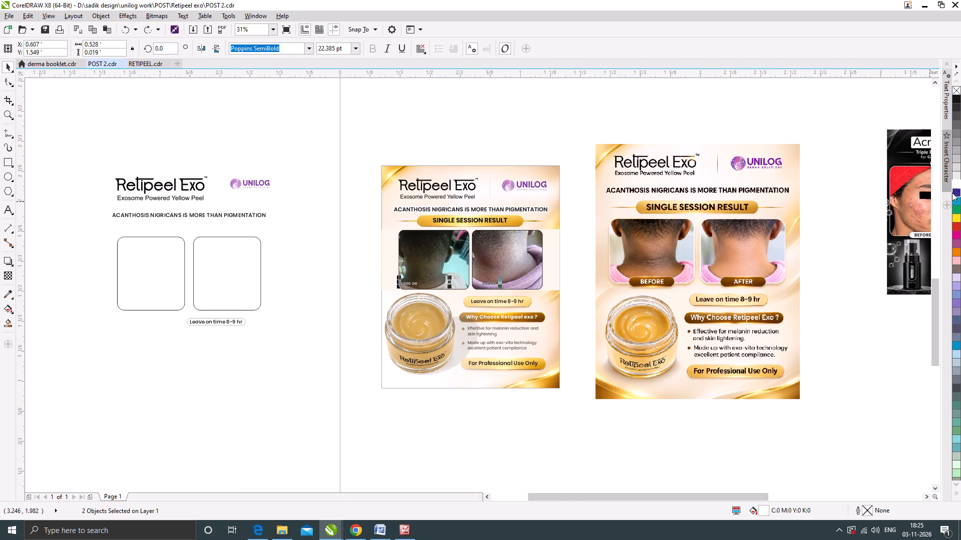
Fill both labels white, cut and re-paste them above the photos, and move them slightly lower to about Y 1.54 ft.
{"action": "left_click", "coordinate": [956, 185]}
{"action": "key", "text": "ctrl+x"}
{"action": "key", "text": "ctrl+v"}
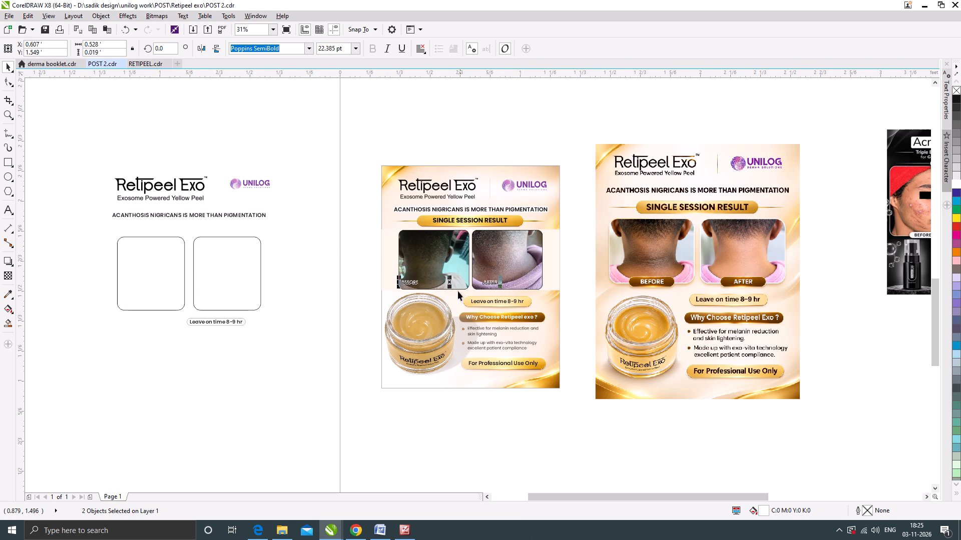
{"action": "scroll", "coordinate": [443, 284], "scroll_direction": "up", "scroll_amount": 2}
{"action": "left_click_drag", "start_coordinate": [459, 281], "coordinate": [461, 290]}
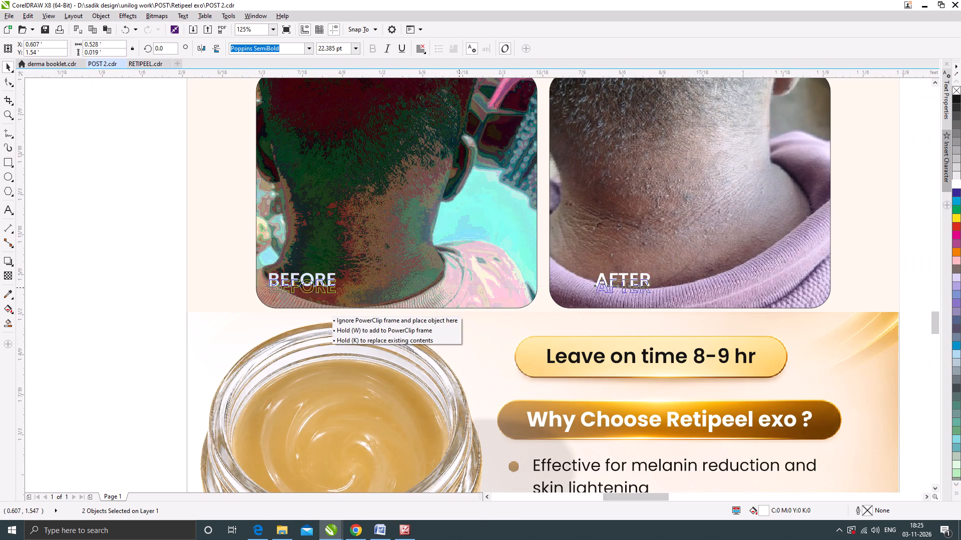
{"action": "left_click_drag", "start_coordinate": [461, 290], "coordinate": [461, 288]}
Draw a rectangle about 0.122 x 0.03 ft around the BEFORE label and round its corners fully into a pill shape.
{"action": "scroll", "coordinate": [477, 287], "scroll_direction": "down", "scroll_amount": 2}
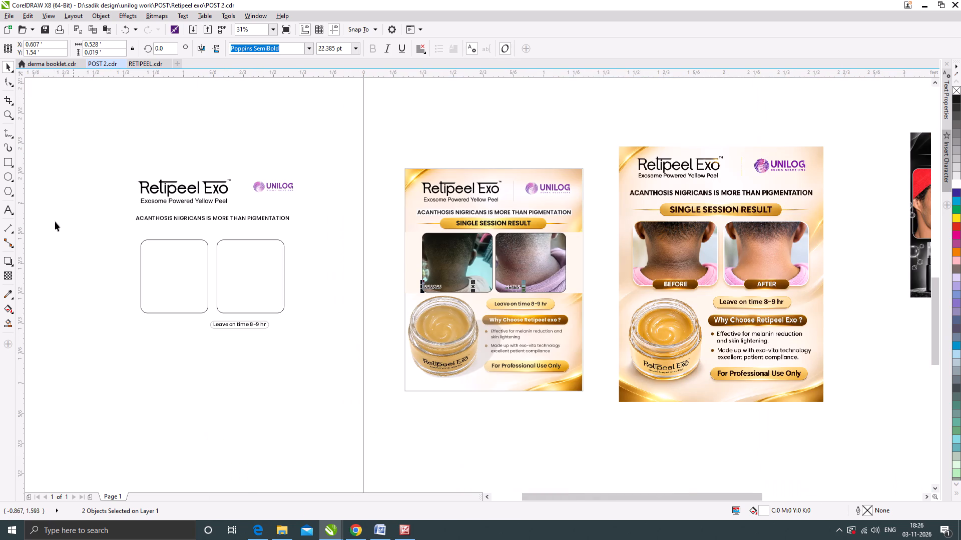
{"action": "left_click", "coordinate": [7, 162]}
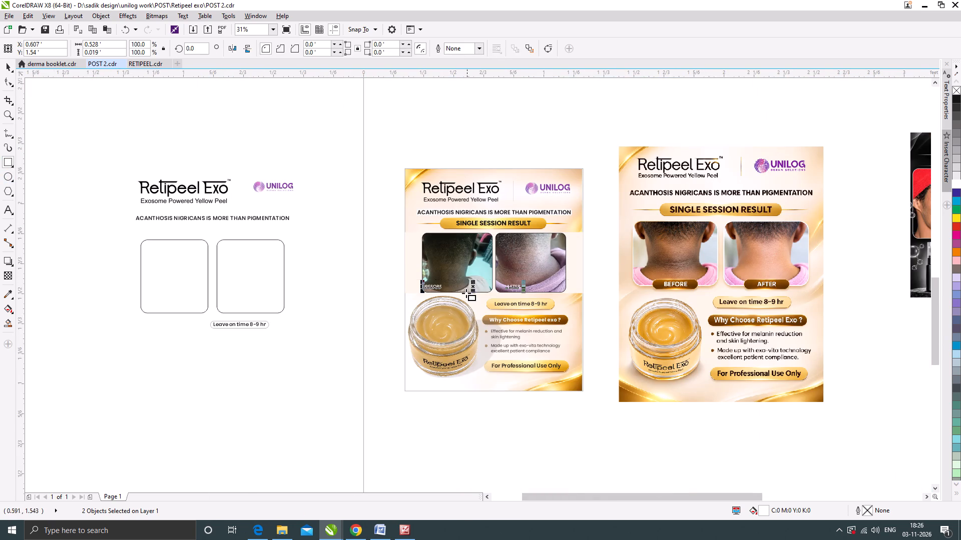
{"action": "scroll", "coordinate": [438, 289], "scroll_direction": "up", "scroll_amount": 3}
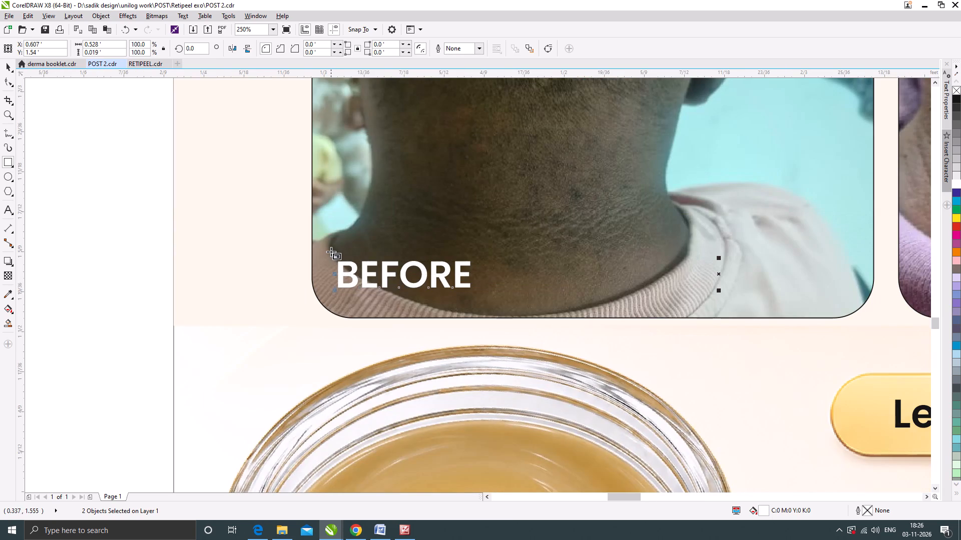
{"action": "left_click_drag", "start_coordinate": [331, 251], "coordinate": [507, 294]}
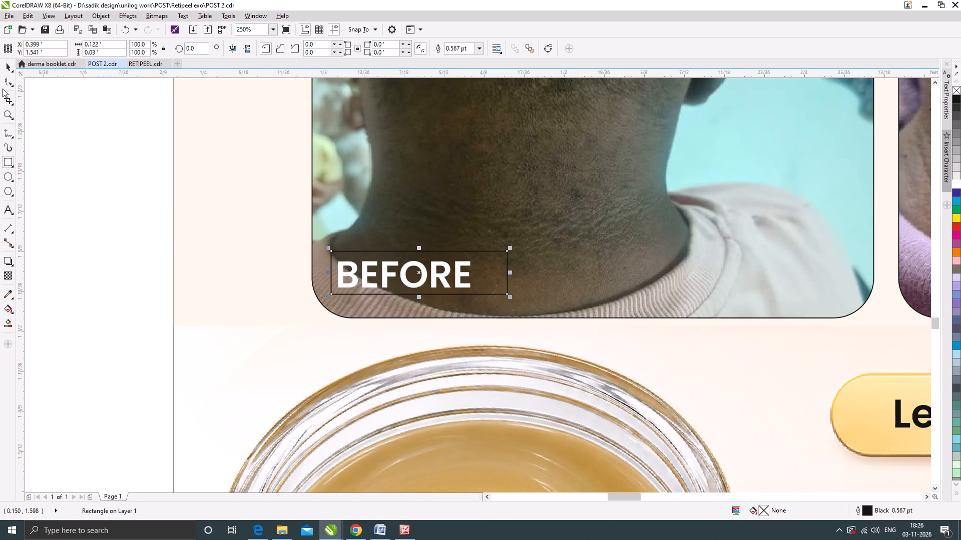
{"action": "left_click", "coordinate": [9, 78]}
{"action": "left_click_drag", "start_coordinate": [332, 251], "coordinate": [501, 252]}
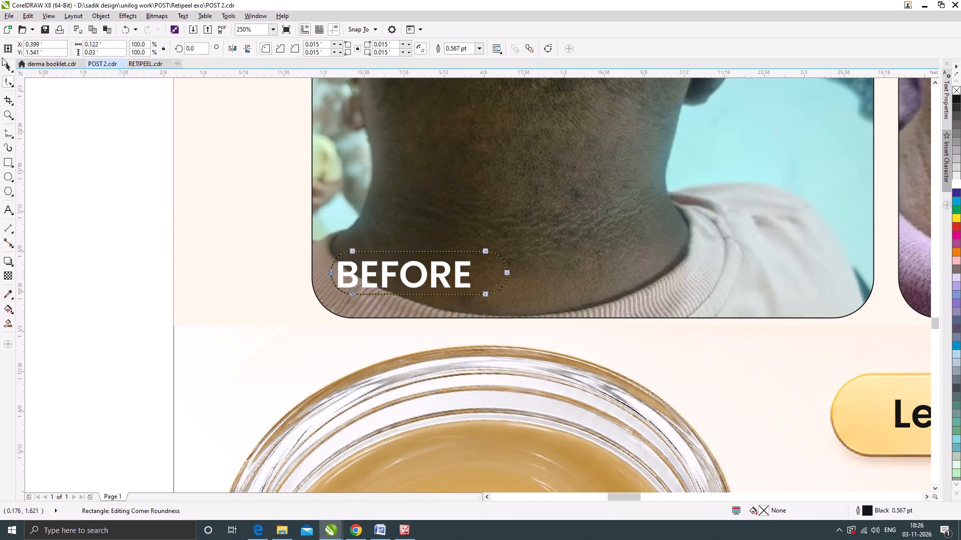
Fill the pill around the BEFORE label white, fill the label black, re-paste it above the pill and move it to the pill's middle.
{"action": "left_click", "coordinate": [6, 64]}
{"action": "left_click", "coordinate": [957, 184]}
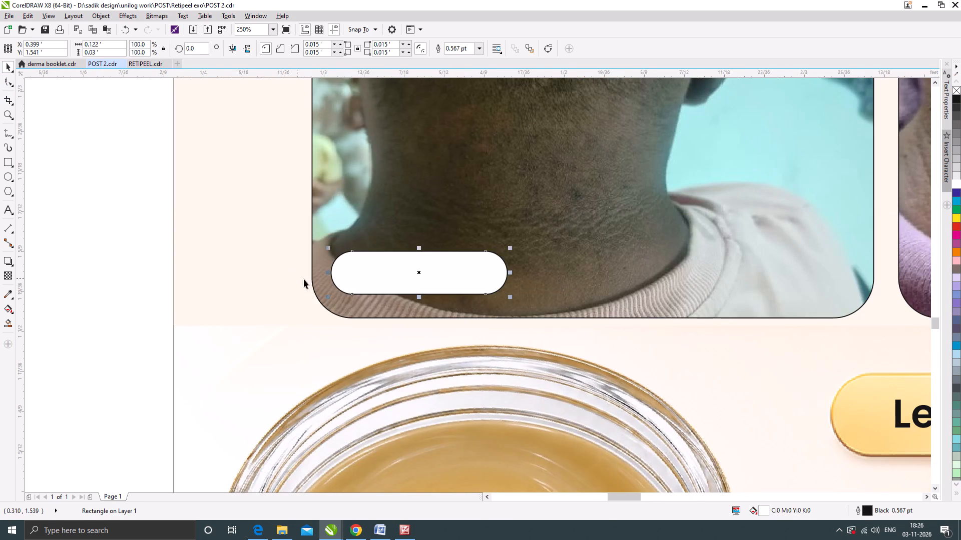
{"action": "scroll", "coordinate": [329, 288], "scroll_direction": "down", "scroll_amount": 1}
{"action": "left_click_drag", "start_coordinate": [206, 252], "coordinate": [413, 298]}
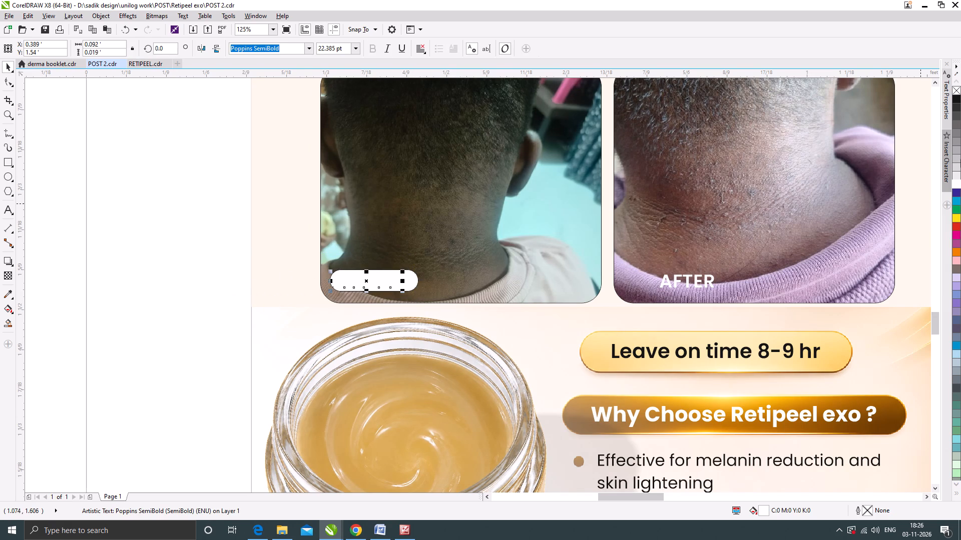
{"action": "left_click", "coordinate": [957, 98]}
{"action": "key", "text": "ctrl+x"}
{"action": "key", "text": "ctrl+v"}
{"action": "scroll", "coordinate": [391, 284], "scroll_direction": "up", "scroll_amount": 1}
{"action": "left_click_drag", "start_coordinate": [398, 279], "coordinate": [409, 277]}
{"action": "scroll", "coordinate": [410, 268], "scroll_direction": "down", "scroll_amount": 3}
{"action": "left_click", "coordinate": [272, 286]}
{"action": "scroll", "coordinate": [421, 265], "scroll_direction": "up", "scroll_amount": 1}
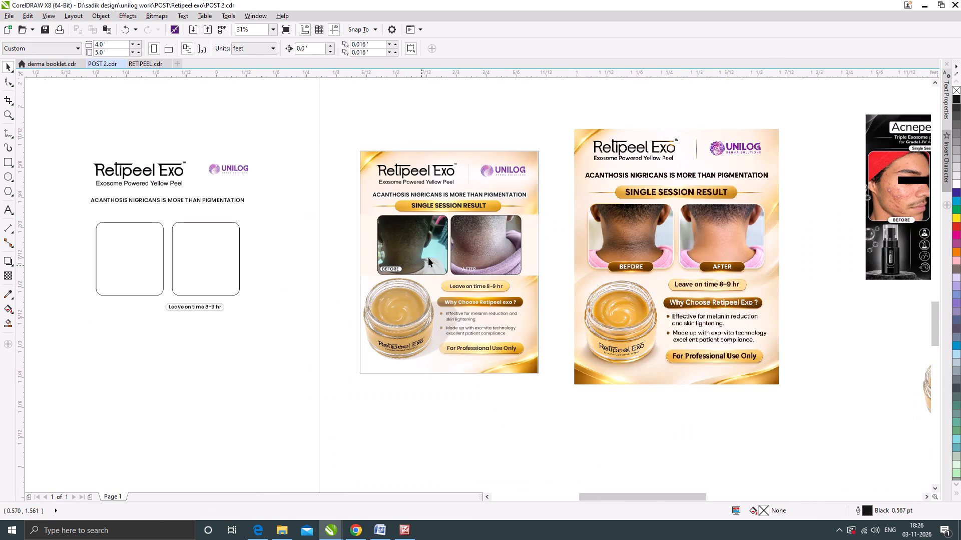
Copy the white pill horizontally from the BEFORE photo to the lower right corner of the AFTER photo.
{"action": "left_click_drag", "start_coordinate": [380, 270], "coordinate": [536, 269]}
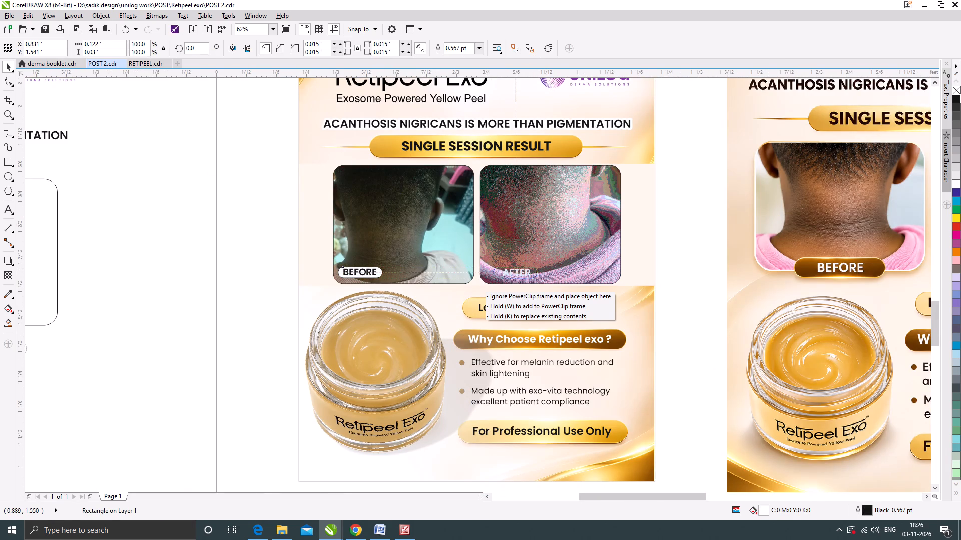
{"action": "left_click_drag", "start_coordinate": [536, 269], "coordinate": [611, 271]}
{"action": "right_click", "coordinate": [611, 271], "text": "shift"}
Move the AFTER label onto its white pill, fill it black, re-paste it on top and centre it within the pill.
{"action": "left_click_drag", "start_coordinate": [519, 270], "coordinate": [579, 270]}
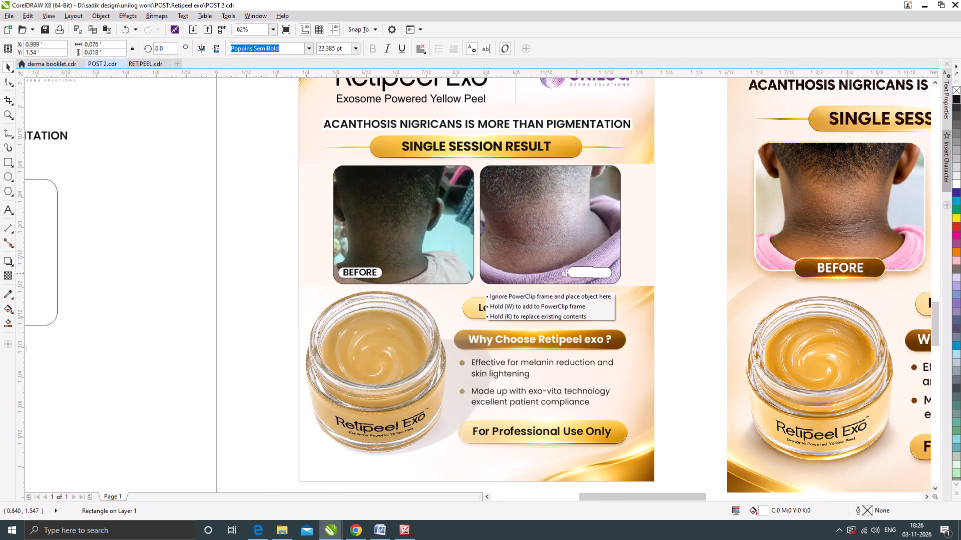
{"action": "left_click_drag", "start_coordinate": [579, 270], "coordinate": [590, 270]}
{"action": "left_click", "coordinate": [957, 99]}
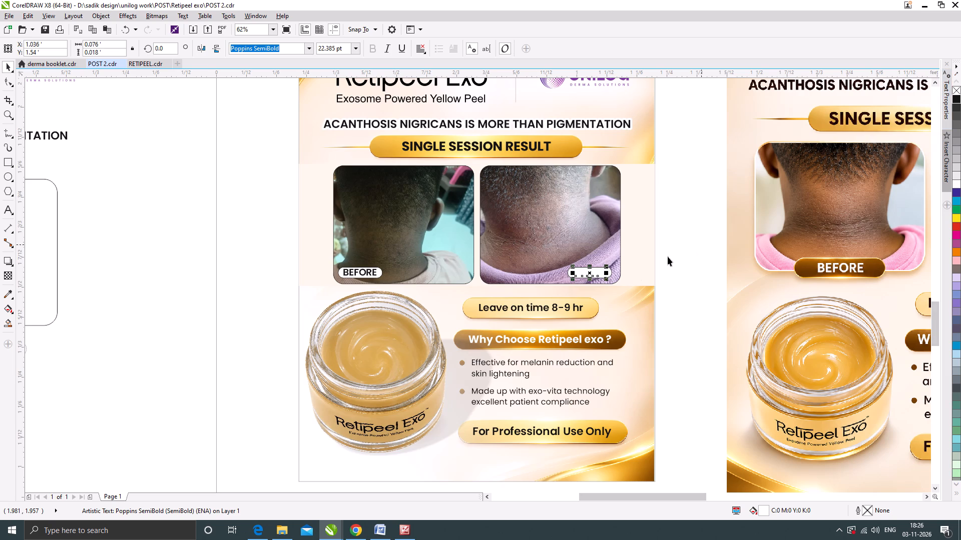
{"action": "key", "text": "ctrl+x"}
{"action": "key", "text": "ctrl+v"}
{"action": "scroll", "coordinate": [605, 273], "scroll_direction": "up", "scroll_amount": 2}
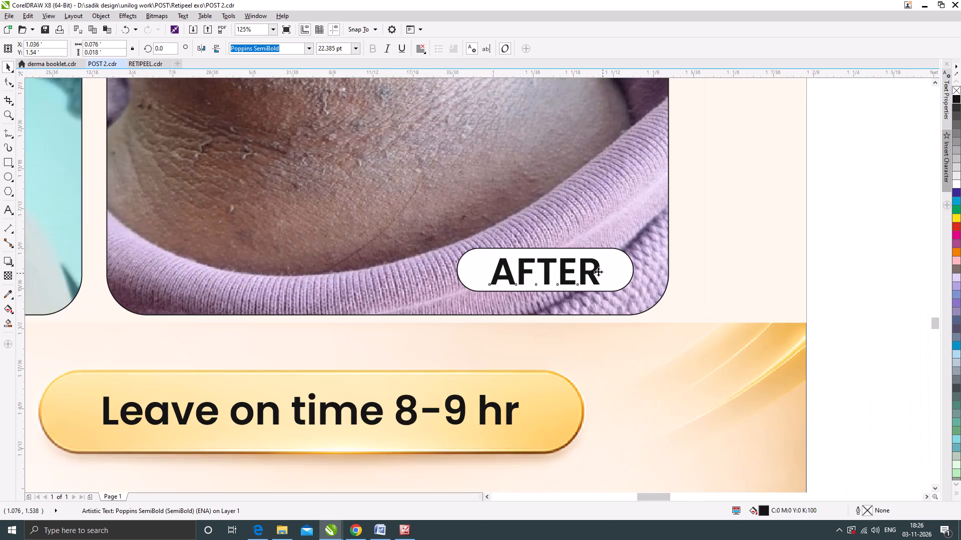
{"action": "left_click", "coordinate": [615, 262], "text": "shift"}
{"action": "key", "text": "c"}
{"action": "key", "text": "e"}
{"action": "scroll", "coordinate": [600, 272], "scroll_direction": "down", "scroll_amount": 2}
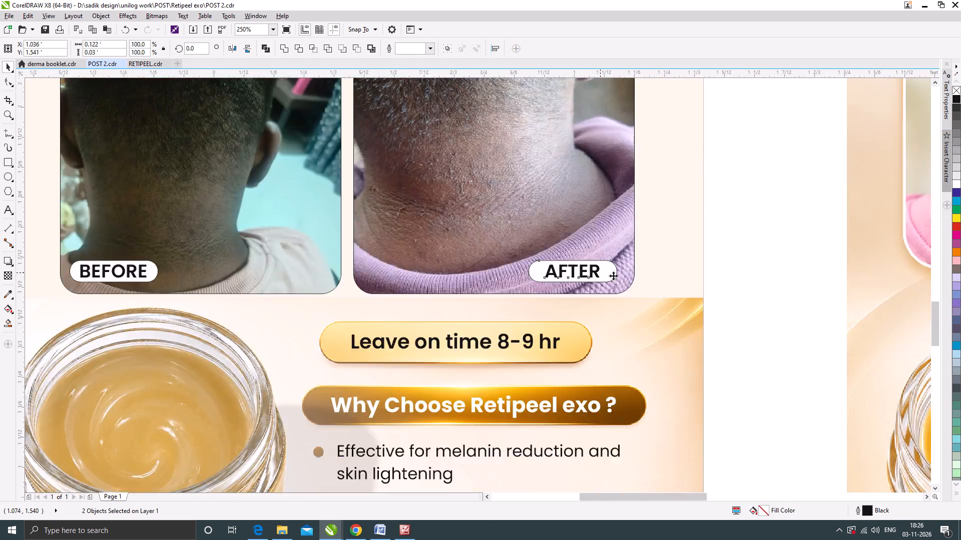
{"action": "left_click", "coordinate": [673, 291]}
{"action": "scroll", "coordinate": [467, 268], "scroll_direction": "down", "scroll_amount": 1}
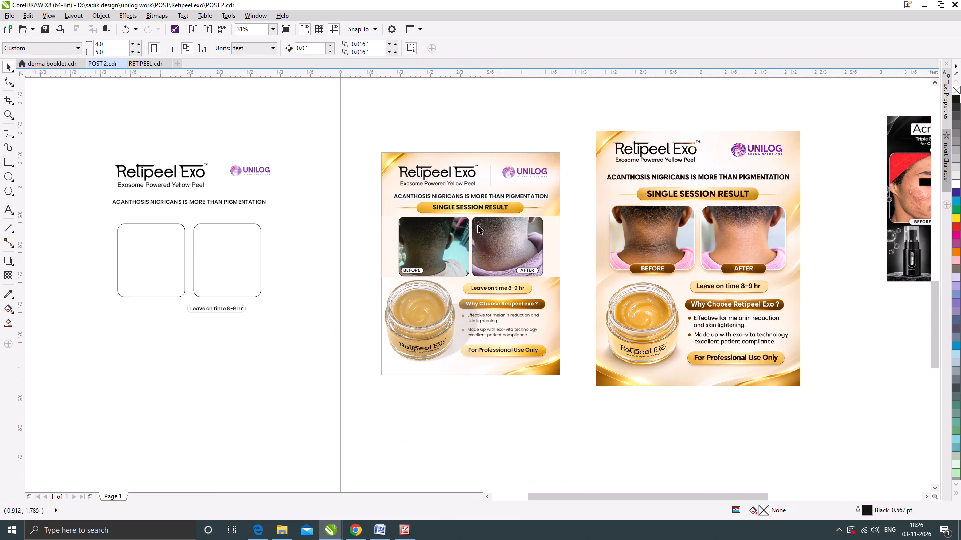
Delete the leftover old layout with its logos, headline, empty photo frames and leave-on-time label beside the new post.
{"action": "left_click", "coordinate": [354, 200]}
{"action": "left_click_drag", "start_coordinate": [66, 114], "coordinate": [312, 331]}
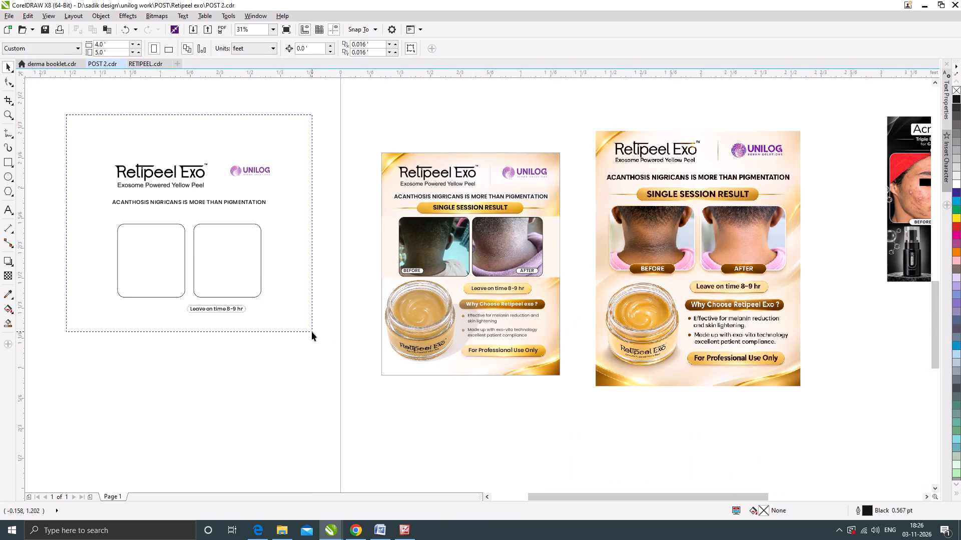
{"action": "left_click_drag", "start_coordinate": [312, 331], "coordinate": [313, 331]}
{"action": "key", "text": "Delete"}
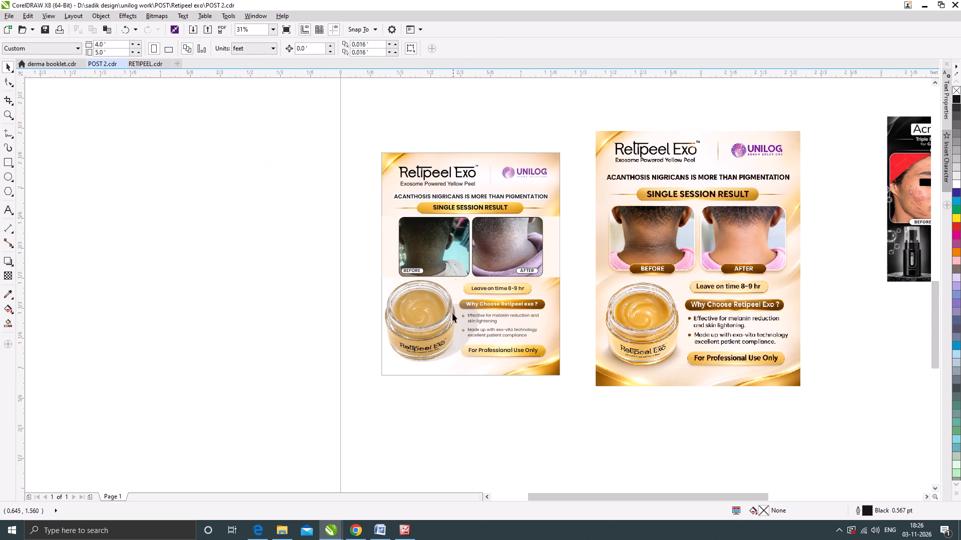
Remove the outline from the new post's PowerClip background frame.
{"action": "left_click", "coordinate": [473, 372]}
{"action": "right_click", "coordinate": [957, 91]}
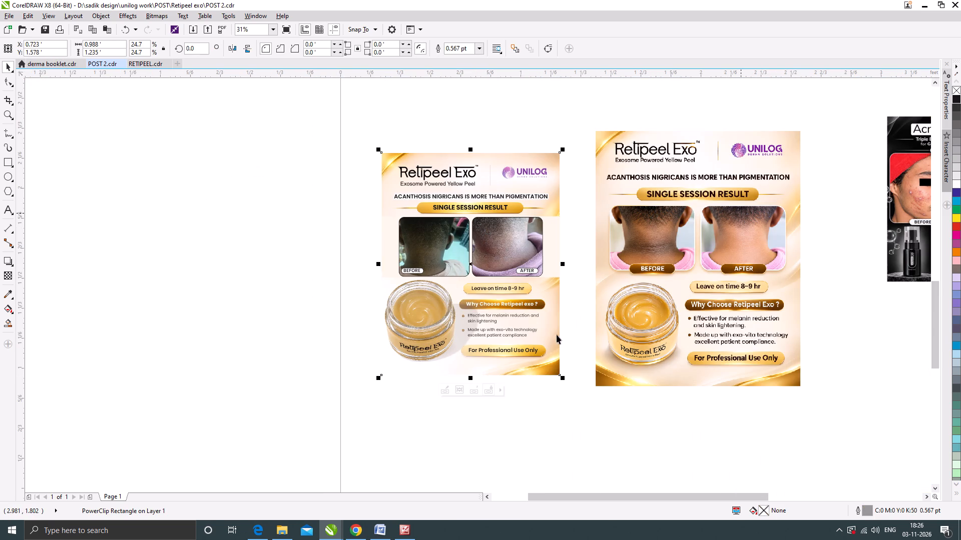
{"action": "left_click", "coordinate": [527, 406]}
Move the cream jar with its shadow slightly down, to about Y 1.233 ft.
{"action": "left_click", "coordinate": [410, 347]}
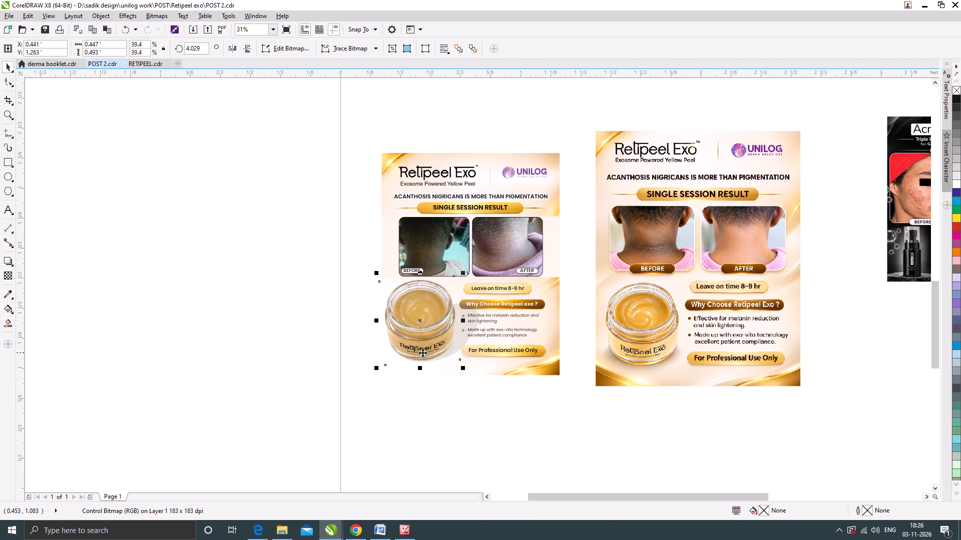
{"action": "scroll", "coordinate": [422, 352], "scroll_direction": "up", "scroll_amount": 1}
{"action": "left_click_drag", "start_coordinate": [427, 312], "coordinate": [427, 319]}
{"action": "left_click_drag", "start_coordinate": [423, 318], "coordinate": [333, 318]}
{"action": "key", "text": "ctrl+z"}
{"action": "scroll", "coordinate": [417, 317], "scroll_direction": "up", "scroll_amount": 1}
{"action": "left_click_drag", "start_coordinate": [430, 318], "coordinate": [430, 323]}
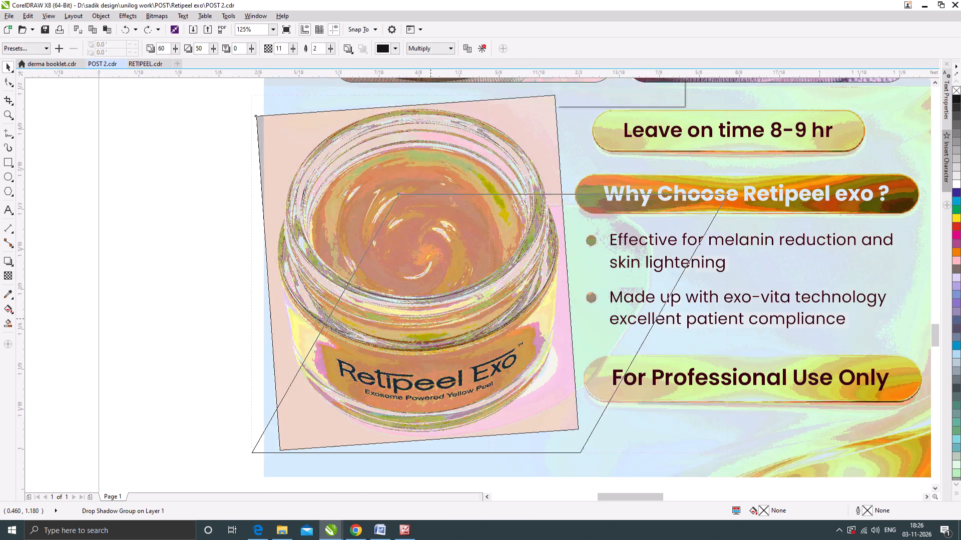
{"action": "left_click_drag", "start_coordinate": [430, 323], "coordinate": [431, 327]}
{"action": "scroll", "coordinate": [424, 309], "scroll_direction": "down", "scroll_amount": 2}
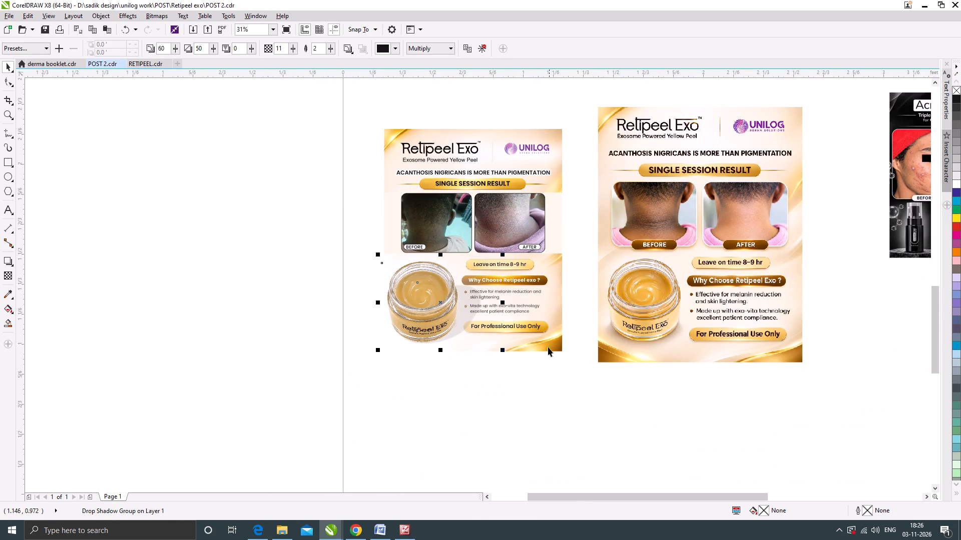
Give the new post's background frame a hairline outline in 20% black.
{"action": "left_click", "coordinate": [548, 347]}
{"action": "right_click", "coordinate": [955, 169]}
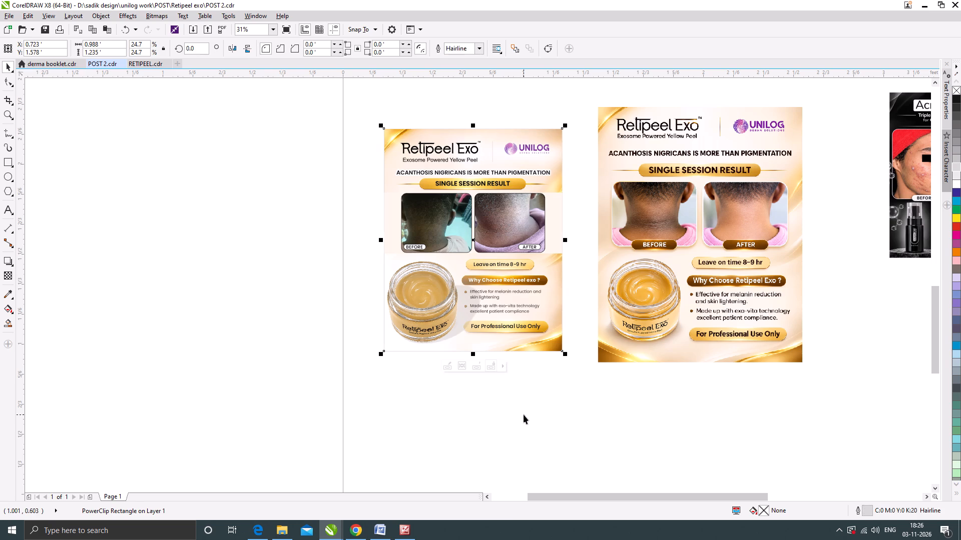
{"action": "left_click", "coordinate": [524, 414]}
Shrink the cream jar to about 0.42 x 0.464 ft and move it to about X 0.445 ft, Y 1.245 ft.
{"action": "left_click", "coordinate": [420, 317]}
{"action": "scroll", "coordinate": [434, 319], "scroll_direction": "up", "scroll_amount": 1}
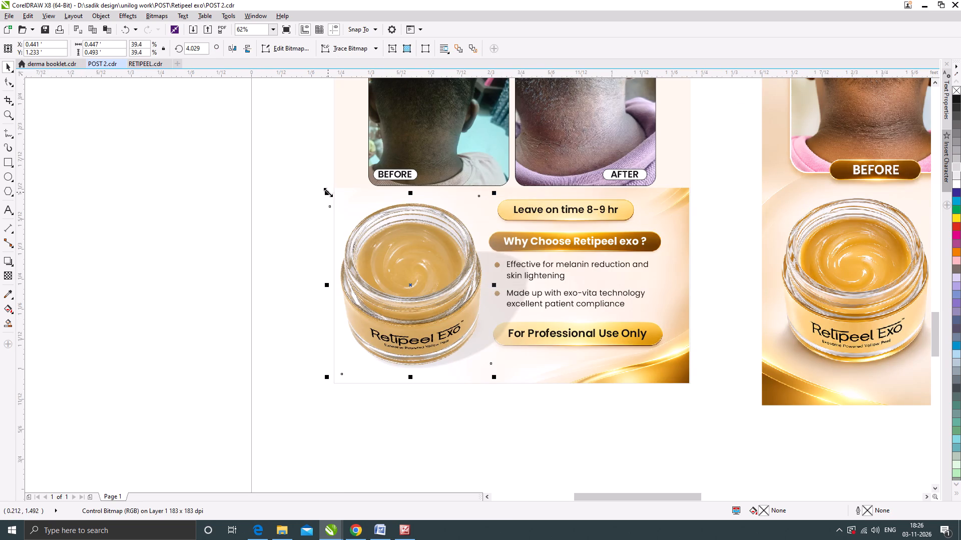
{"action": "left_click_drag", "start_coordinate": [328, 192], "coordinate": [332, 197]}
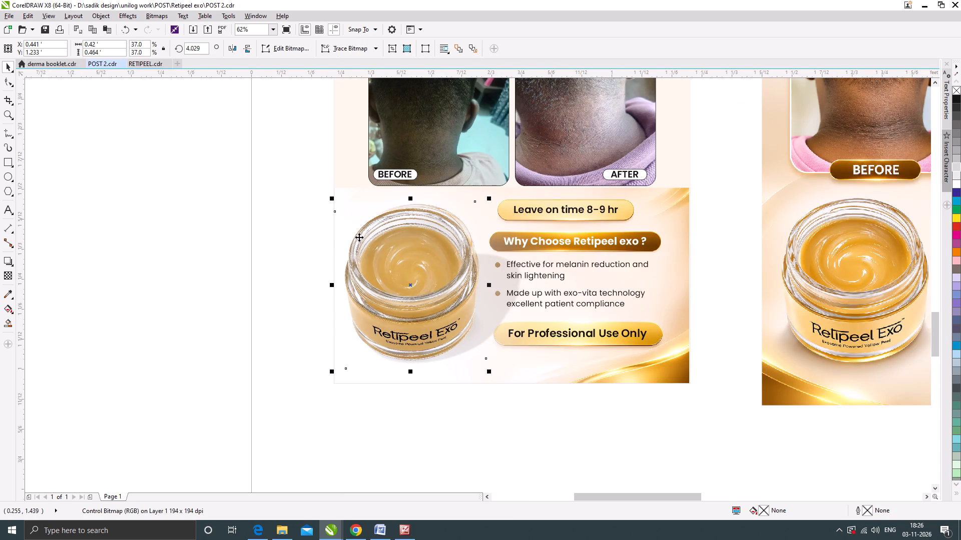
{"action": "scroll", "coordinate": [437, 268], "scroll_direction": "up", "scroll_amount": 1}
{"action": "left_click_drag", "start_coordinate": [450, 257], "coordinate": [453, 250]}
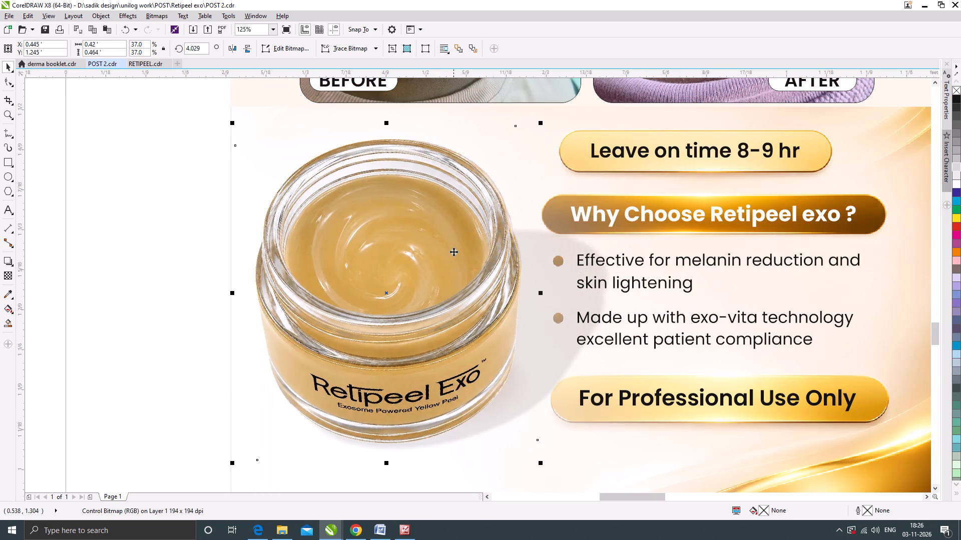
{"action": "left_click", "coordinate": [453, 251]}
{"action": "scroll", "coordinate": [470, 251], "scroll_direction": "down", "scroll_amount": 1}
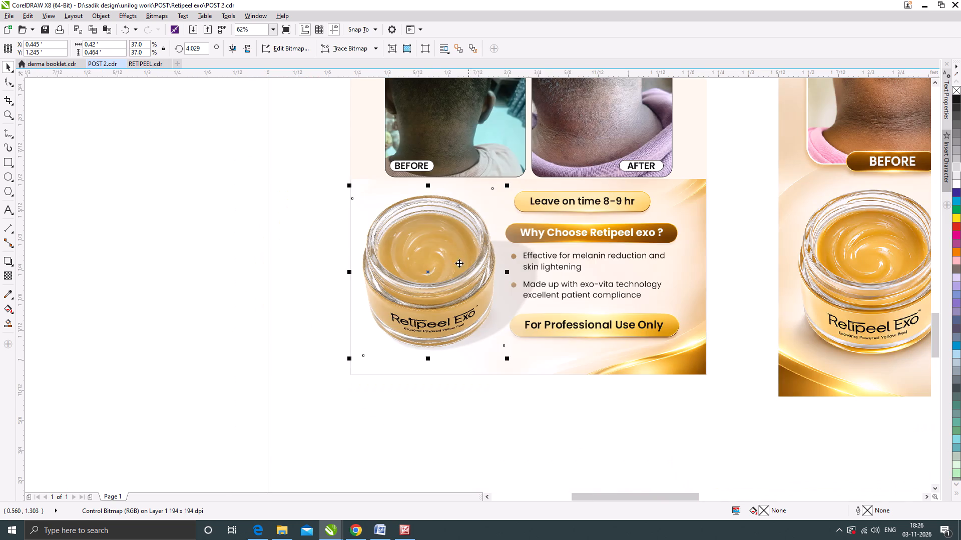
{"action": "left_click", "coordinate": [310, 304]}
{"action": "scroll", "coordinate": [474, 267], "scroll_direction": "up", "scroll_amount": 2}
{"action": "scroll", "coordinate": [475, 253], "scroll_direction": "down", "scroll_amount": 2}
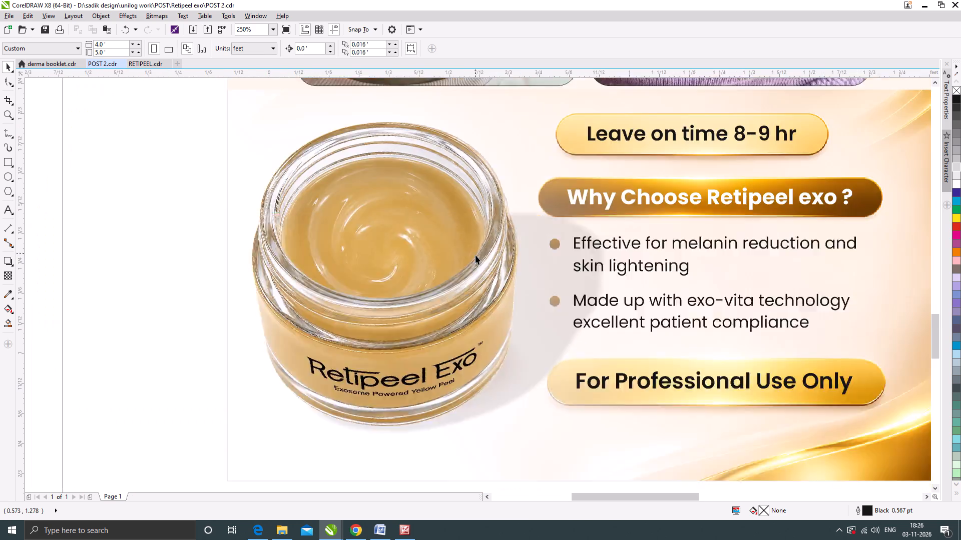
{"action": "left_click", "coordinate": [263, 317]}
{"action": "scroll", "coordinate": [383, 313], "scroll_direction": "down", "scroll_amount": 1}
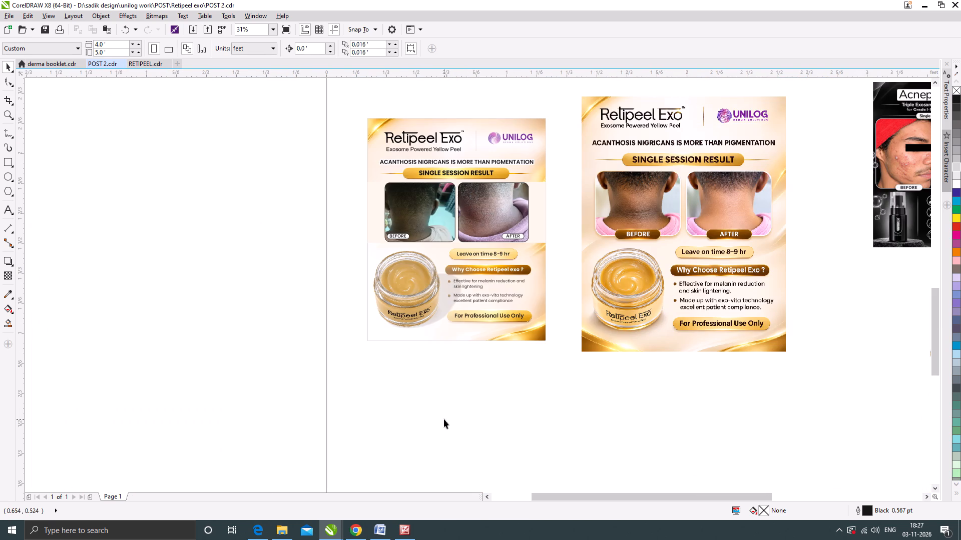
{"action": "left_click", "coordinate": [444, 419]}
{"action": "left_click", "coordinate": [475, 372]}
Copy the grouped contact line from the bottom of the upper gold poster onto the bottom of the new post.
{"action": "scroll", "coordinate": [473, 305], "scroll_direction": "down", "scroll_amount": 1}
{"action": "scroll", "coordinate": [537, 122], "scroll_direction": "up", "scroll_amount": 1}
{"action": "left_click", "coordinate": [540, 119]}
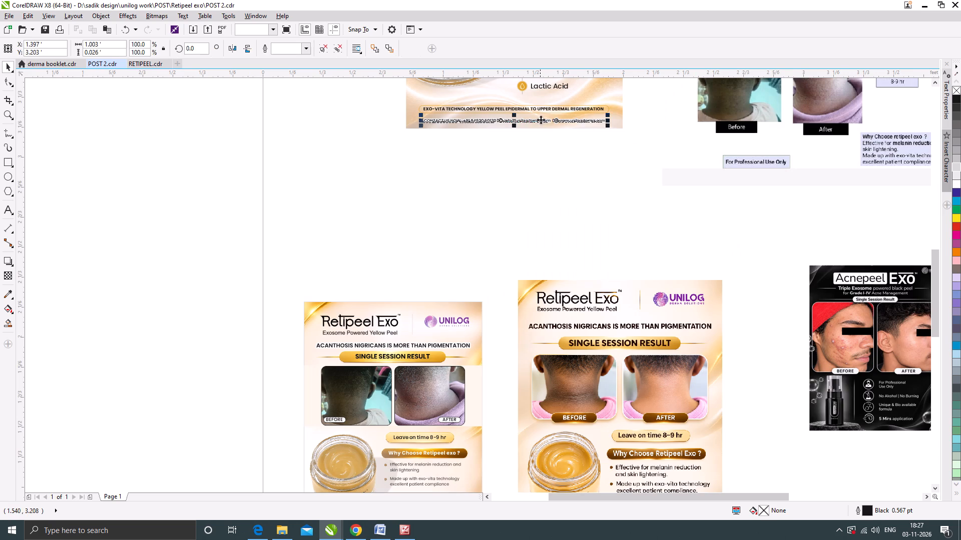
{"action": "scroll", "coordinate": [550, 118], "scroll_direction": "down", "scroll_amount": 1}
{"action": "left_click_drag", "start_coordinate": [558, 118], "coordinate": [500, 315]}
{"action": "right_click", "coordinate": [500, 315]}
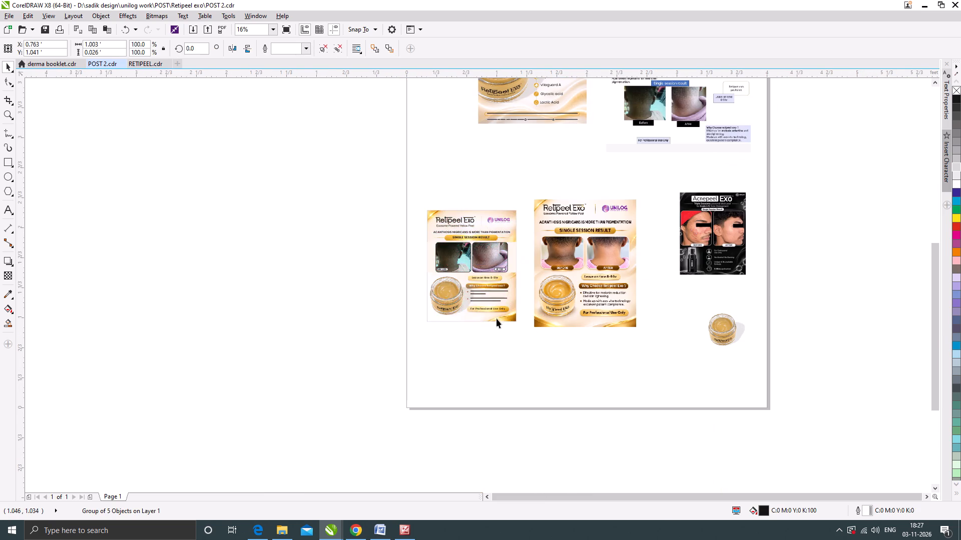
Scale the copied contact line down to fit the new post and place it along the bottom edge, beginning beneath the jar.
{"action": "scroll", "coordinate": [496, 318], "scroll_direction": "up", "scroll_amount": 2}
{"action": "left_click_drag", "start_coordinate": [600, 302], "coordinate": [503, 307]}
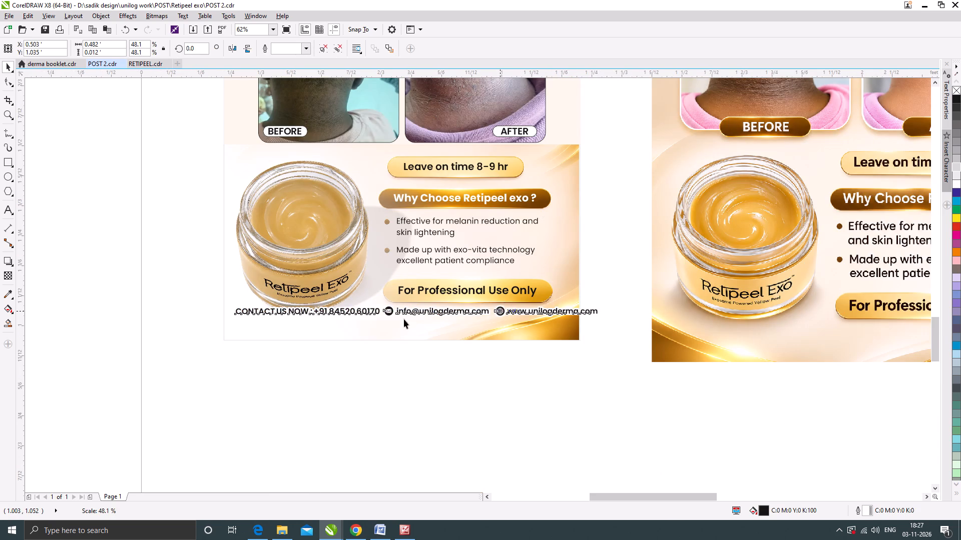
{"action": "left_click_drag", "start_coordinate": [397, 314], "coordinate": [392, 333]}
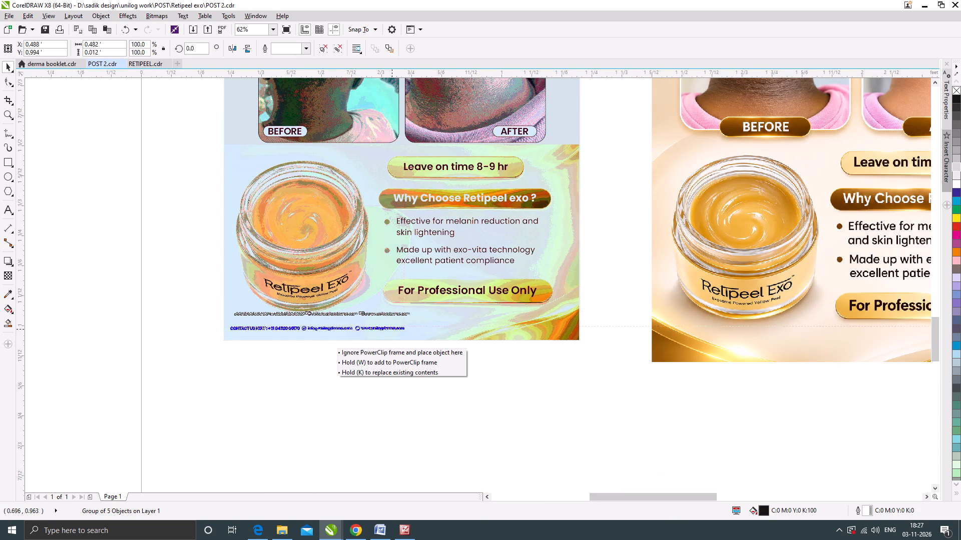
{"action": "left_click_drag", "start_coordinate": [392, 333], "coordinate": [392, 332]}
{"action": "scroll", "coordinate": [368, 330], "scroll_direction": "up", "scroll_amount": 2}
{"action": "left_click_drag", "start_coordinate": [372, 324], "coordinate": [381, 340]}
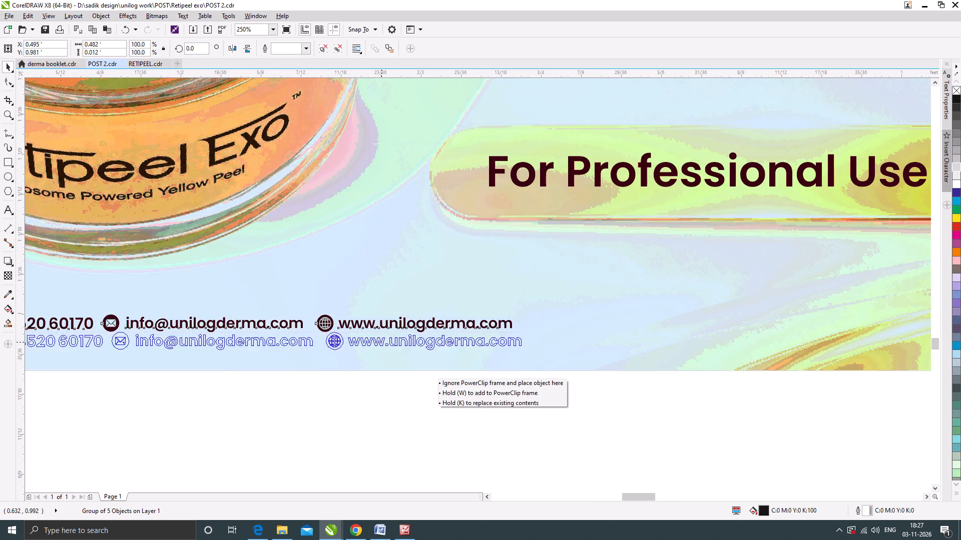
{"action": "left_click_drag", "start_coordinate": [381, 340], "coordinate": [382, 340]}
{"action": "scroll", "coordinate": [417, 319], "scroll_direction": "down", "scroll_amount": 1}
{"action": "left_click_drag", "start_coordinate": [472, 322], "coordinate": [590, 303]}
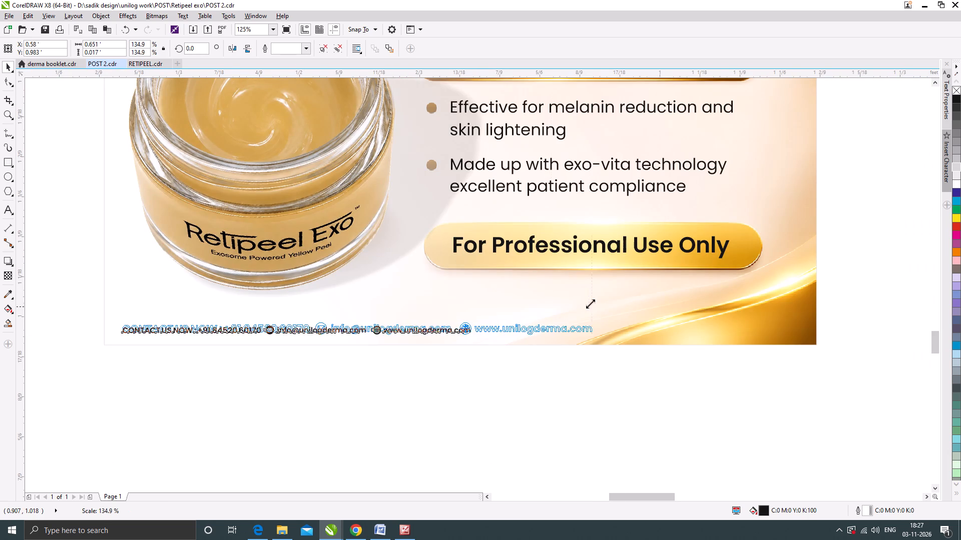
{"action": "left_click_drag", "start_coordinate": [590, 303], "coordinate": [575, 304]}
{"action": "scroll", "coordinate": [488, 303], "scroll_direction": "down", "scroll_amount": 1}
{"action": "left_click", "coordinate": [519, 366]}
Review the new post's overall layout, from the headline and photos down to the contact line.
{"action": "scroll", "coordinate": [378, 339], "scroll_direction": "down", "scroll_amount": 1}
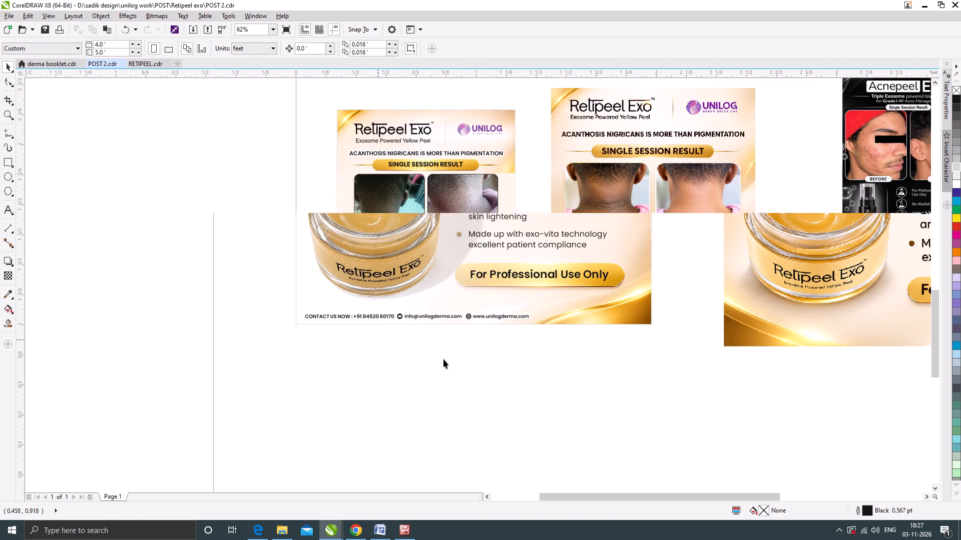
{"action": "left_click", "coordinate": [449, 360]}
{"action": "scroll", "coordinate": [454, 334], "scroll_direction": "up", "scroll_amount": 1}
{"action": "left_click", "coordinate": [458, 367]}
{"action": "scroll", "coordinate": [369, 339], "scroll_direction": "down", "scroll_amount": 1}
{"action": "left_click", "coordinate": [371, 351]}
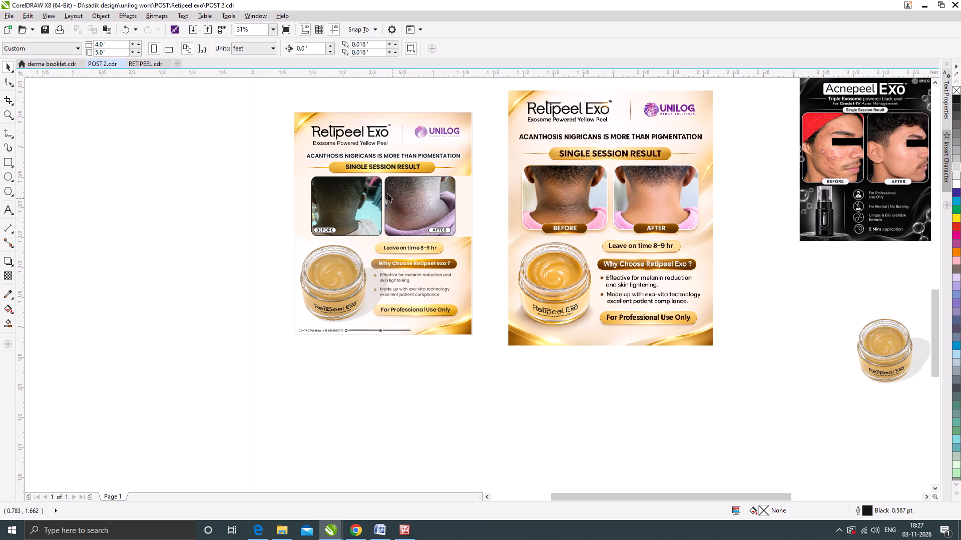
{"action": "scroll", "coordinate": [348, 138], "scroll_direction": "up", "scroll_amount": 1}
{"action": "left_click", "coordinate": [386, 169]}
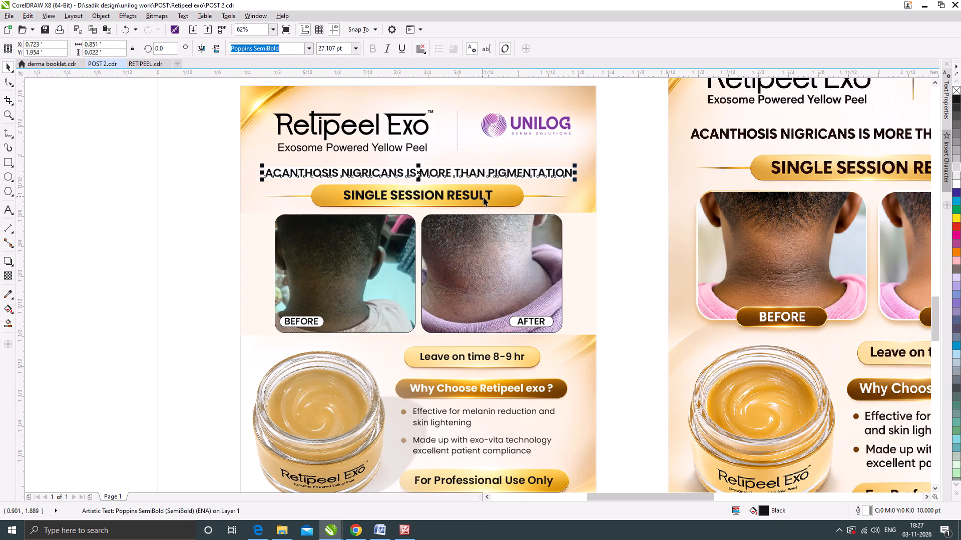
{"action": "scroll", "coordinate": [480, 210], "scroll_direction": "down", "scroll_amount": 1}
{"action": "scroll", "coordinate": [442, 163], "scroll_direction": "up", "scroll_amount": 1}
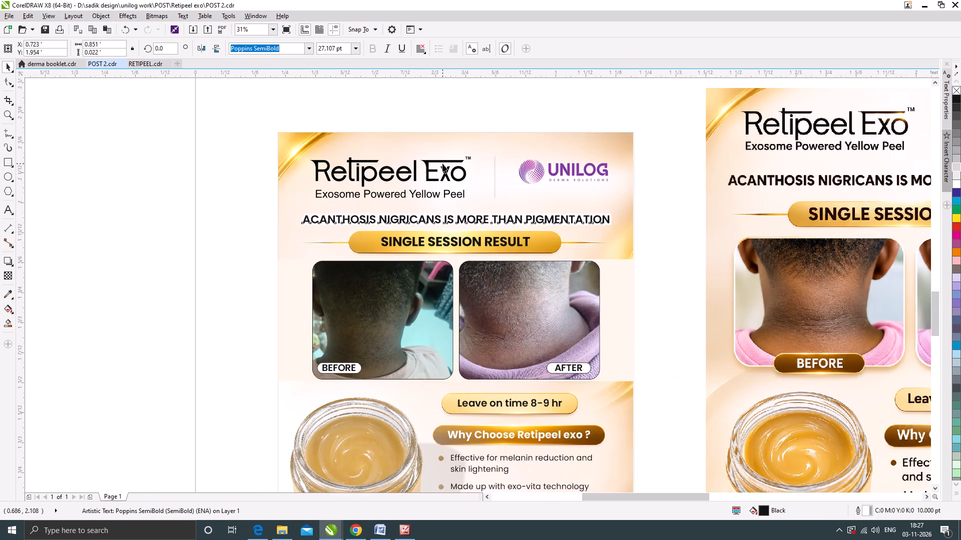
{"action": "scroll", "coordinate": [442, 163], "scroll_direction": "down", "scroll_amount": 1}
Remove the hairline outline from the new post's PowerClip background rectangle after examining its edge and contents.
{"action": "left_click", "coordinate": [526, 153]}
{"action": "left_click", "coordinate": [526, 153], "text": "ctrl"}
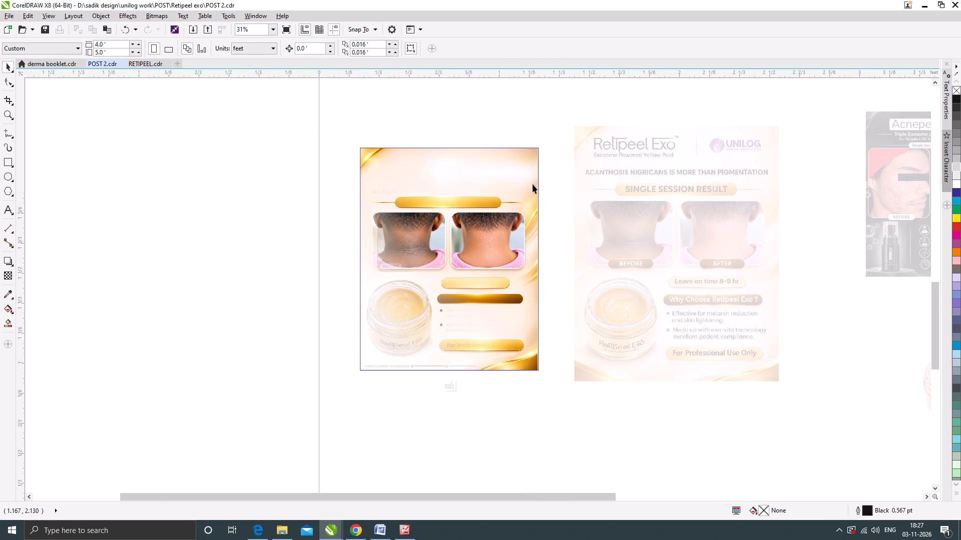
{"action": "left_click", "coordinate": [533, 184]}
{"action": "scroll", "coordinate": [538, 220], "scroll_direction": "up", "scroll_amount": 2}
{"action": "left_click", "coordinate": [530, 259]}
{"action": "scroll", "coordinate": [535, 377], "scroll_direction": "up", "scroll_amount": 4}
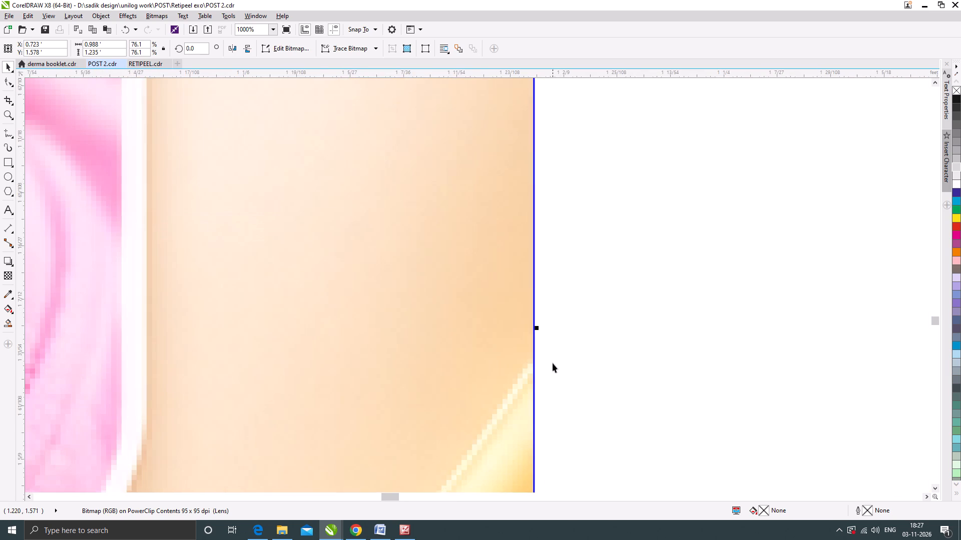
{"action": "scroll", "coordinate": [540, 335], "scroll_direction": "up", "scroll_amount": 2}
{"action": "left_click", "coordinate": [596, 302], "text": "ctrl"}
{"action": "scroll", "coordinate": [557, 285], "scroll_direction": "down", "scroll_amount": 7}
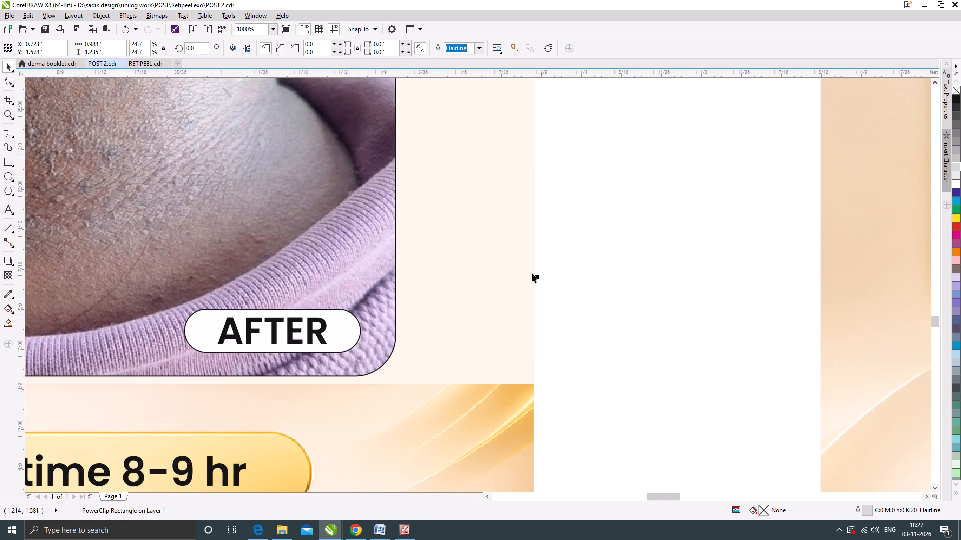
{"action": "scroll", "coordinate": [535, 274], "scroll_direction": "down", "scroll_amount": 1}
{"action": "right_click", "coordinate": [954, 90]}
{"action": "scroll", "coordinate": [548, 230], "scroll_direction": "down", "scroll_amount": 2}
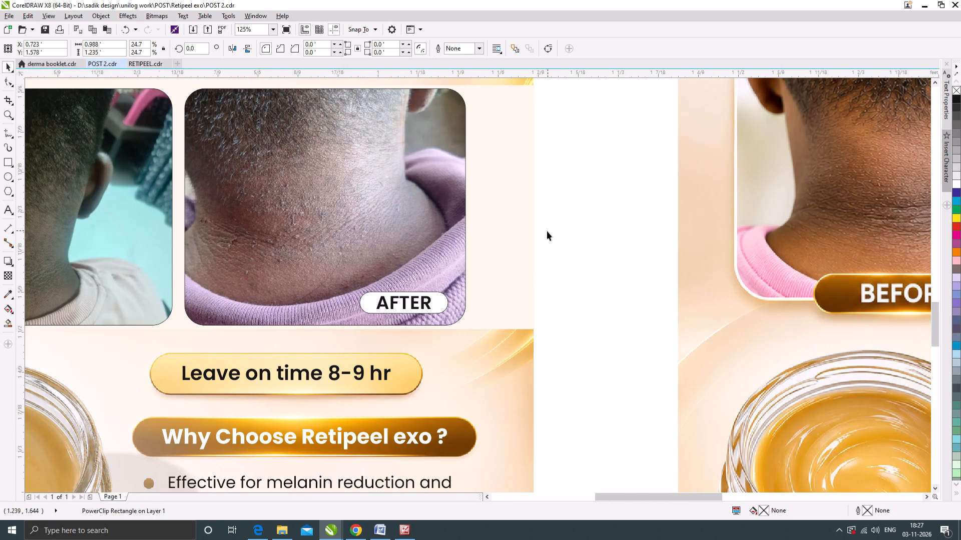
{"action": "scroll", "coordinate": [547, 231], "scroll_direction": "down", "scroll_amount": 2}
{"action": "left_click_drag", "start_coordinate": [554, 373], "coordinate": [554, 366]}
Shrink the BEFORE badge text on the new post to about 18.5 pt and repeat the same scaling on the AFTER text.
{"action": "scroll", "coordinate": [507, 227], "scroll_direction": "up", "scroll_amount": 1}
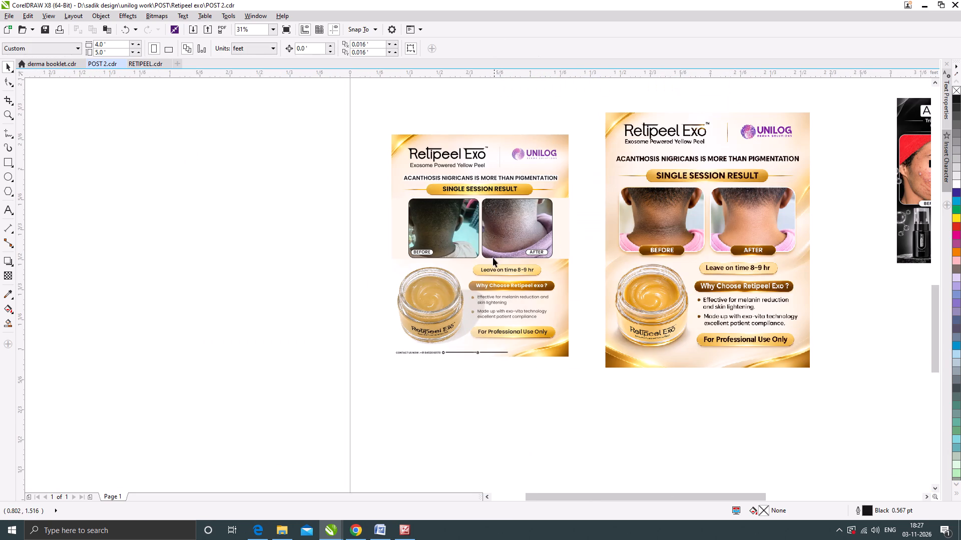
{"action": "left_click", "coordinate": [311, 251]}
{"action": "scroll", "coordinate": [450, 252], "scroll_direction": "up", "scroll_amount": 1}
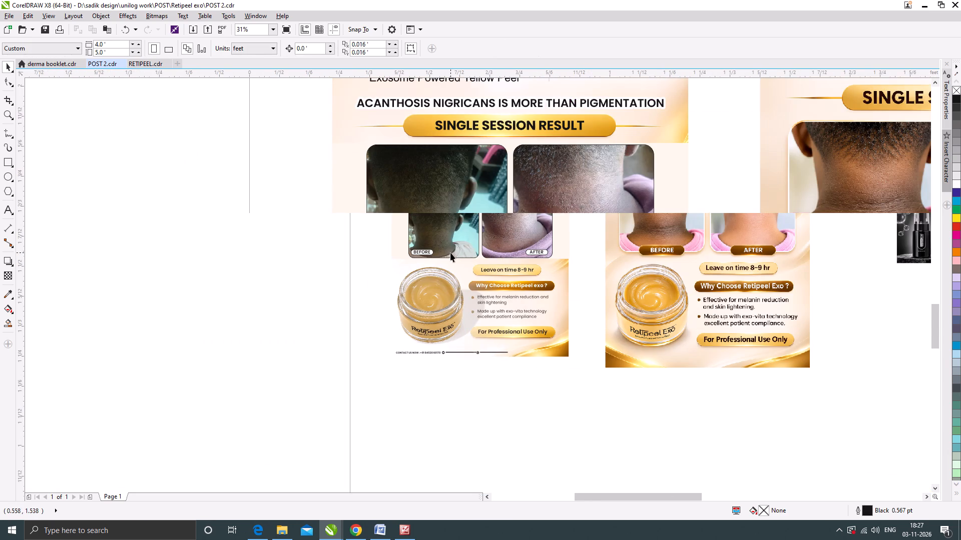
{"action": "left_click", "coordinate": [402, 253]}
{"action": "scroll", "coordinate": [406, 248], "scroll_direction": "up", "scroll_amount": 1}
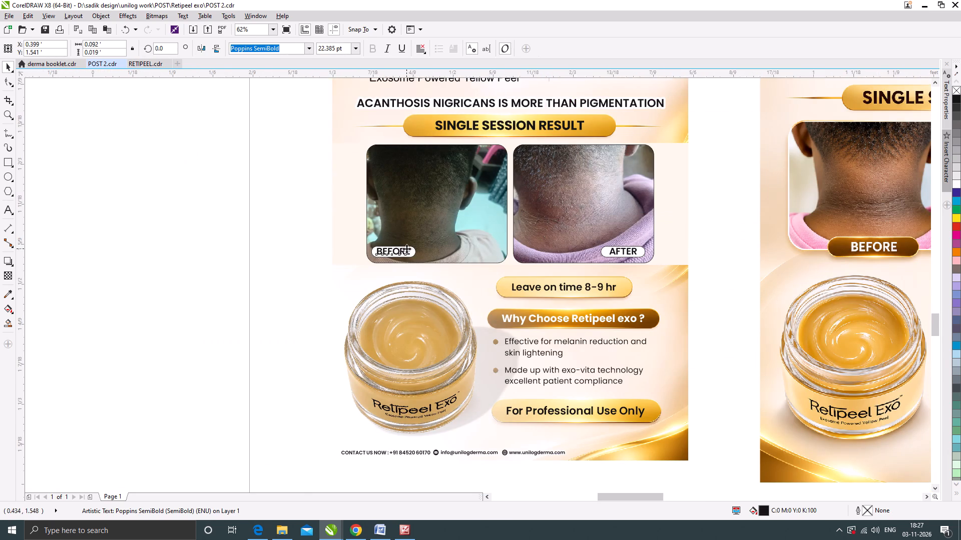
{"action": "left_click_drag", "start_coordinate": [416, 245], "coordinate": [405, 244]}
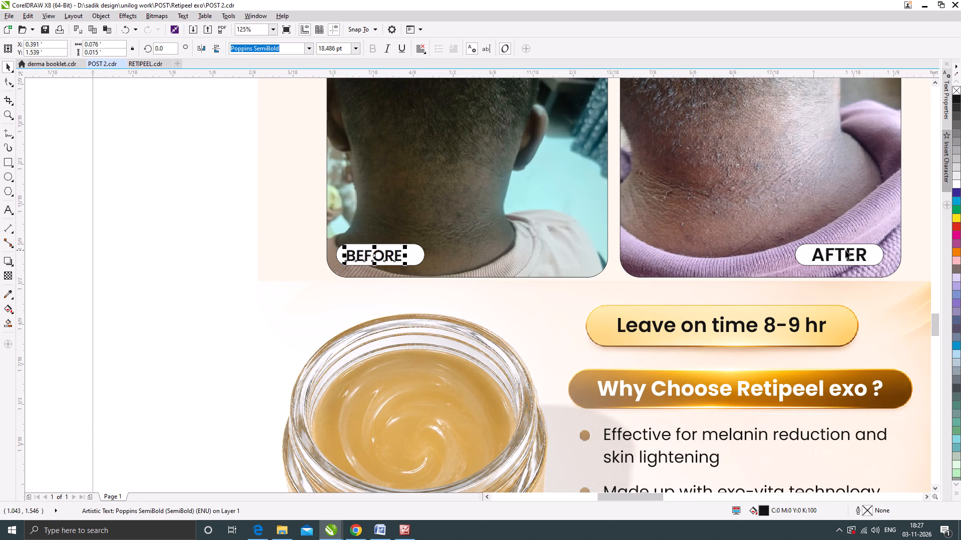
{"action": "left_click", "coordinate": [845, 250]}
{"action": "key", "text": "ctrl+r"}
Centre the AFTER and BEFORE texts horizontally and vertically within their white badges.
{"action": "left_click", "coordinate": [877, 256], "text": "shift"}
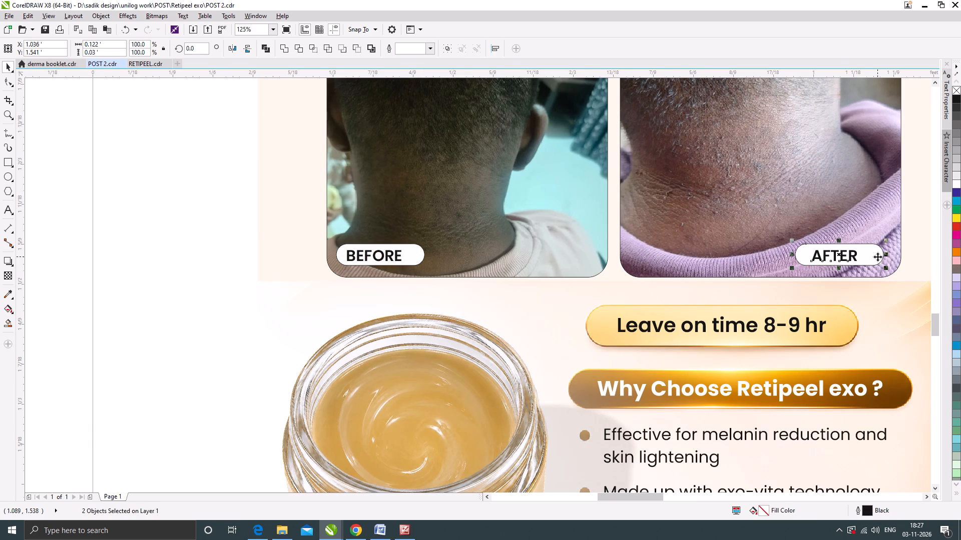
{"action": "key", "text": "c"}
{"action": "key", "text": "e"}
{"action": "left_click", "coordinate": [389, 252]}
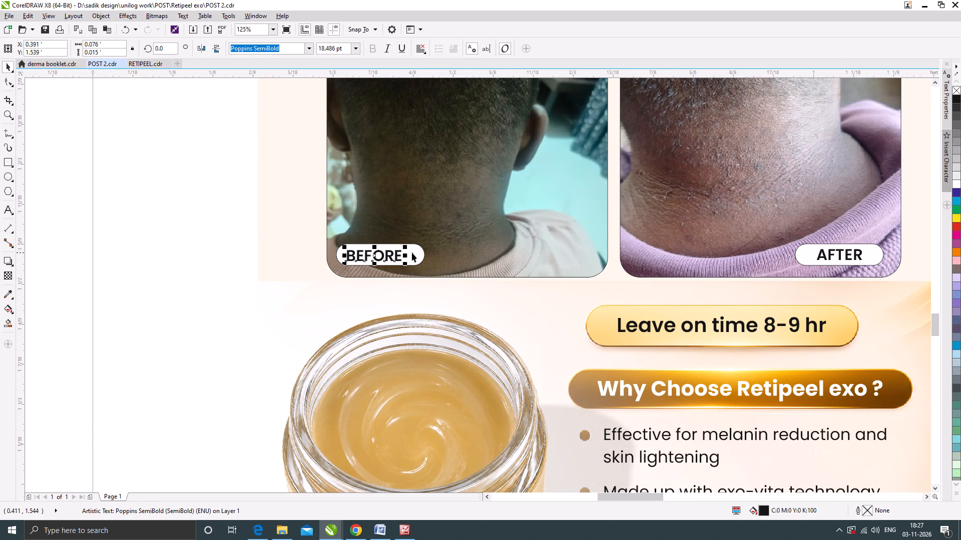
{"action": "left_click", "coordinate": [413, 252], "text": "shift"}
{"action": "key", "text": "c"}
{"action": "key", "text": "e"}
{"action": "scroll", "coordinate": [437, 252], "scroll_direction": "down", "scroll_amount": 2}
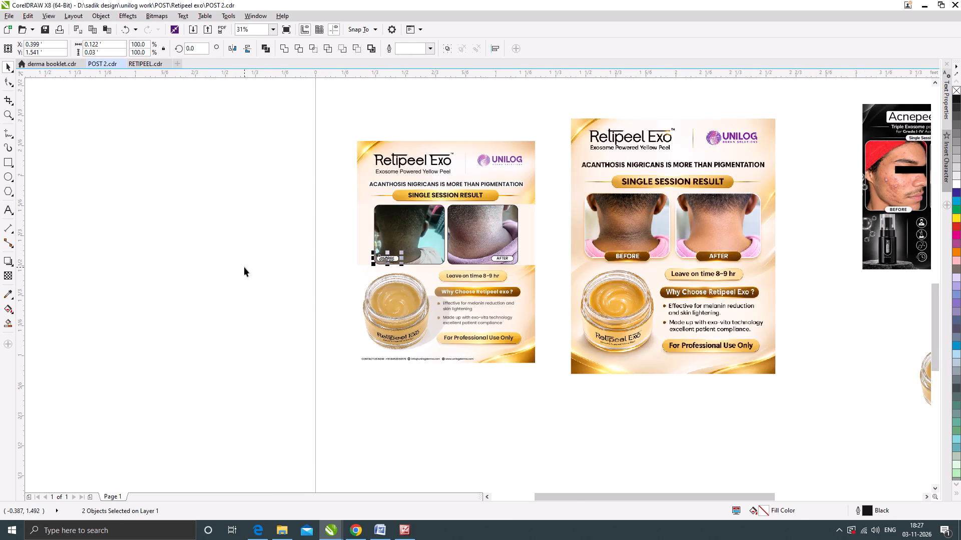
{"action": "left_click", "coordinate": [244, 267]}
Outline both neck photo frames in white at 8 pt with rounded corners, behind fill, scaling with the object, and overprint outline.
{"action": "scroll", "coordinate": [396, 246], "scroll_direction": "up", "scroll_amount": 1}
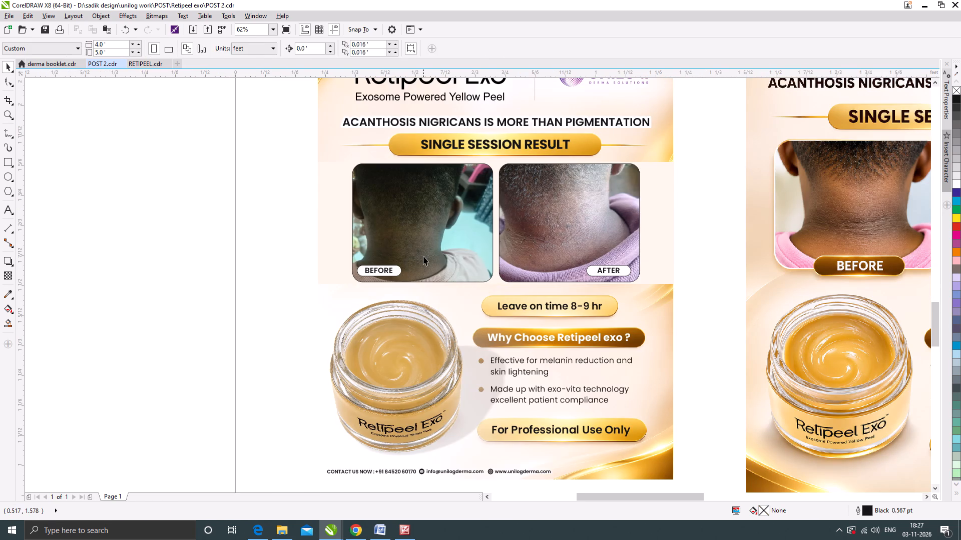
{"action": "scroll", "coordinate": [439, 261], "scroll_direction": "down", "scroll_amount": 1}
{"action": "left_click", "coordinate": [444, 225]}
{"action": "left_click", "coordinate": [508, 225], "text": "shift"}
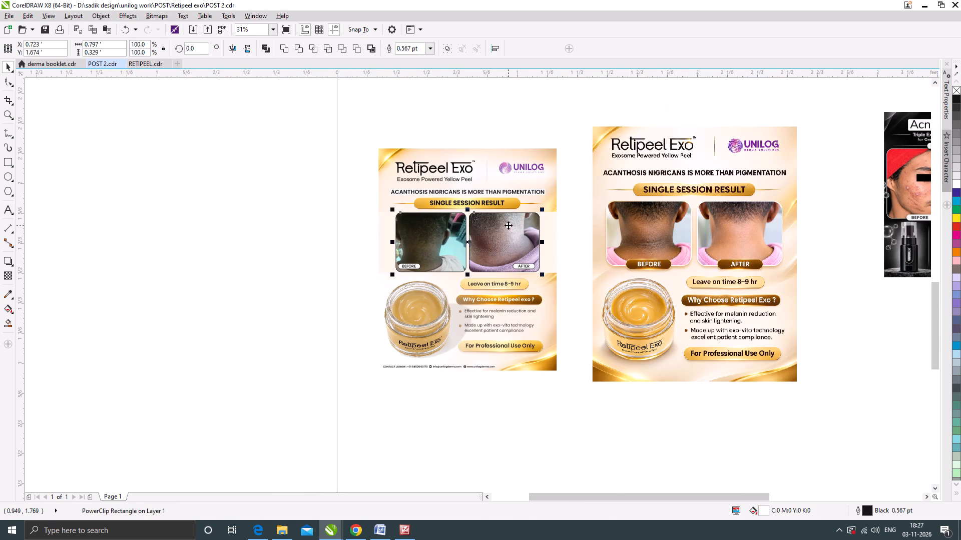
{"action": "scroll", "coordinate": [496, 224], "scroll_direction": "up", "scroll_amount": 1}
{"action": "right_click", "coordinate": [953, 185]}
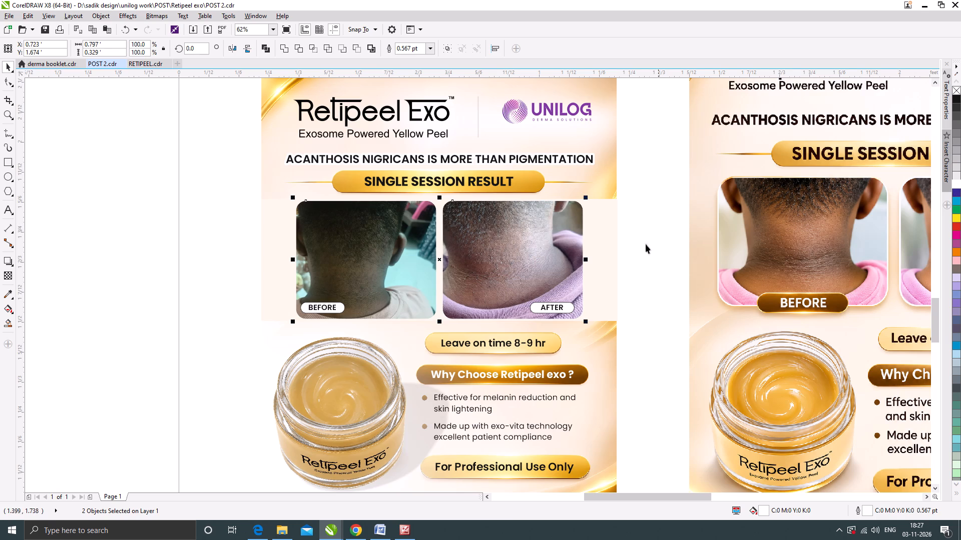
{"action": "key", "text": "F12"}
{"action": "left_click", "coordinate": [416, 195]}
{"action": "left_click", "coordinate": [386, 275]}
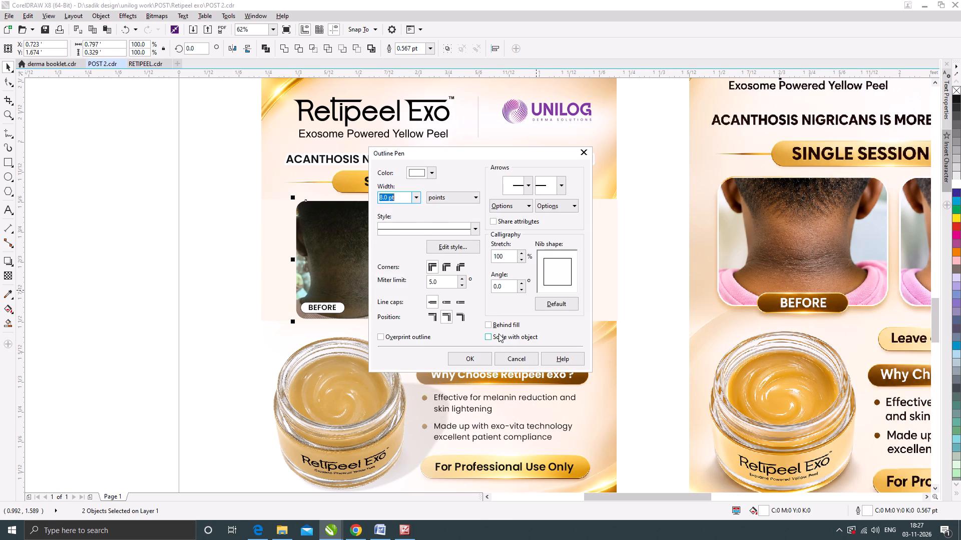
{"action": "left_click", "coordinate": [499, 325]}
{"action": "left_click", "coordinate": [494, 338]}
{"action": "left_click", "coordinate": [447, 269]}
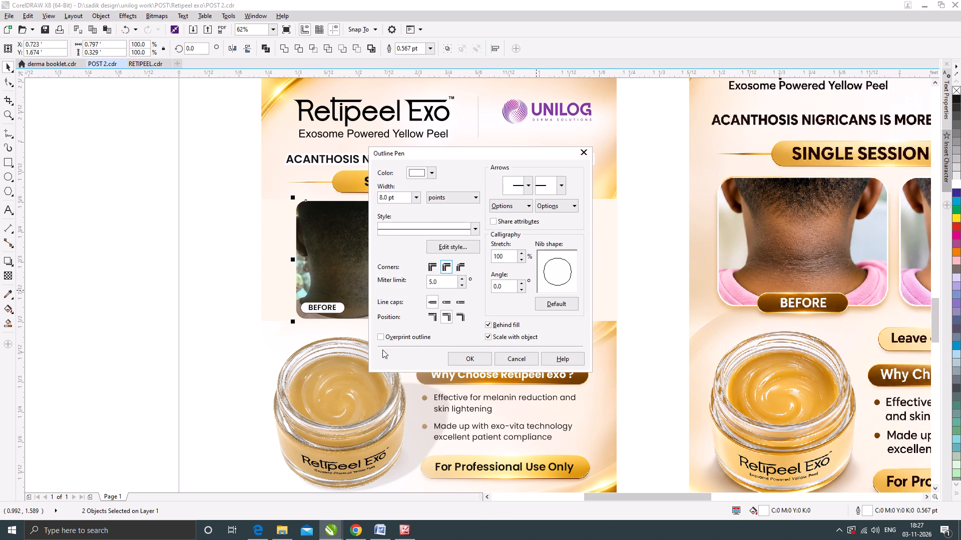
{"action": "left_click", "coordinate": [398, 334]}
{"action": "left_click", "coordinate": [471, 356]}
{"action": "left_click", "coordinate": [638, 277]}
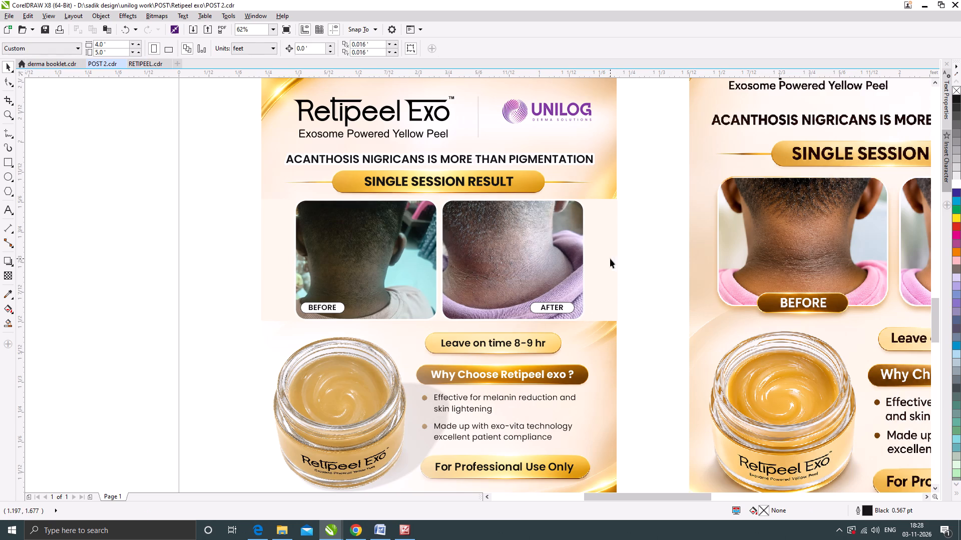
Stretch the plain cream band behind the two photos symmetrically to a height of about 0.366 ft.
{"action": "left_click", "coordinate": [610, 258]}
{"action": "scroll", "coordinate": [447, 305], "scroll_direction": "up", "scroll_amount": 1}
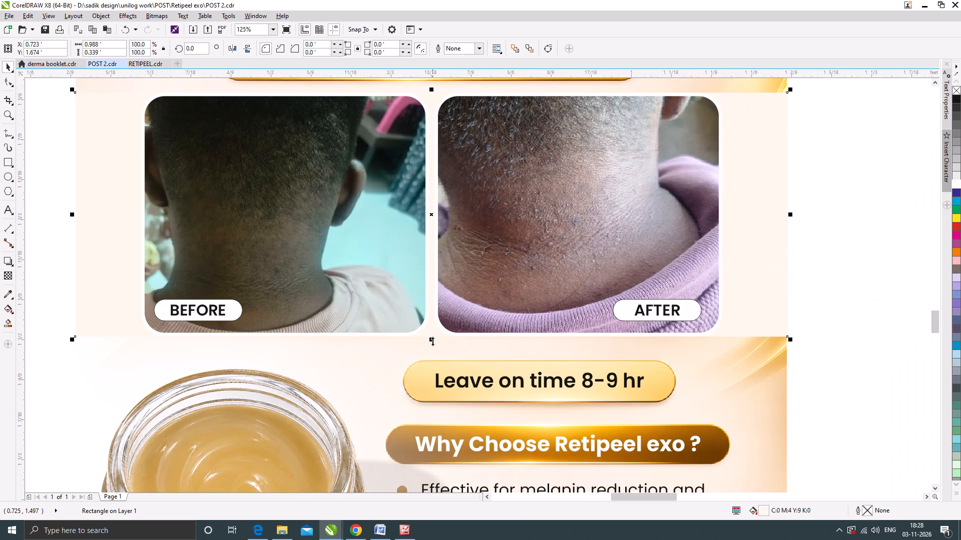
{"action": "left_click_drag", "start_coordinate": [432, 341], "coordinate": [441, 350]}
{"action": "scroll", "coordinate": [467, 289], "scroll_direction": "down", "scroll_amount": 1}
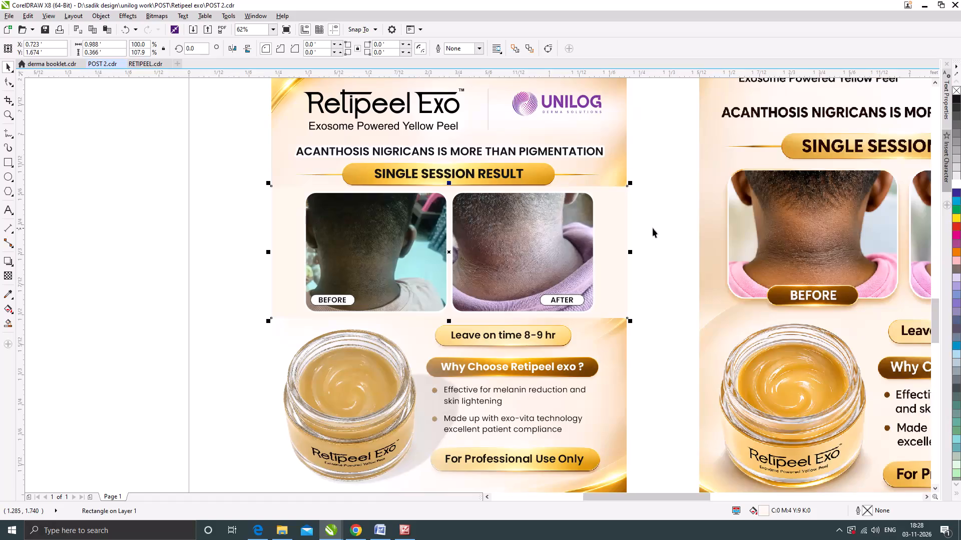
{"action": "left_click", "coordinate": [653, 227]}
{"action": "scroll", "coordinate": [497, 242], "scroll_direction": "down", "scroll_amount": 1}
{"action": "left_click", "coordinate": [324, 268]}
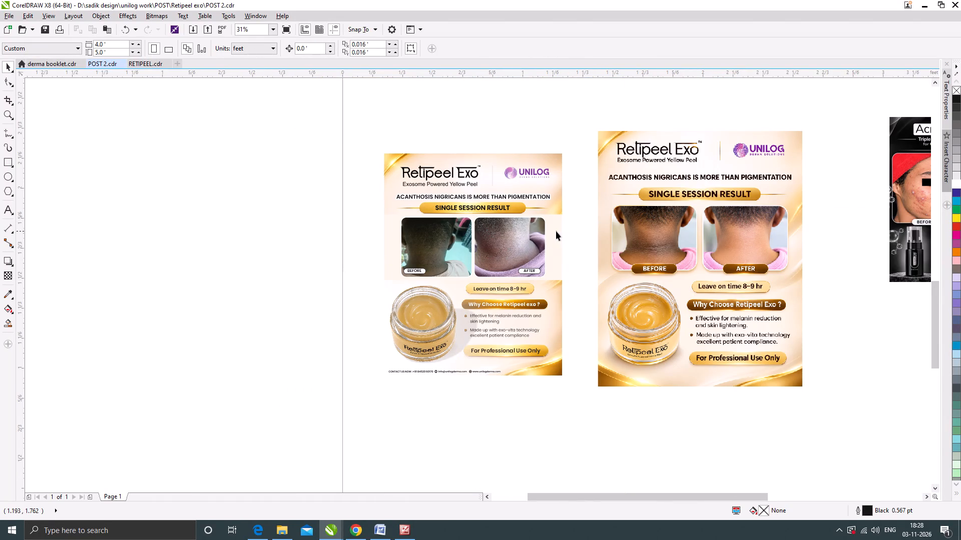
Apply a horizontal fountain fill to the cream band, its outer end near the AFTER photo coloured C0 M15 Y36 K0.
{"action": "left_click", "coordinate": [556, 231]}
{"action": "scroll", "coordinate": [556, 231], "scroll_direction": "up", "scroll_amount": 1}
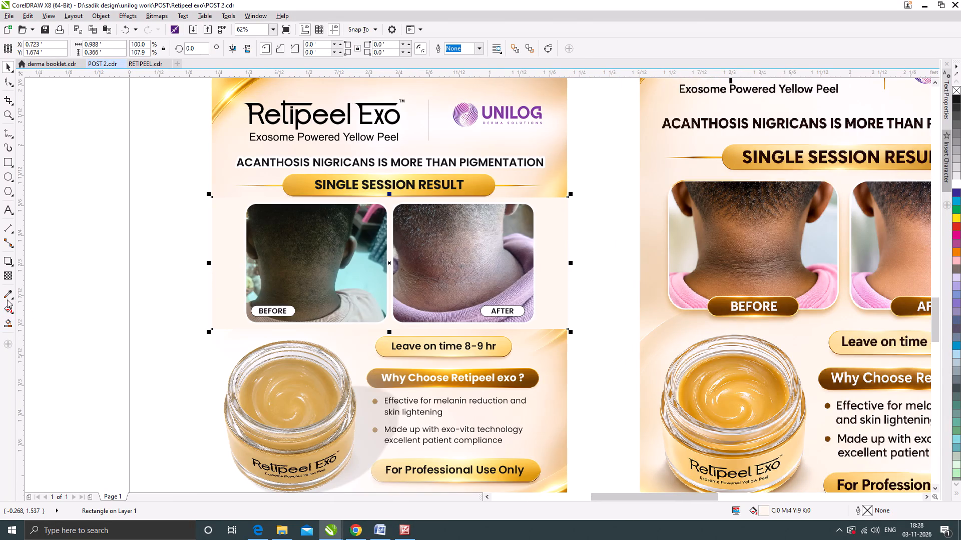
{"action": "left_click", "coordinate": [10, 309]}
{"action": "left_click_drag", "start_coordinate": [331, 254], "coordinate": [563, 256]}
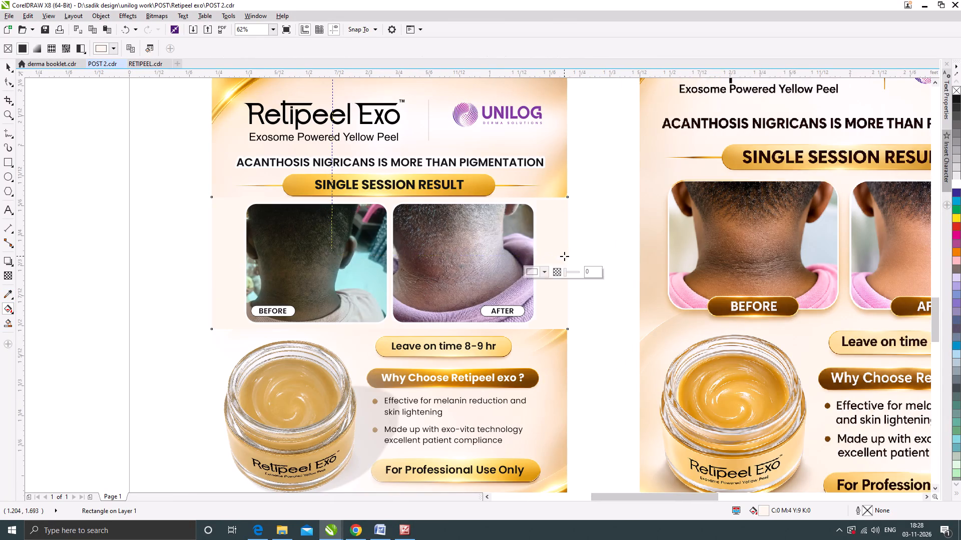
{"action": "left_click", "coordinate": [534, 273]}
{"action": "left_click", "coordinate": [564, 298]}
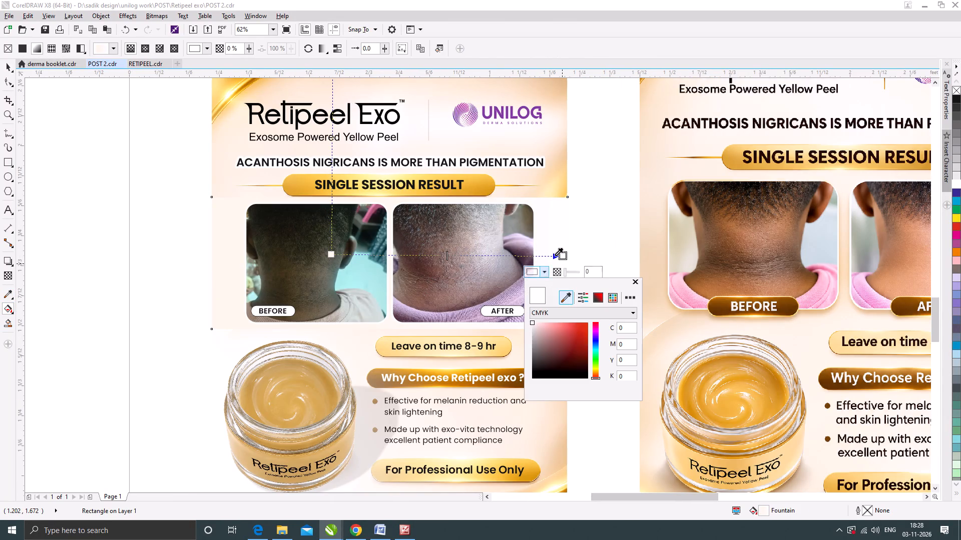
{"action": "left_click", "coordinate": [549, 175]}
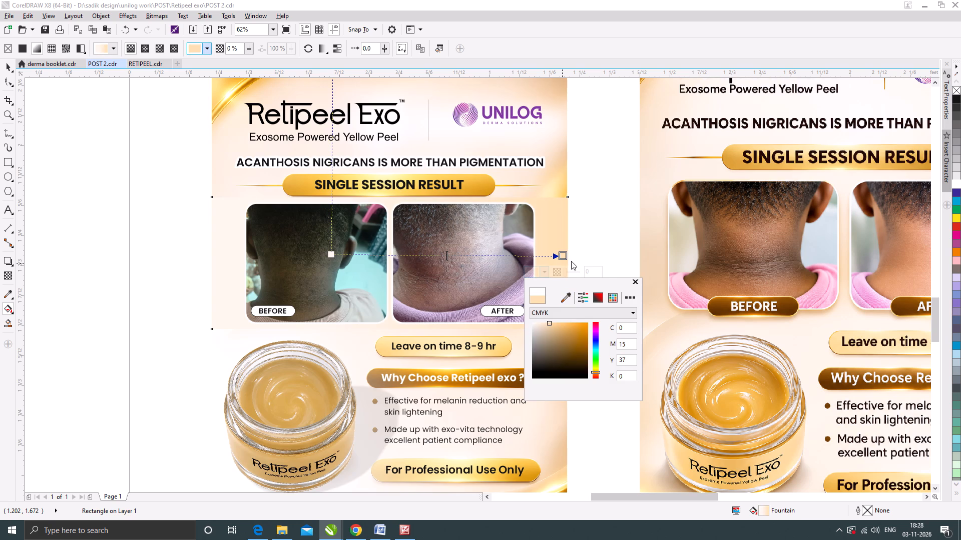
{"action": "left_click", "coordinate": [556, 323]}
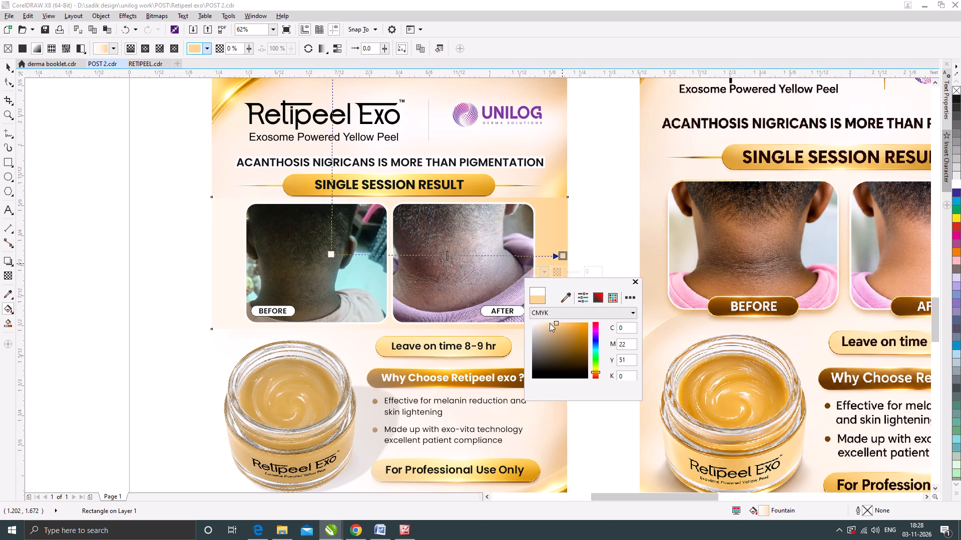
{"action": "left_click", "coordinate": [549, 323]}
{"action": "left_click", "coordinate": [544, 320]}
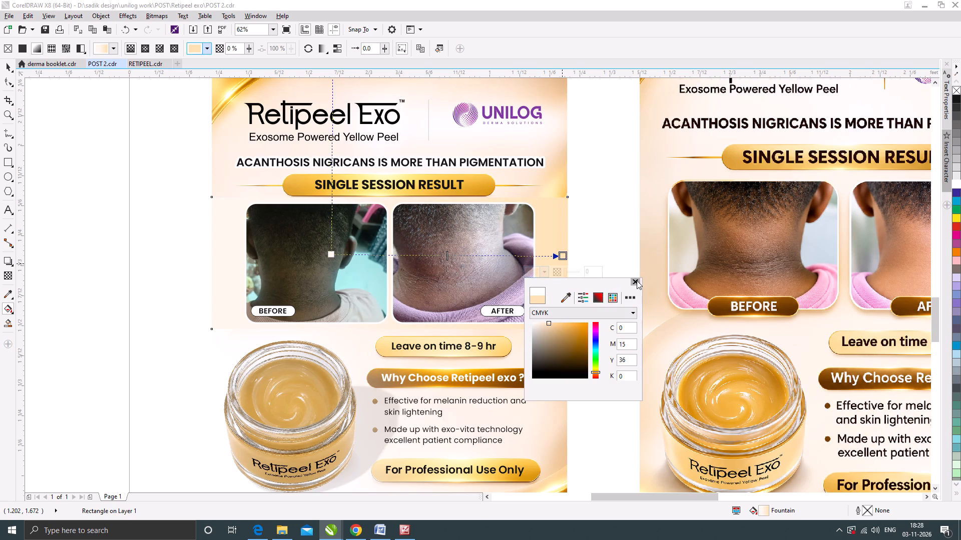
{"action": "left_click", "coordinate": [637, 280]}
{"action": "left_click", "coordinate": [7, 65]}
{"action": "left_click", "coordinate": [59, 119]}
{"action": "scroll", "coordinate": [426, 216], "scroll_direction": "down", "scroll_amount": 1}
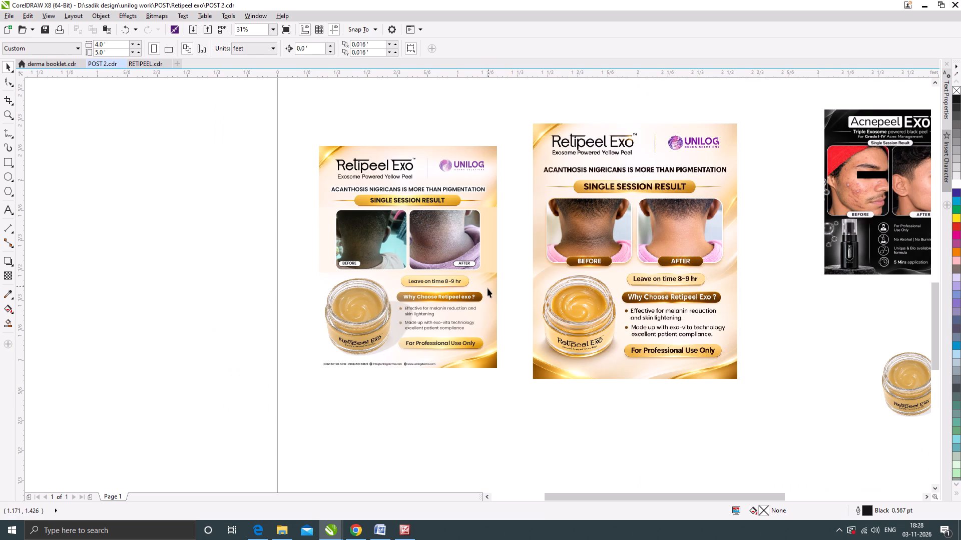
{"action": "left_click", "coordinate": [7, 65]}
{"action": "left_click_drag", "start_coordinate": [73, 137], "coordinate": [77, 137]}
Convert the gradient band behind the photos to a CMYK bitmap at 100 dpi with a transparent background.
{"action": "scroll", "coordinate": [476, 211], "scroll_direction": "up", "scroll_amount": 1}
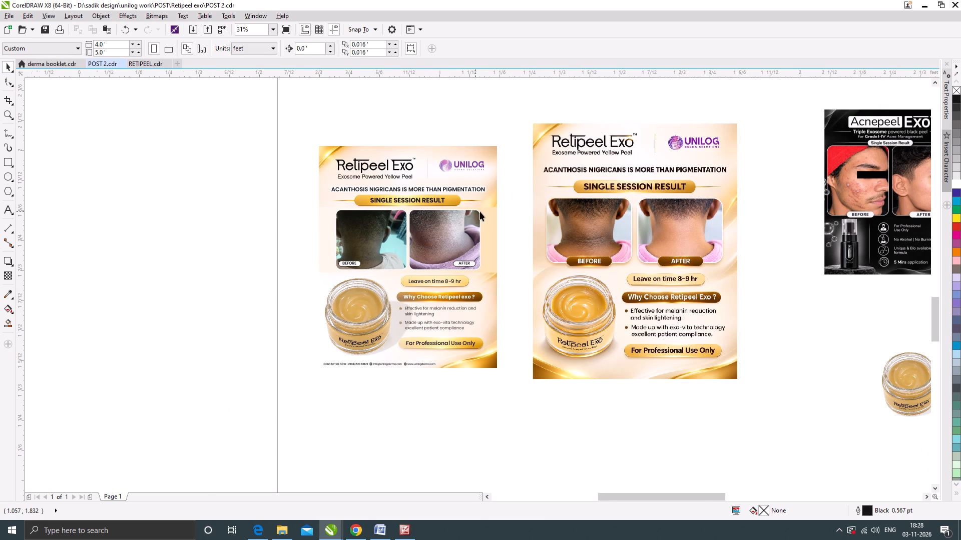
{"action": "left_click", "coordinate": [499, 217]}
{"action": "left_click", "coordinate": [156, 14]}
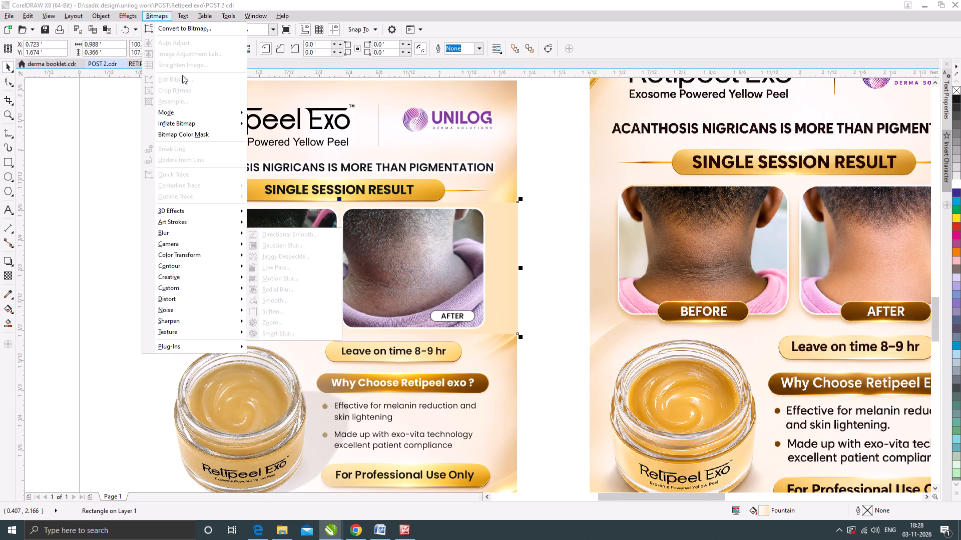
{"action": "left_click", "coordinate": [166, 31]}
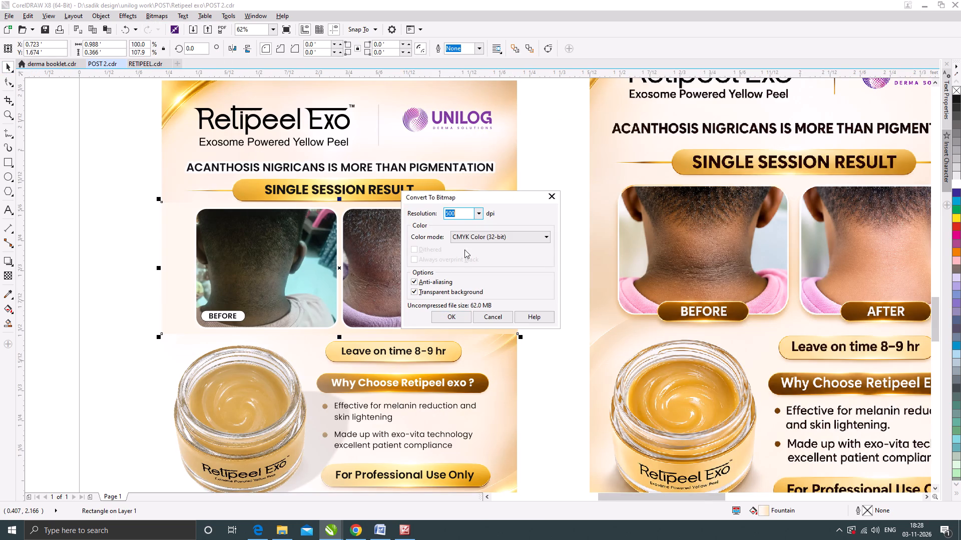
{"action": "type", "text": "100"}
{"action": "key", "text": "Return"}
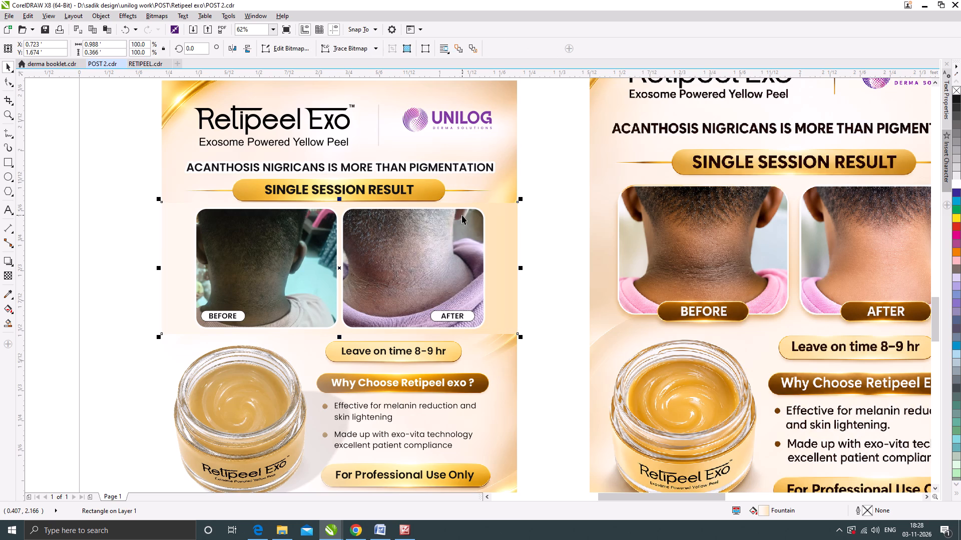
Apply a Gaussian Blur with a 24-pixel radius to the band bitmap behind the neck photos.
{"action": "left_click", "coordinate": [156, 14]}
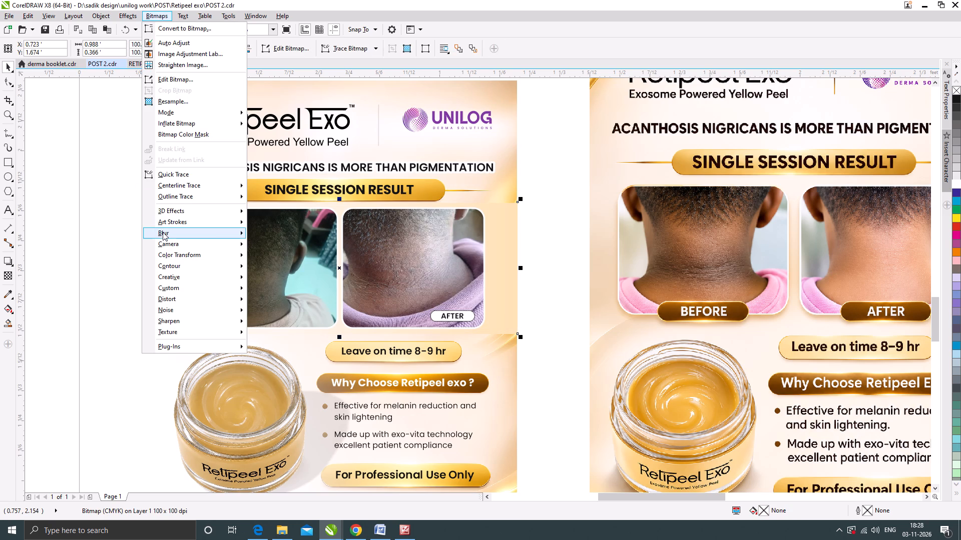
{"action": "left_click", "coordinate": [267, 245]}
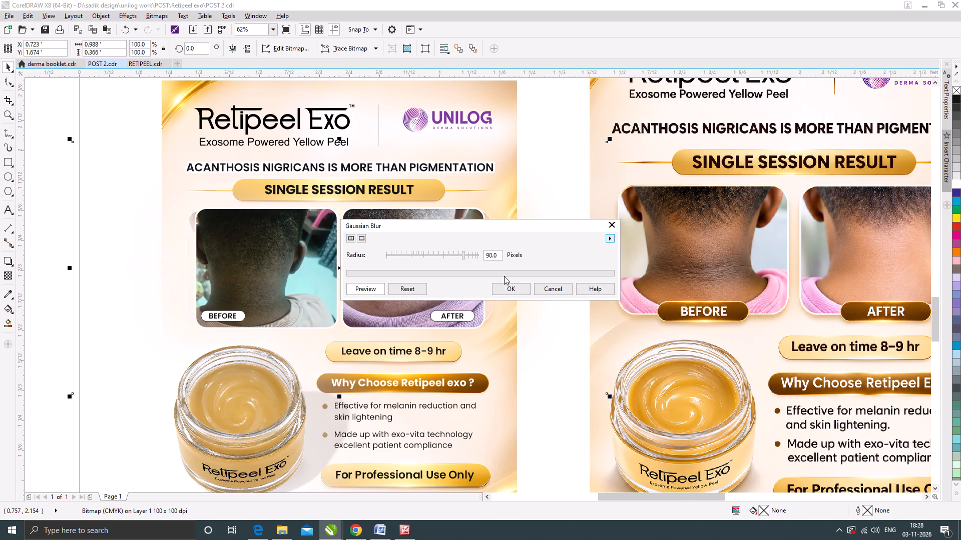
{"action": "left_click_drag", "start_coordinate": [448, 224], "coordinate": [620, 251]}
{"action": "left_click", "coordinate": [603, 281]}
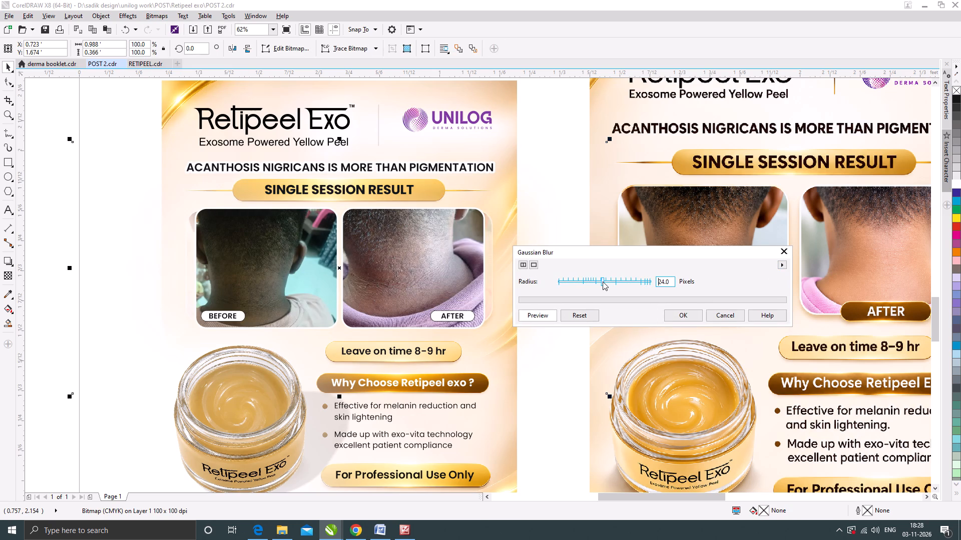
{"action": "left_click", "coordinate": [677, 316]}
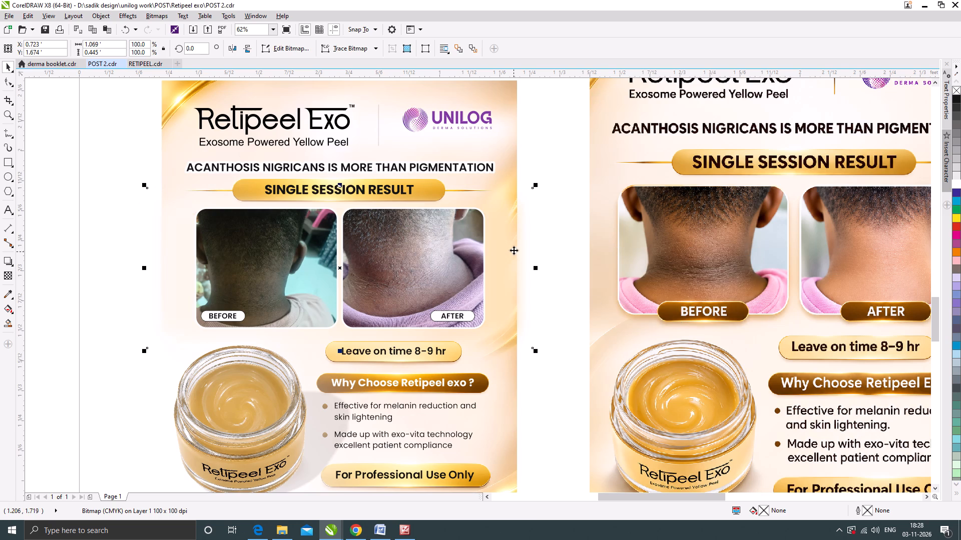
PowerClip the blurred band inside the poster's gold background.
{"action": "right_click", "coordinate": [510, 248]}
{"action": "left_click", "coordinate": [532, 225]}
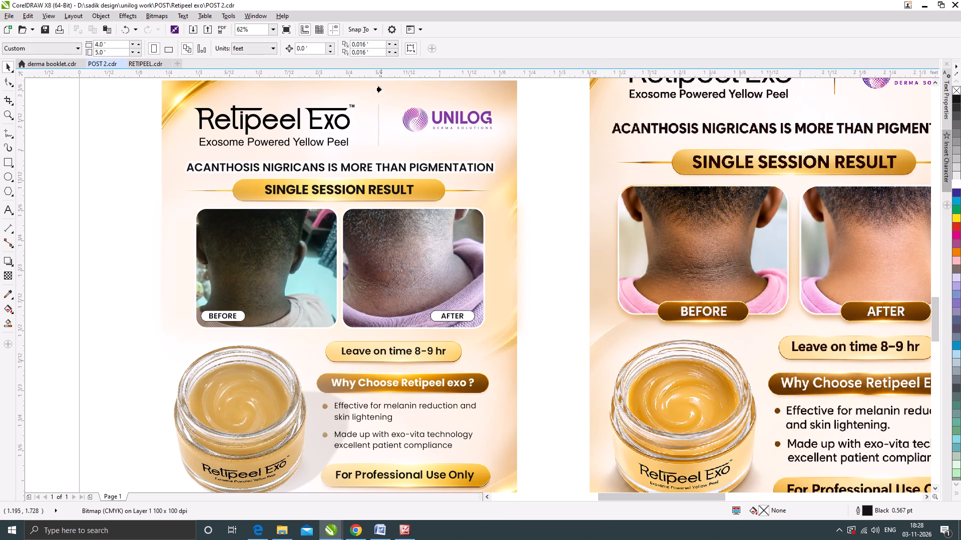
{"action": "left_click", "coordinate": [381, 88]}
{"action": "left_click", "coordinate": [535, 226]}
Start exporting the complete rebuilt poster and rename the existing POST 2 image on the Desktop as 1.
{"action": "scroll", "coordinate": [427, 239], "scroll_direction": "down", "scroll_amount": 1}
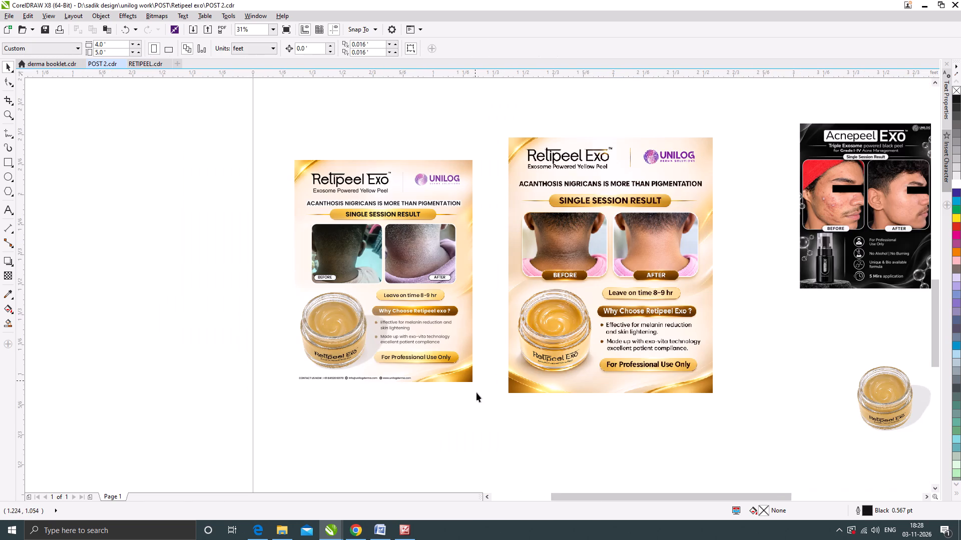
{"action": "left_click", "coordinate": [480, 404]}
{"action": "left_click_drag", "start_coordinate": [487, 399], "coordinate": [266, 123]}
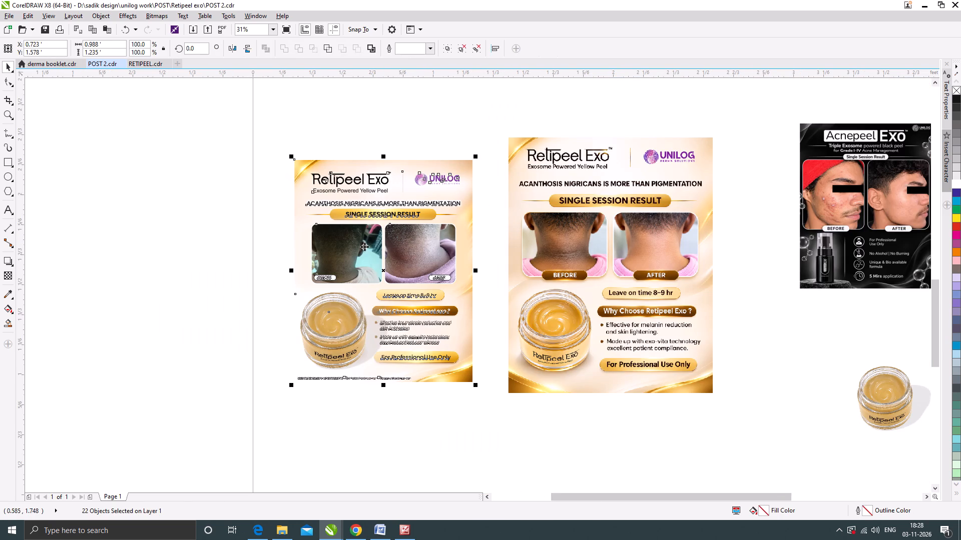
{"action": "key", "text": "ctrl+e"}
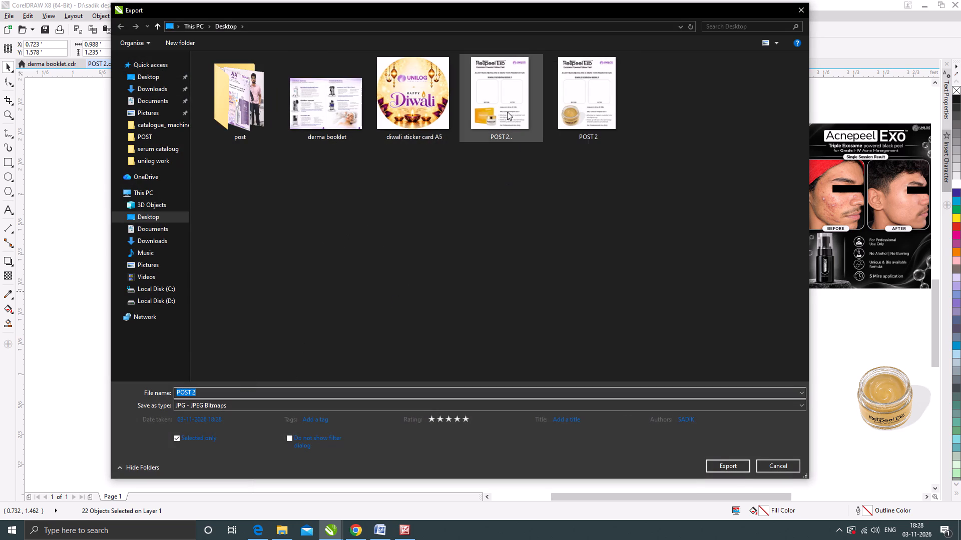
{"action": "left_click", "coordinate": [581, 121]}
{"action": "key", "text": "F2"}
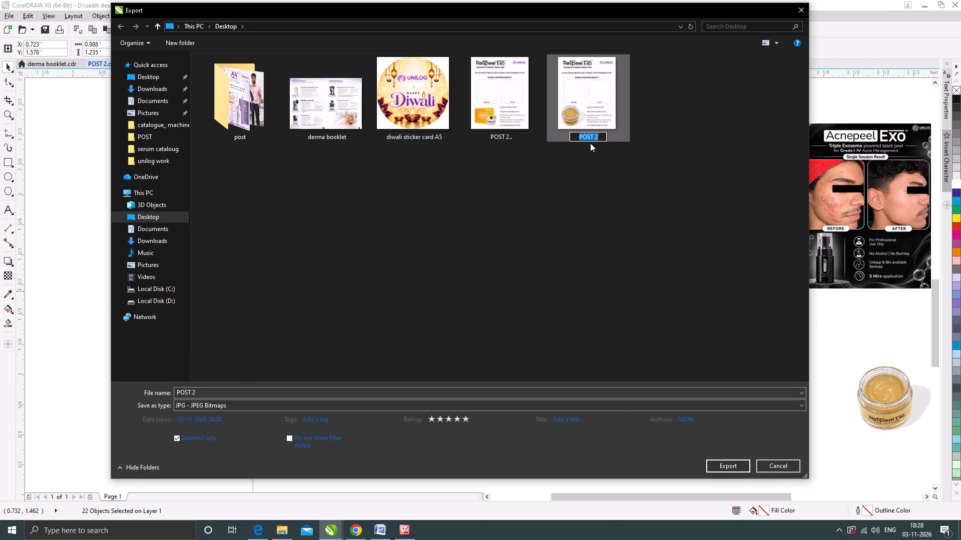
{"action": "key", "text": "1"}
{"action": "key", "text": "Return"}
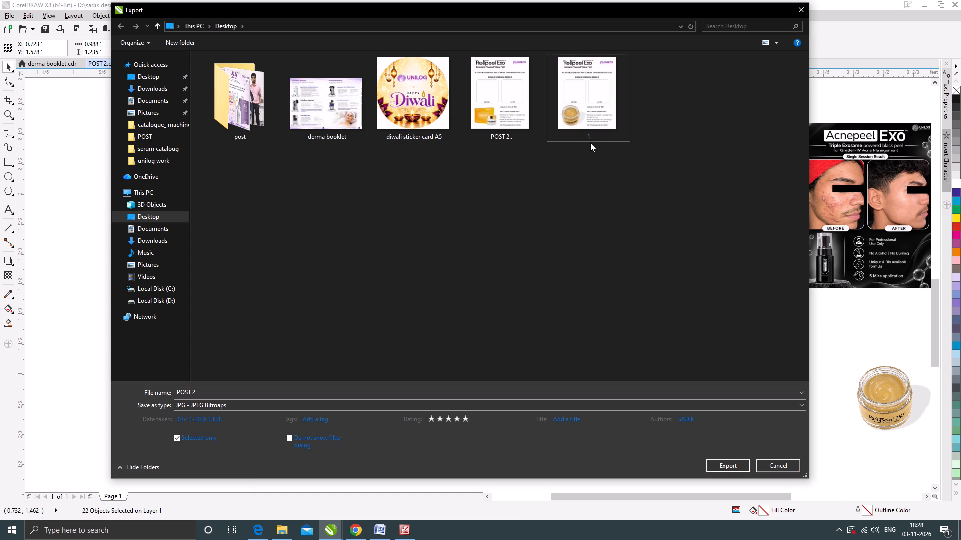
Export the selected poster to the Desktop as CMYK JPEG POST 2 at 300 dpi resolution and High quality (80%).
{"action": "key", "text": "Return"}
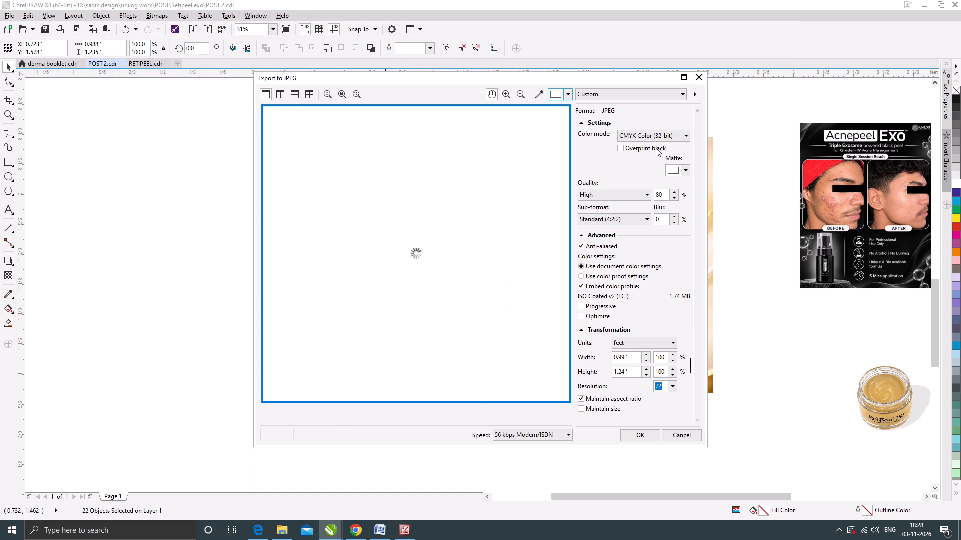
{"action": "left_click_drag", "start_coordinate": [662, 386], "coordinate": [652, 391]}
{"action": "type", "text": "300"}
{"action": "left_click", "coordinate": [453, 302]}
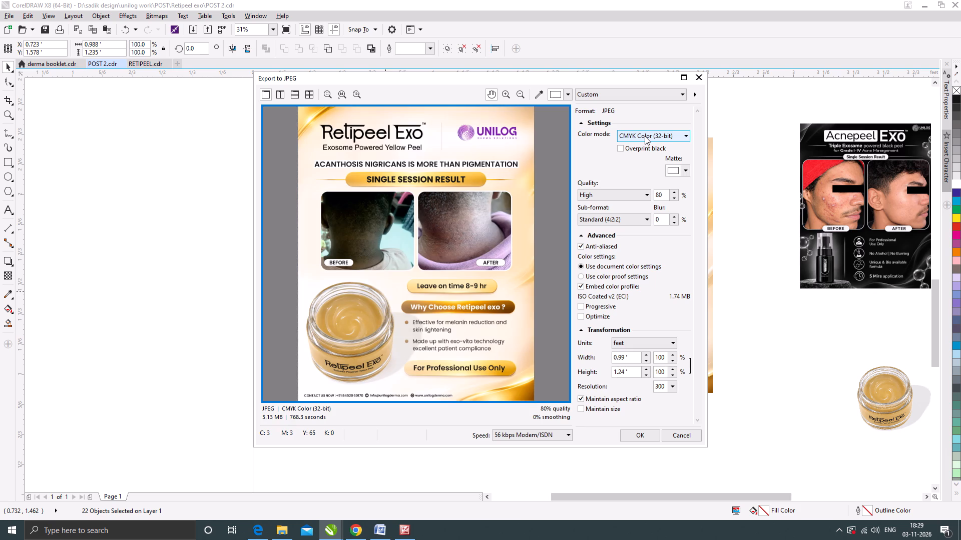
{"action": "left_click", "coordinate": [630, 433]}
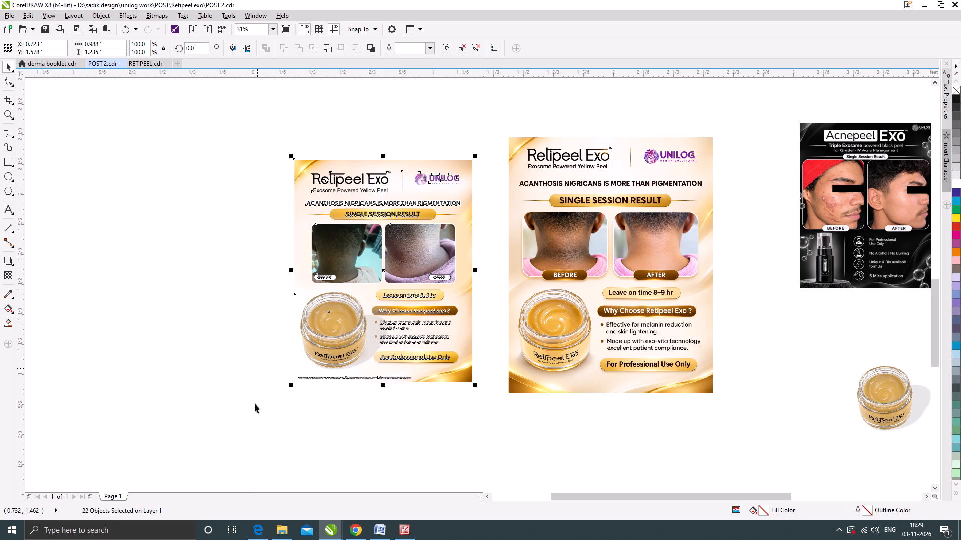
Switch to Chrome and open the ChatGPT poster version with the PIGMENTATION badge and bullet icons in its own tab.
{"action": "left_click", "coordinate": [360, 529]}
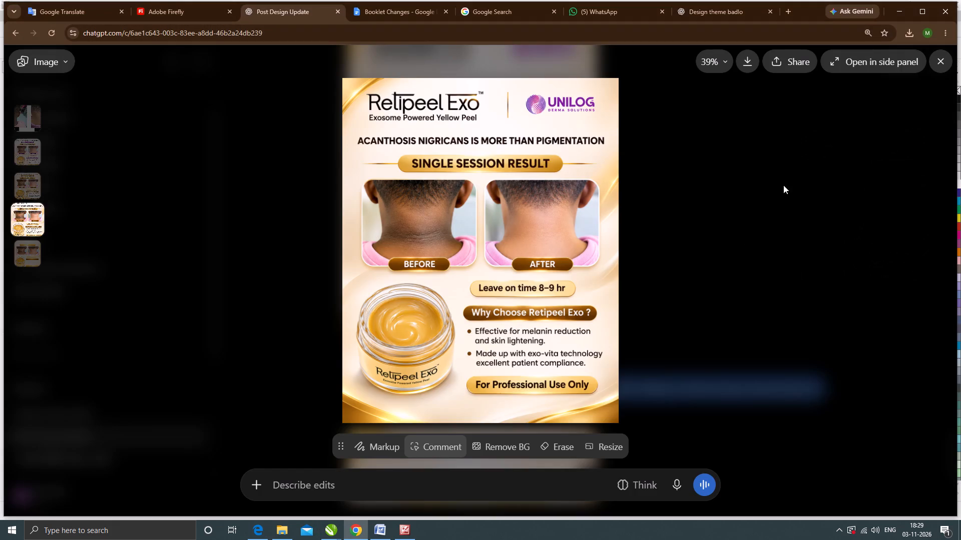
{"action": "left_click", "coordinate": [26, 186]}
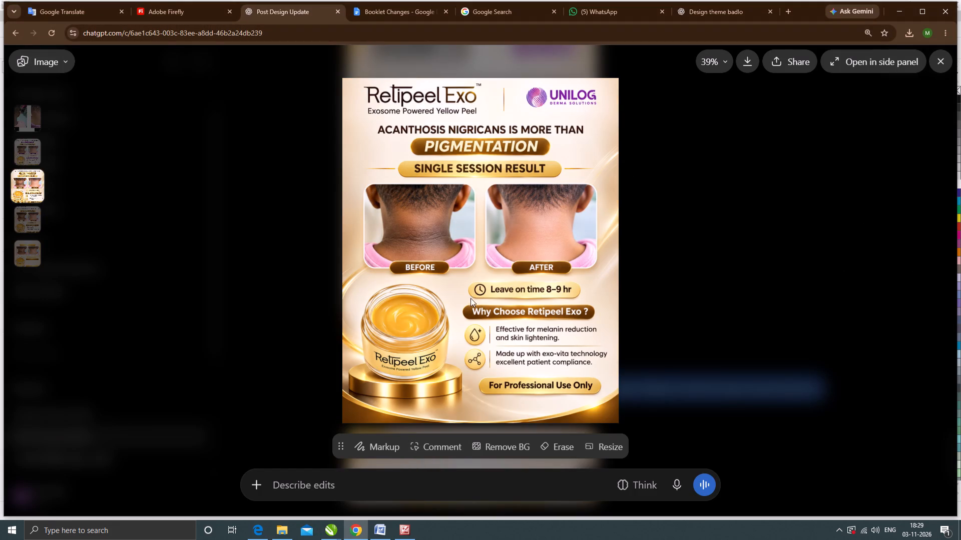
{"action": "right_click", "coordinate": [471, 297]}
{"action": "left_click", "coordinate": [498, 309]}
{"action": "left_click", "coordinate": [354, 9]}
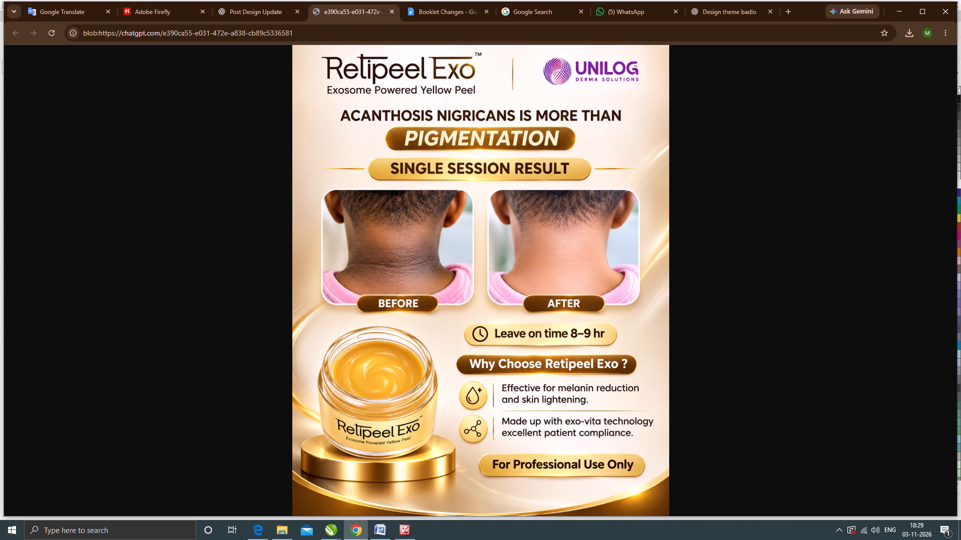
Search for the poster's clock icon with Google Lens and open the black-on-yellow clock match as an image in a new tab.
{"action": "left_click", "coordinate": [486, 345]}
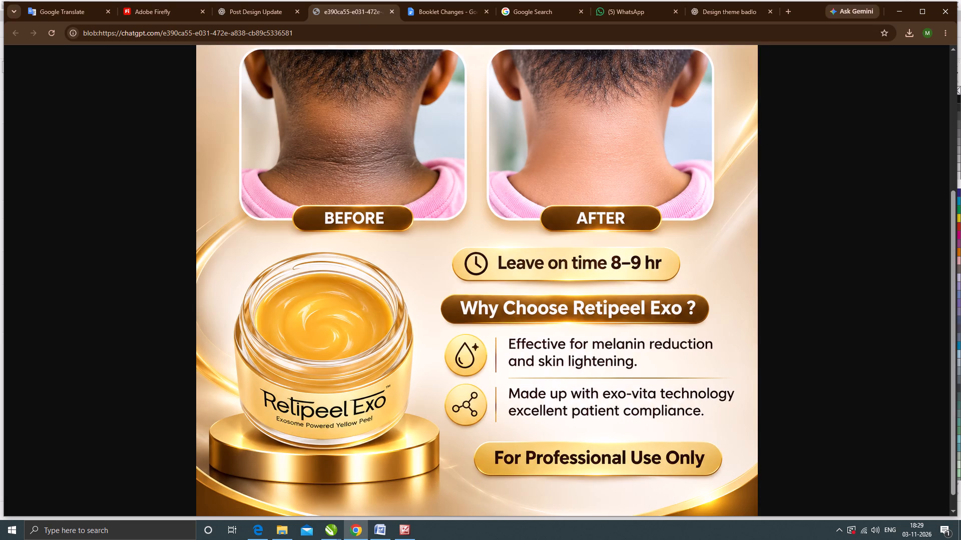
{"action": "right_click", "coordinate": [473, 390]}
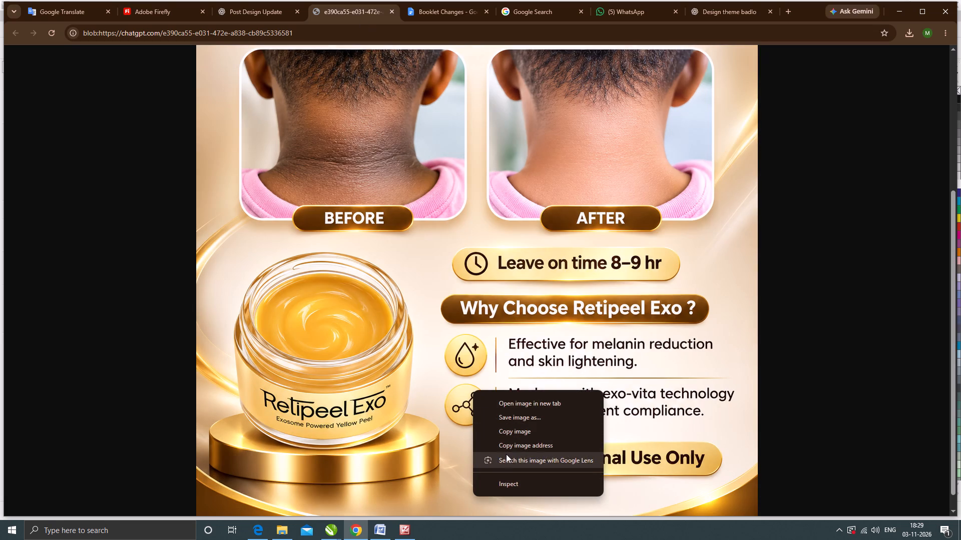
{"action": "left_click", "coordinate": [505, 460]}
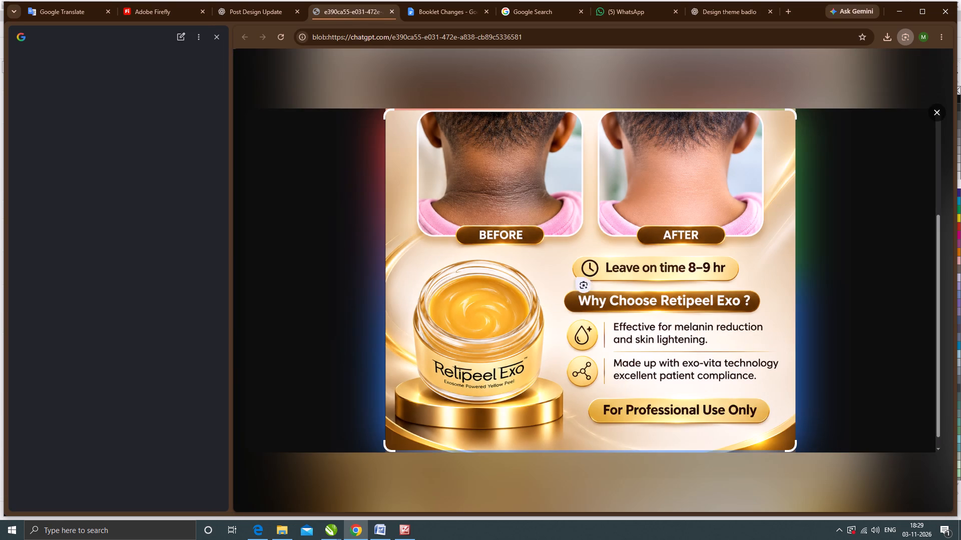
{"action": "left_click_drag", "start_coordinate": [576, 257], "coordinate": [603, 277]}
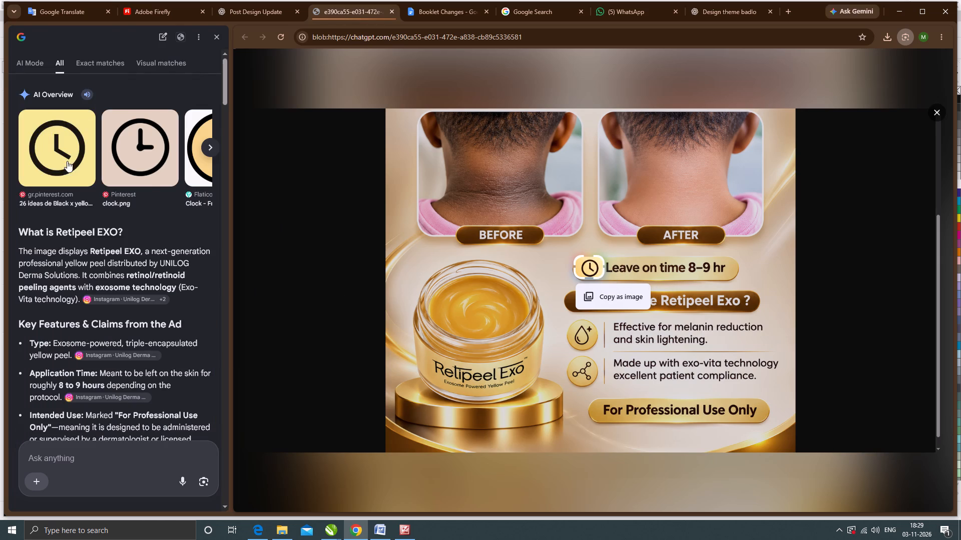
{"action": "right_click", "coordinate": [65, 151]}
{"action": "left_click", "coordinate": [82, 161]}
{"action": "left_click", "coordinate": [62, 134]}
{"action": "right_click", "coordinate": [103, 151]}
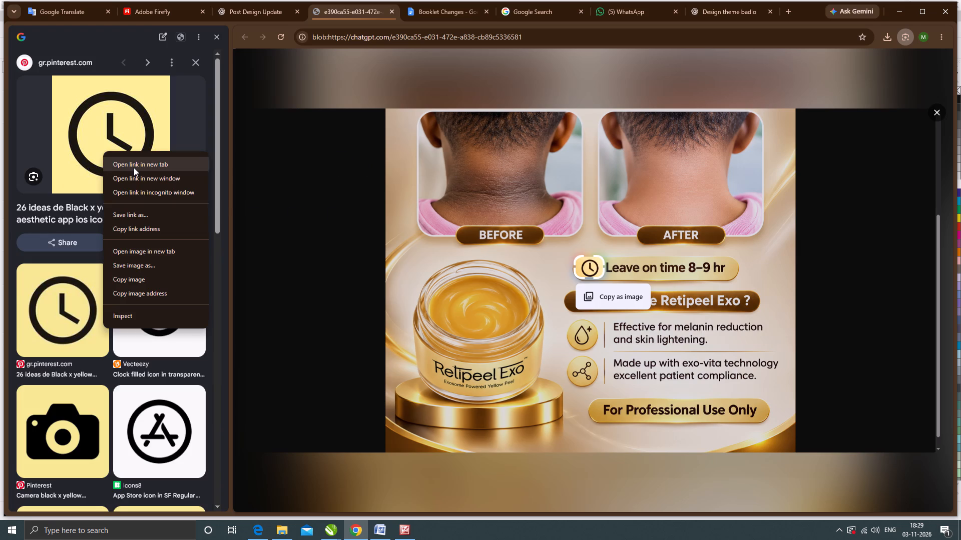
{"action": "left_click", "coordinate": [125, 249]}
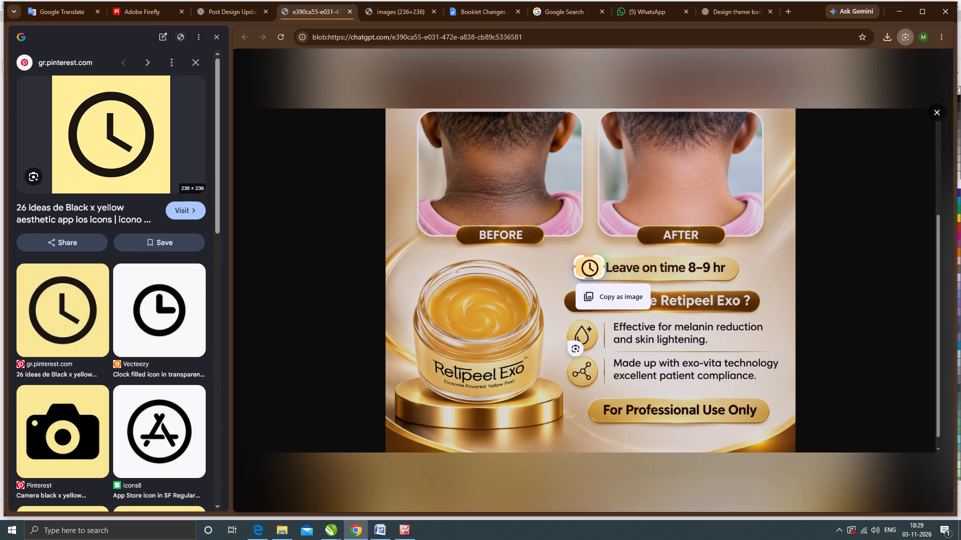
Search Google Lens for matches to the droplet icon beside the melanin reduction text.
{"action": "left_click_drag", "start_coordinate": [565, 322], "coordinate": [600, 348]}
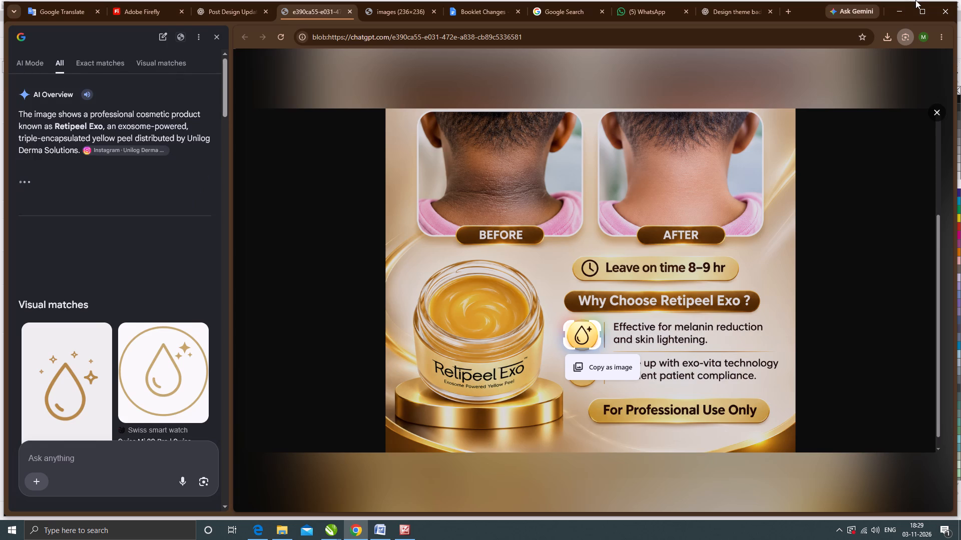
{"action": "left_click", "coordinate": [937, 113]}
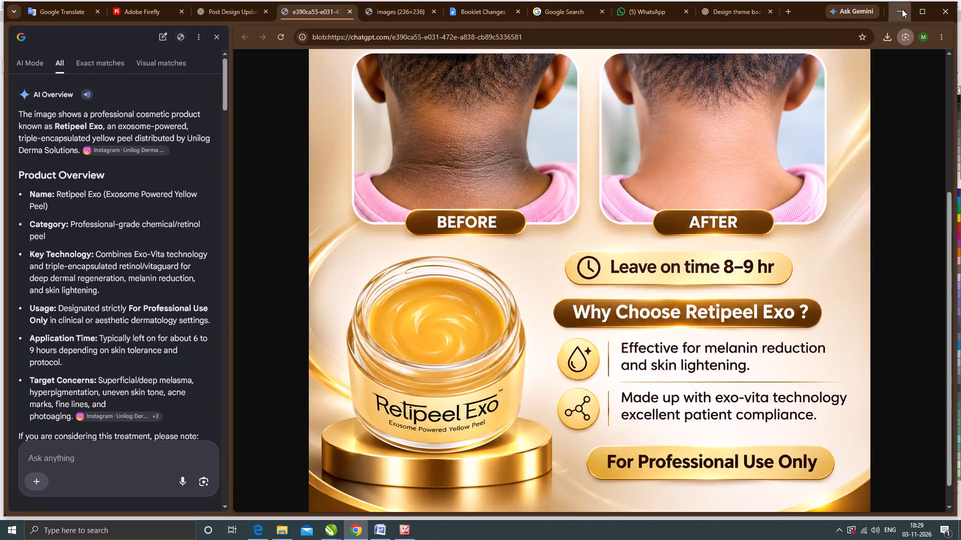
{"action": "left_click", "coordinate": [902, 9]}
In the CorelDRAW poster, shift the bullet texts under Why Choose Retipeel exo horizontally away from their dots, to X 0.925 ft.
{"action": "scroll", "coordinate": [418, 199], "scroll_direction": "down", "scroll_amount": 2}
{"action": "scroll", "coordinate": [449, 219], "scroll_direction": "up", "scroll_amount": 3}
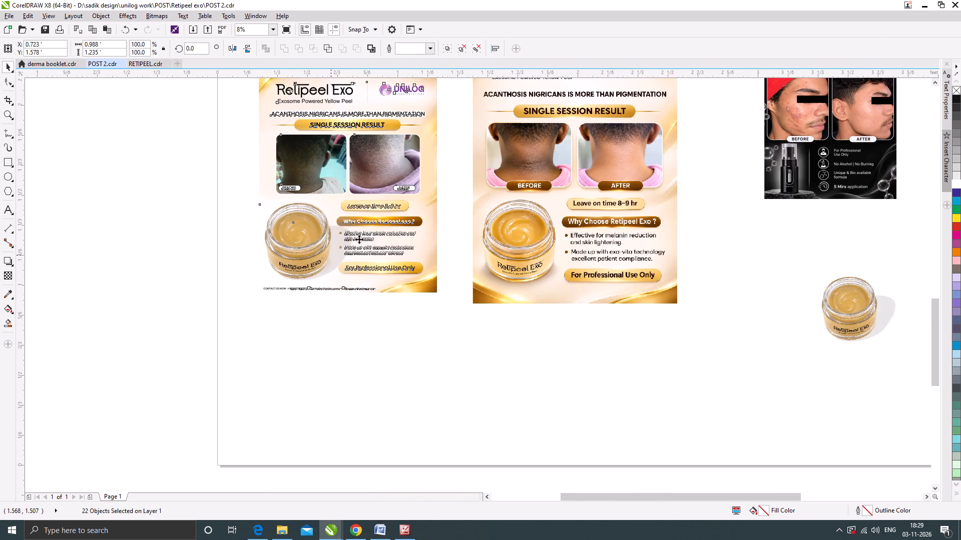
{"action": "scroll", "coordinate": [362, 238], "scroll_direction": "up", "scroll_amount": 1}
{"action": "left_click", "coordinate": [521, 255]}
{"action": "left_click_drag", "start_coordinate": [527, 276], "coordinate": [323, 219]}
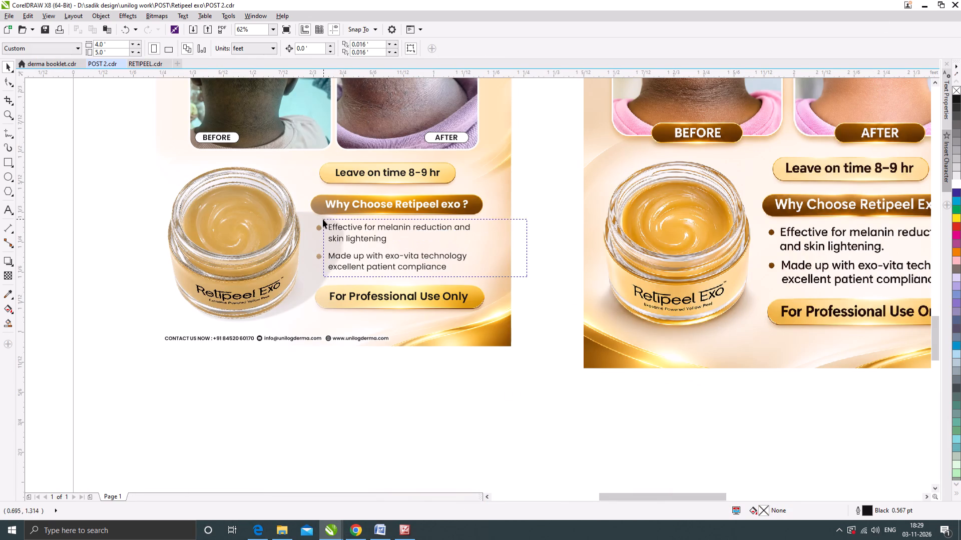
{"action": "left_click_drag", "start_coordinate": [323, 219], "coordinate": [320, 216]}
{"action": "scroll", "coordinate": [358, 227], "scroll_direction": "up", "scroll_amount": 1}
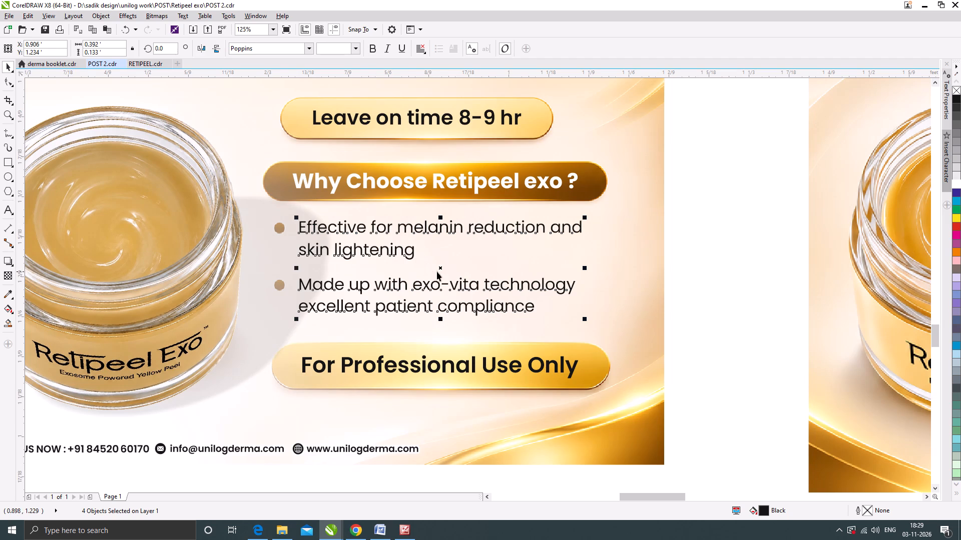
{"action": "left_click_drag", "start_coordinate": [439, 267], "coordinate": [455, 267]}
{"action": "scroll", "coordinate": [451, 265], "scroll_direction": "down", "scroll_amount": 2}
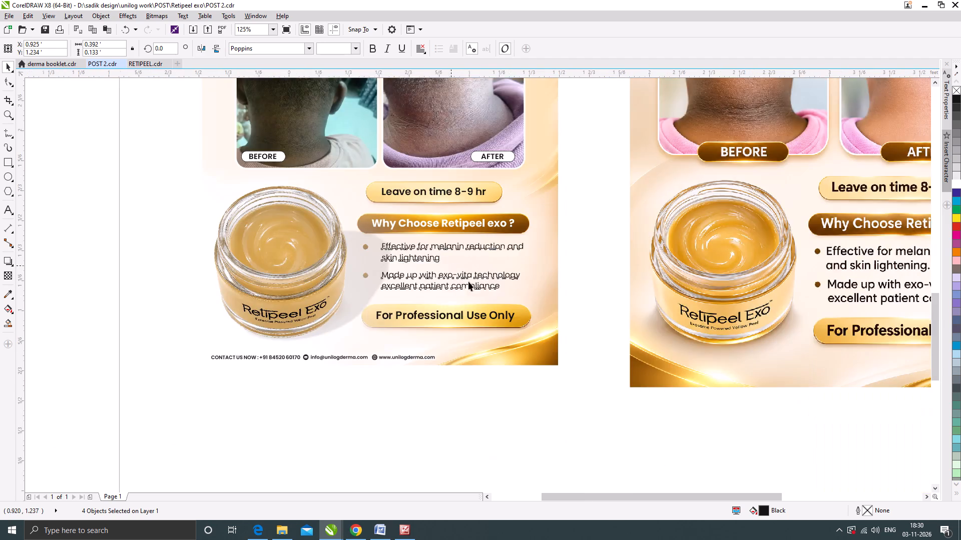
{"action": "left_click", "coordinate": [476, 399]}
Download the ChatGPT poster version with the PIGMENTATION badge and icons, and refresh the Downloads folder.
{"action": "left_click", "coordinate": [279, 528]}
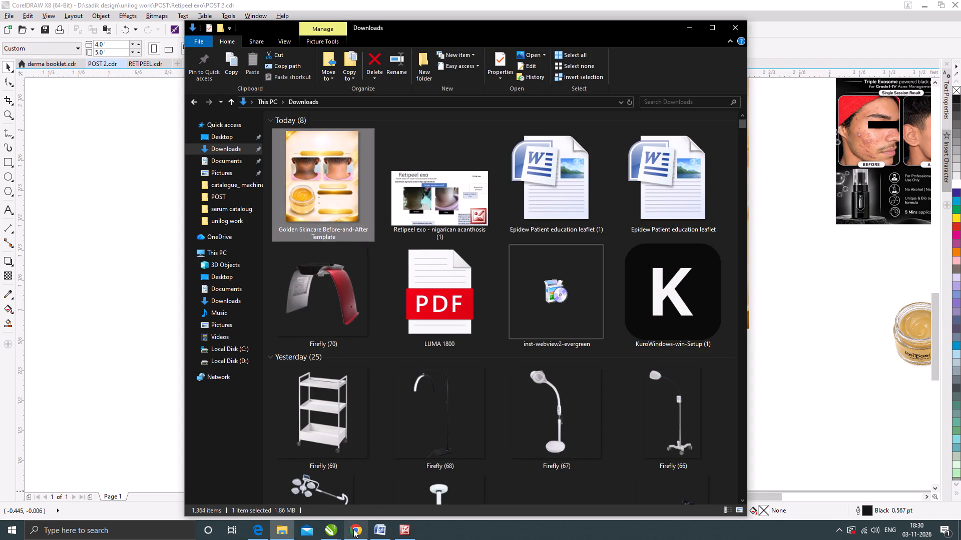
{"action": "left_click", "coordinate": [353, 529]}
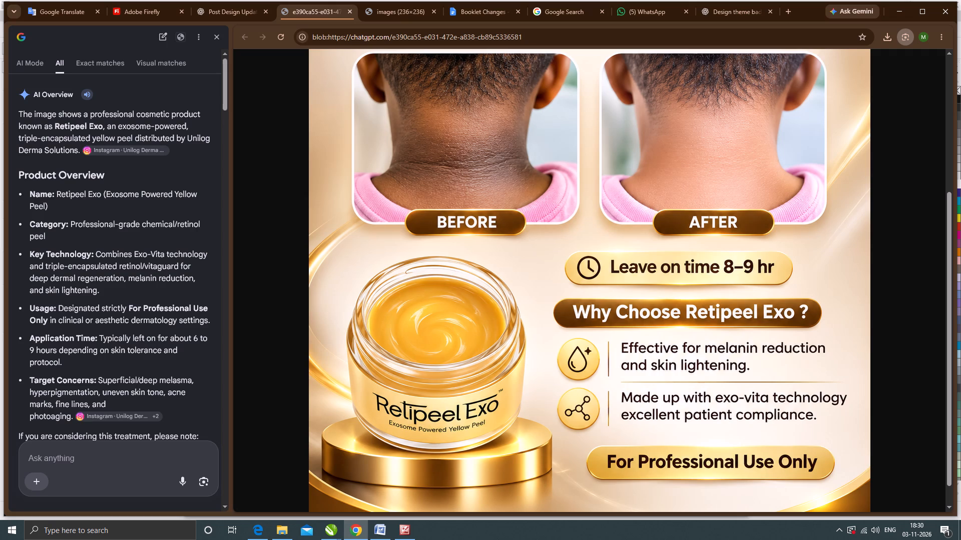
{"action": "left_click", "coordinate": [589, 224]}
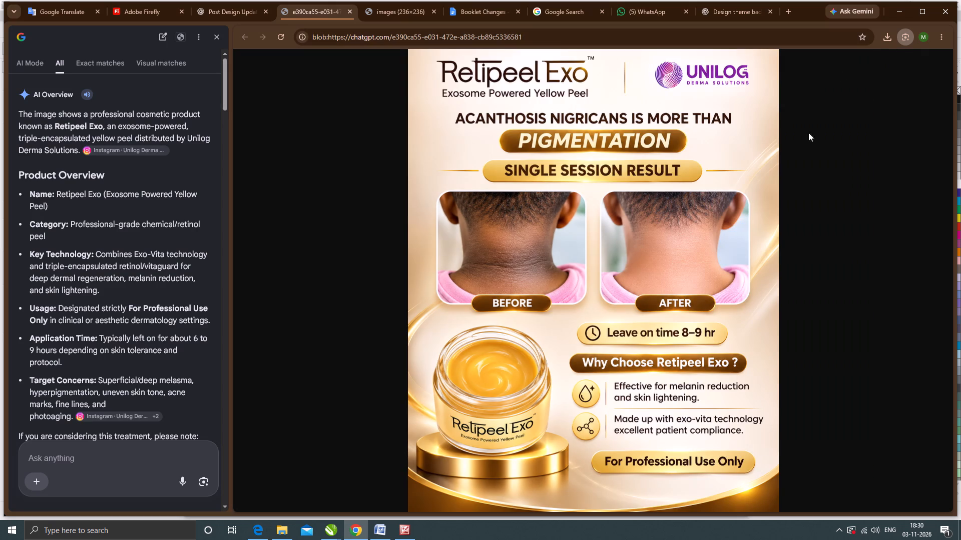
{"action": "left_click", "coordinate": [252, 13]}
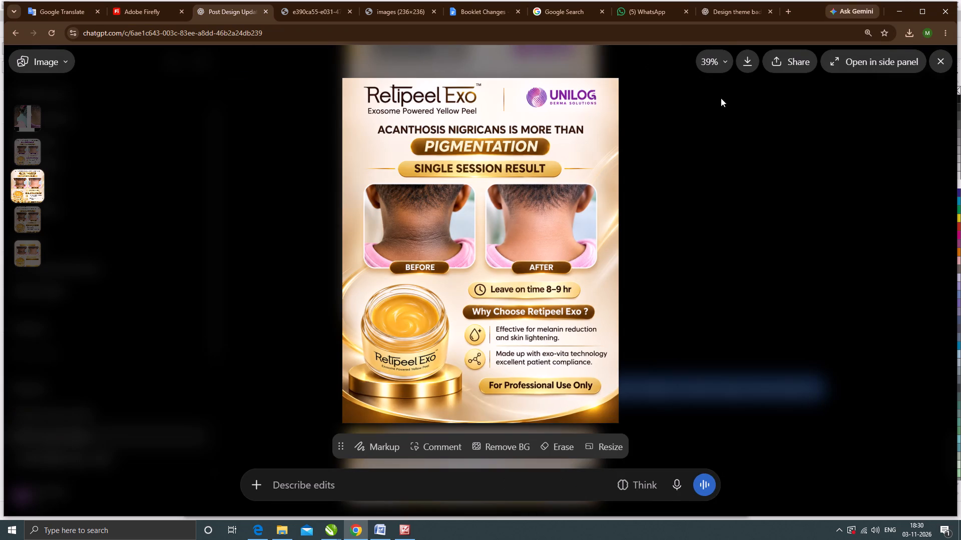
{"action": "left_click", "coordinate": [746, 63]}
{"action": "left_click", "coordinate": [901, 8]}
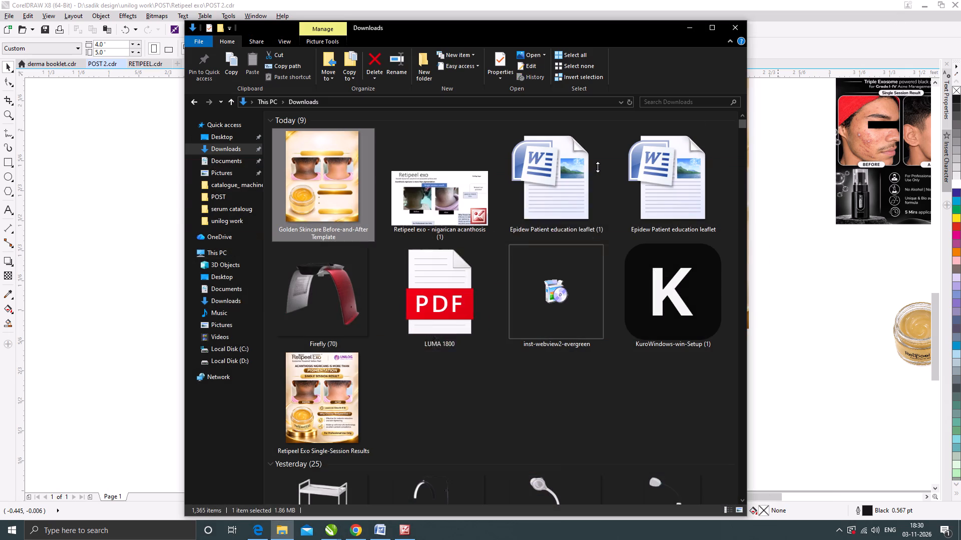
{"action": "right_click", "coordinate": [475, 391]}
{"action": "left_click", "coordinate": [501, 285]}
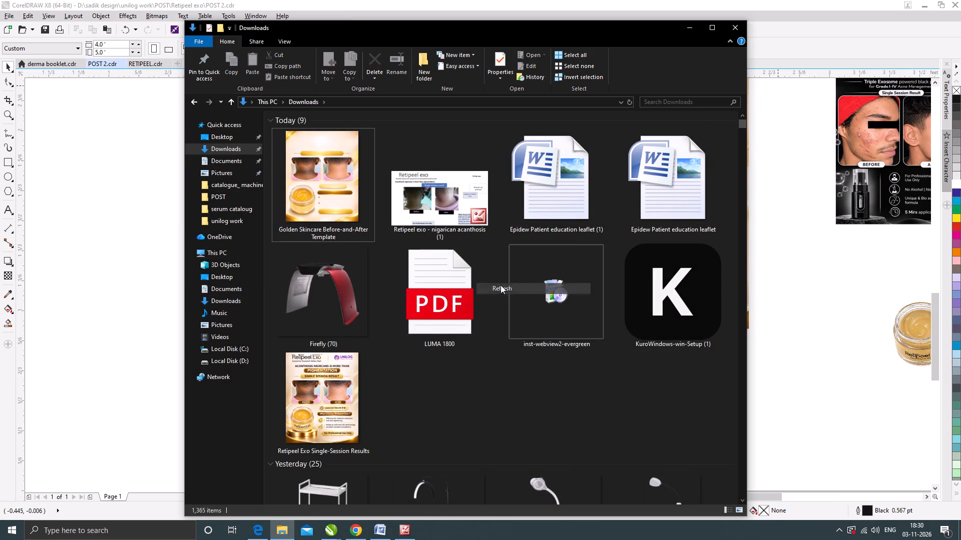
Place the downloaded Retipeel Exo Single-Session Results image beside the page in the CorelDRAW document and minimize the Downloads window.
{"action": "left_click_drag", "start_coordinate": [328, 188], "coordinate": [95, 225]}
{"action": "left_click", "coordinate": [690, 26]}
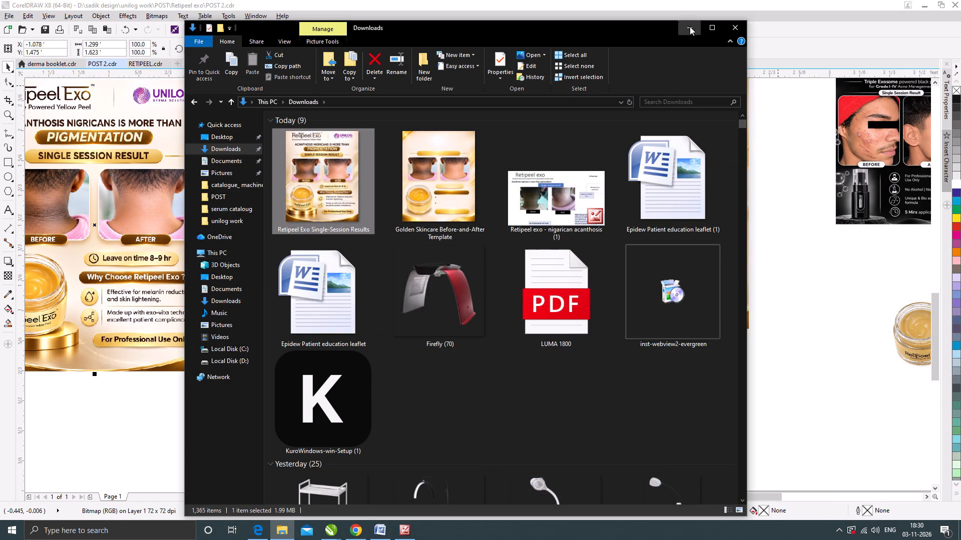
Draw a circle about 0.096 by 0.094 ft around the droplet icon on the imported poster image.
{"action": "scroll", "coordinate": [301, 259], "scroll_direction": "down", "scroll_amount": 1}
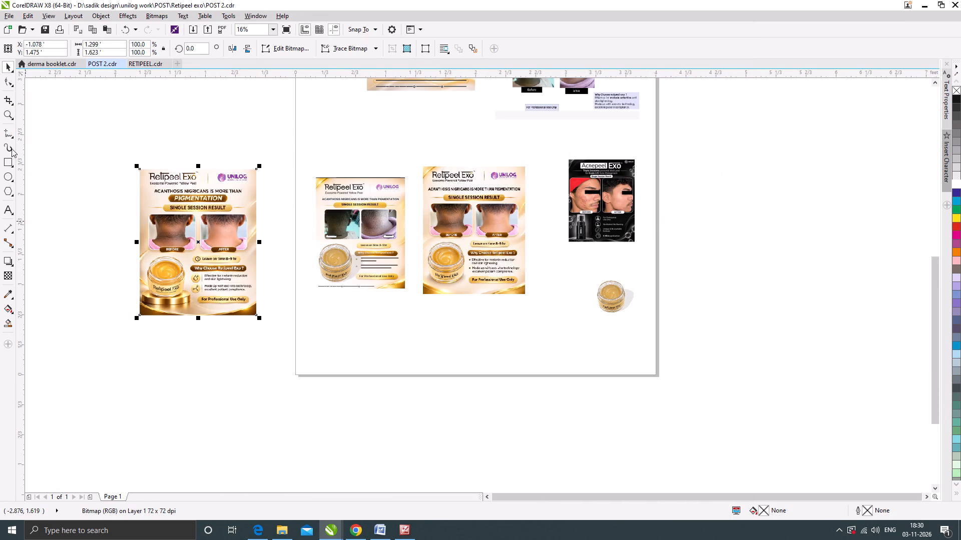
{"action": "left_click", "coordinate": [8, 173]}
{"action": "scroll", "coordinate": [197, 287], "scroll_direction": "up", "scroll_amount": 3}
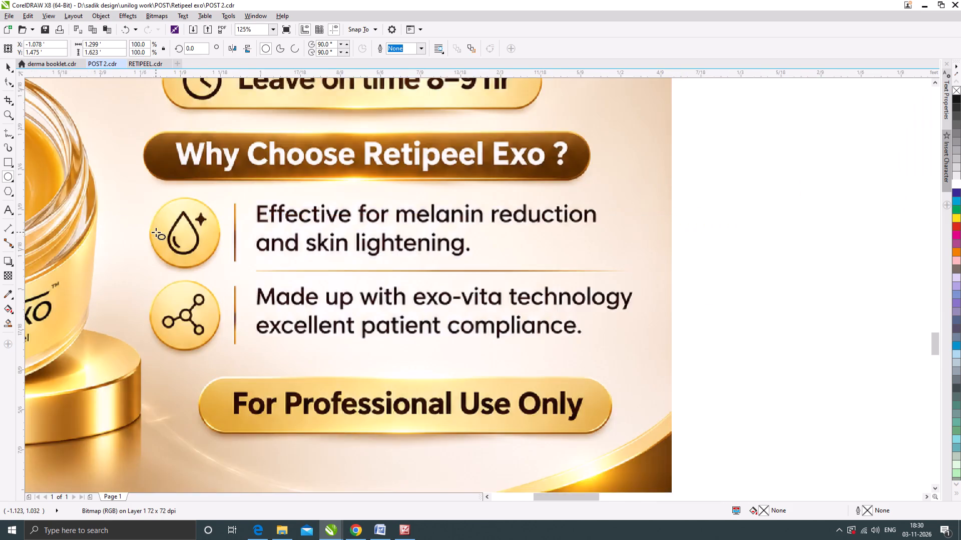
{"action": "scroll", "coordinate": [156, 232], "scroll_direction": "up", "scroll_amount": 1}
{"action": "left_click_drag", "start_coordinate": [144, 164], "coordinate": [279, 294]}
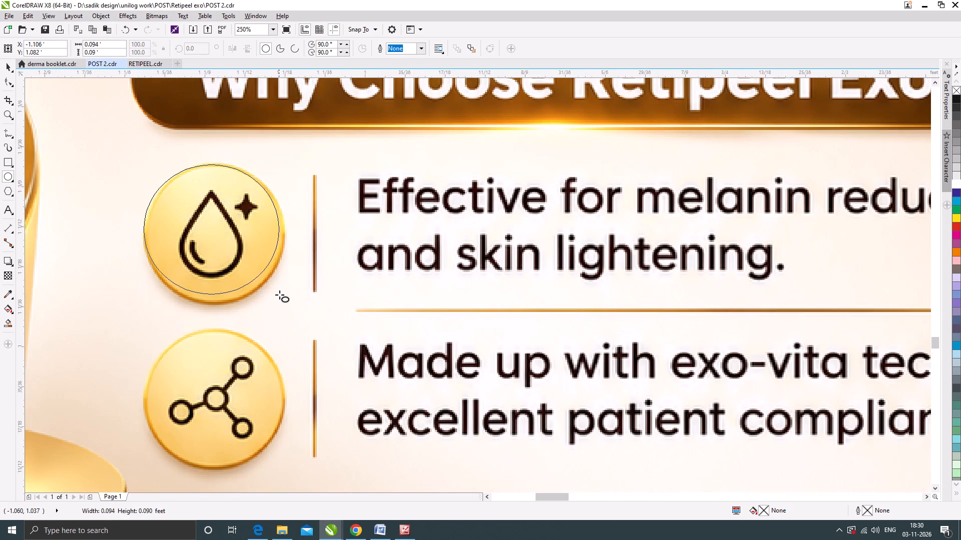
{"action": "left_click_drag", "start_coordinate": [279, 294], "coordinate": [282, 300]}
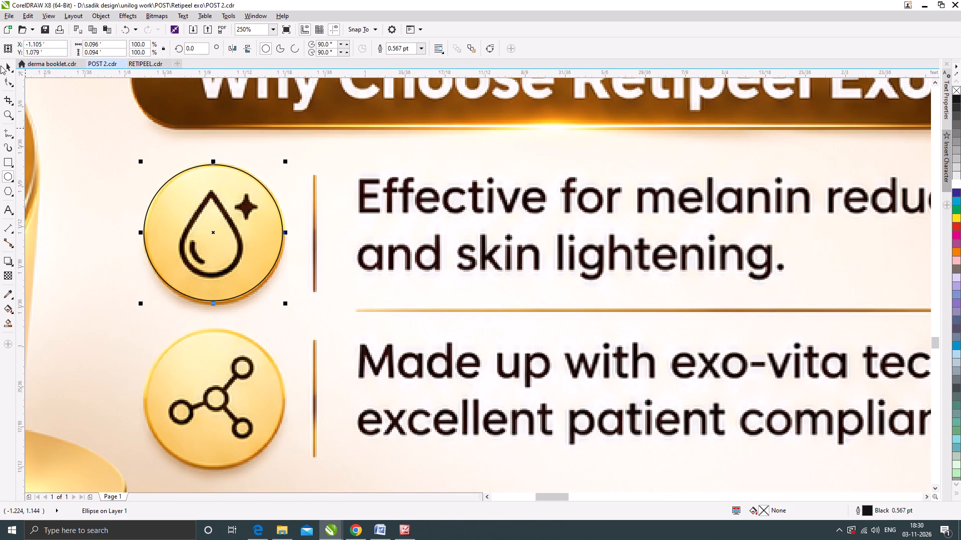
{"action": "left_click", "coordinate": [9, 66]}
PowerClip the imported poster image inside the droplet circle and remove the circle's outline.
{"action": "scroll", "coordinate": [334, 184], "scroll_direction": "down", "scroll_amount": 2}
{"action": "left_click", "coordinate": [378, 190]}
{"action": "key", "text": "ctrl+c"}
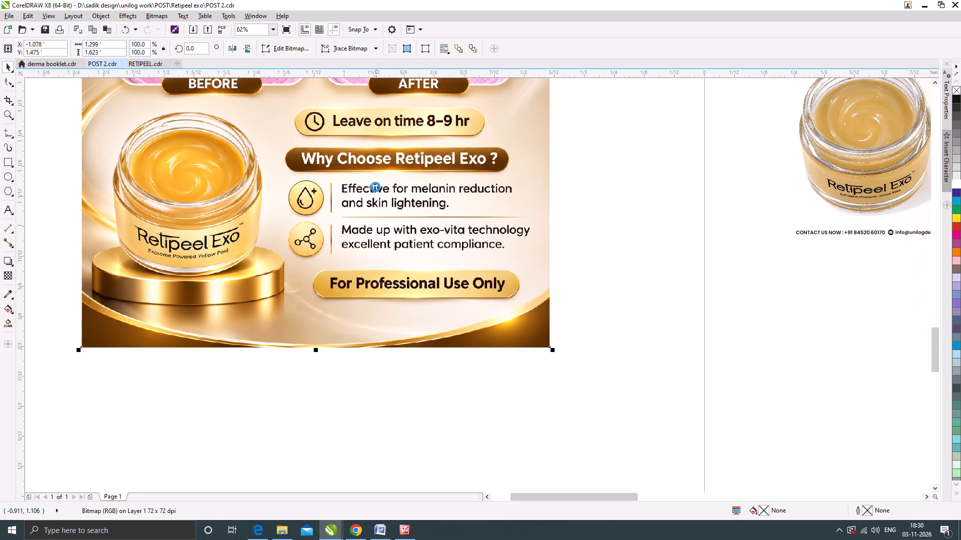
{"action": "right_click", "coordinate": [275, 143]}
{"action": "left_click", "coordinate": [291, 148]}
{"action": "left_click", "coordinate": [304, 195]}
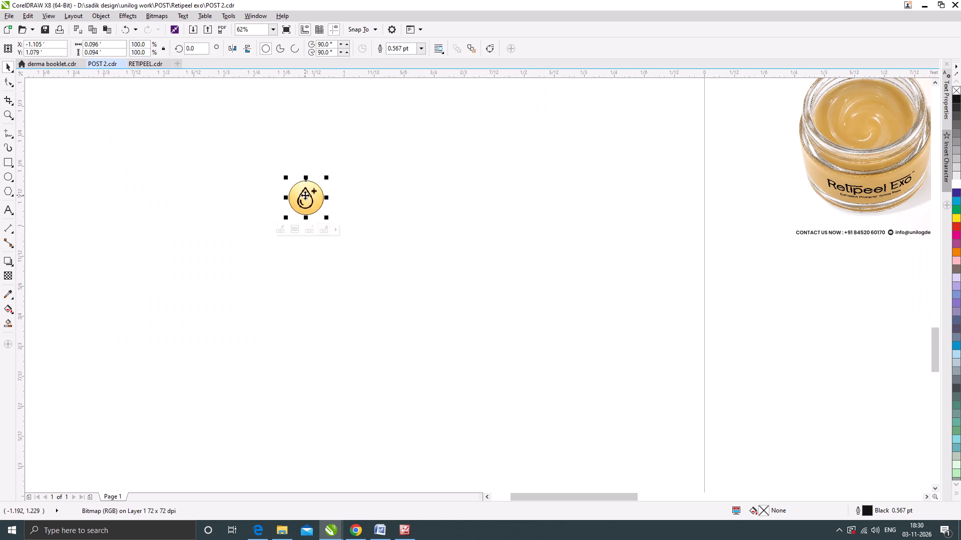
{"action": "right_click", "coordinate": [957, 88]}
Duplicate the clipped droplet circle horizontally beside the original, at about X -0.873 ft.
{"action": "left_click_drag", "start_coordinate": [314, 193], "coordinate": [398, 191]}
{"action": "right_click", "coordinate": [398, 191], "text": "shift"}
{"action": "left_click", "coordinate": [397, 192], "text": "ctrl"}
Edit the duplicate's PowerClip contents, moving the poster image up to about Y 1.59 ft so the circle frames the molecule icon.
{"action": "left_click", "coordinate": [427, 220]}
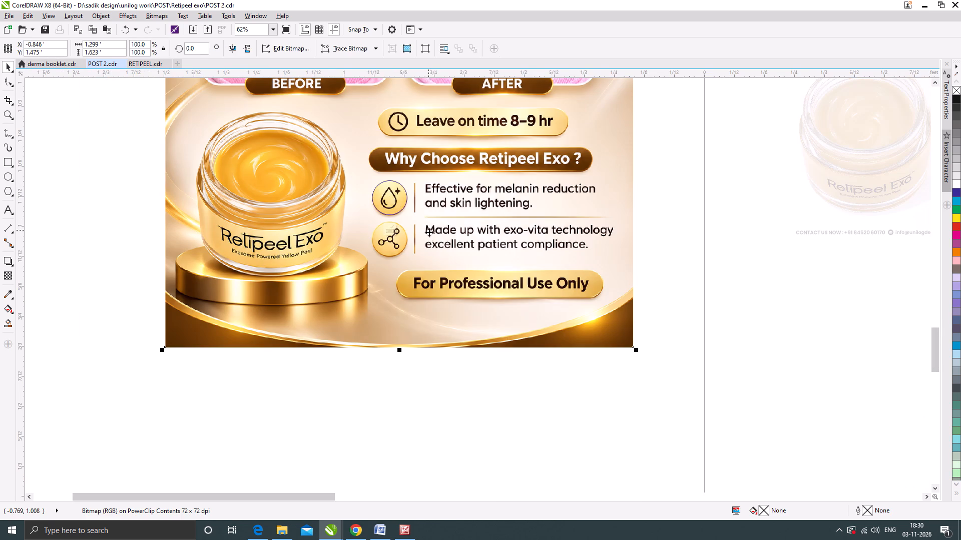
{"action": "left_click_drag", "start_coordinate": [431, 237], "coordinate": [426, 185]}
{"action": "scroll", "coordinate": [419, 192], "scroll_direction": "up", "scroll_amount": 1}
{"action": "left_click_drag", "start_coordinate": [437, 189], "coordinate": [439, 215]}
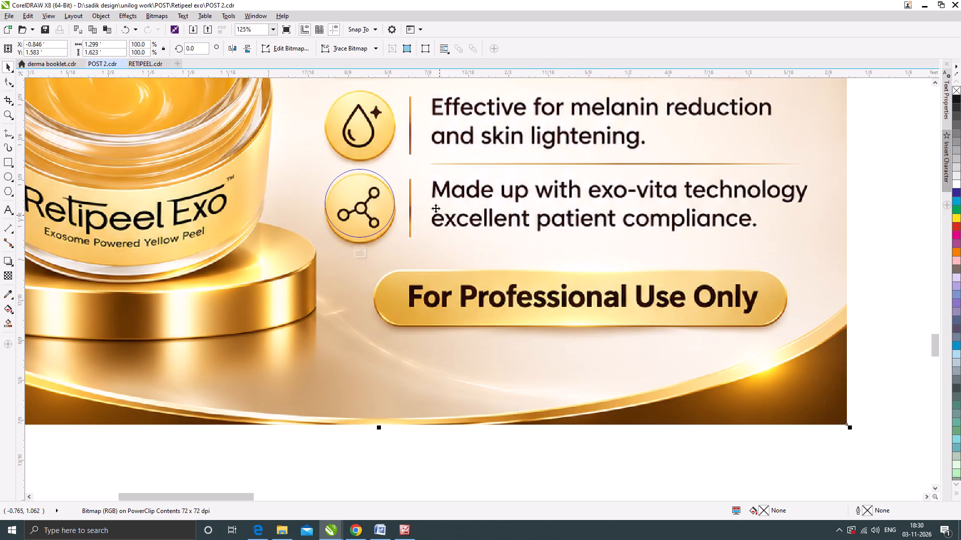
{"action": "left_click_drag", "start_coordinate": [435, 207], "coordinate": [434, 199]}
{"action": "left_click", "coordinate": [434, 201]}
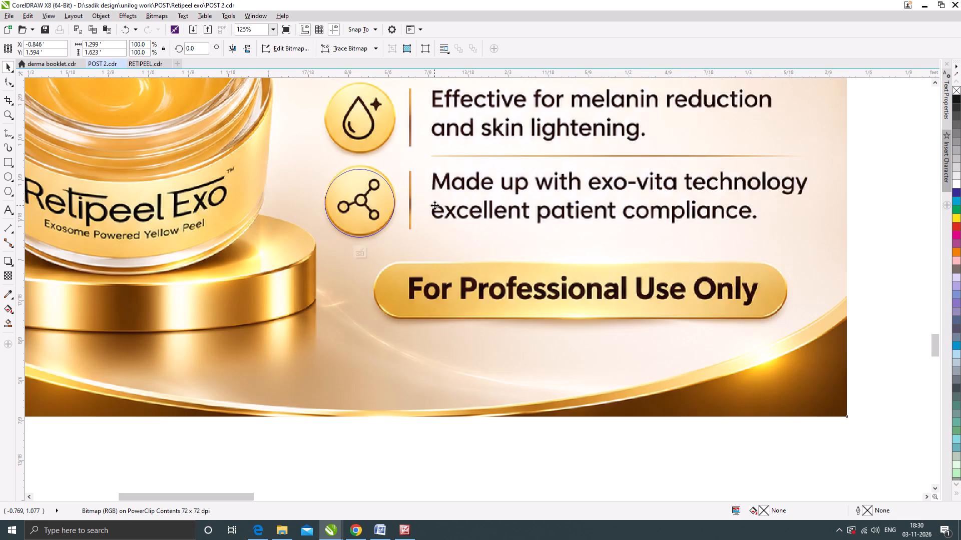
{"action": "scroll", "coordinate": [399, 193], "scroll_direction": "up", "scroll_amount": 1}
{"action": "left_click", "coordinate": [400, 170]}
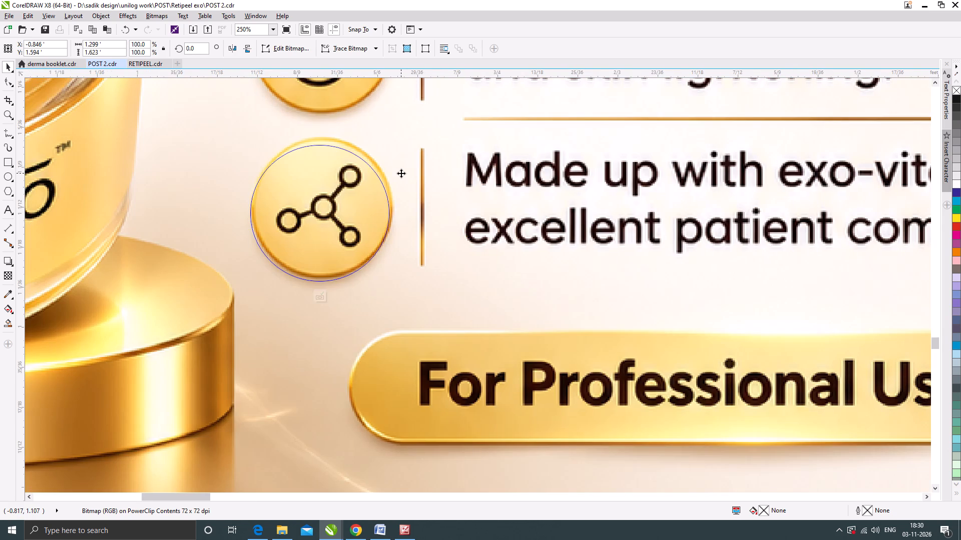
{"action": "key", "text": "ctrl+z"}
{"action": "left_click_drag", "start_coordinate": [400, 173], "coordinate": [400, 178]}
{"action": "scroll", "coordinate": [400, 177], "scroll_direction": "down", "scroll_amount": 1}
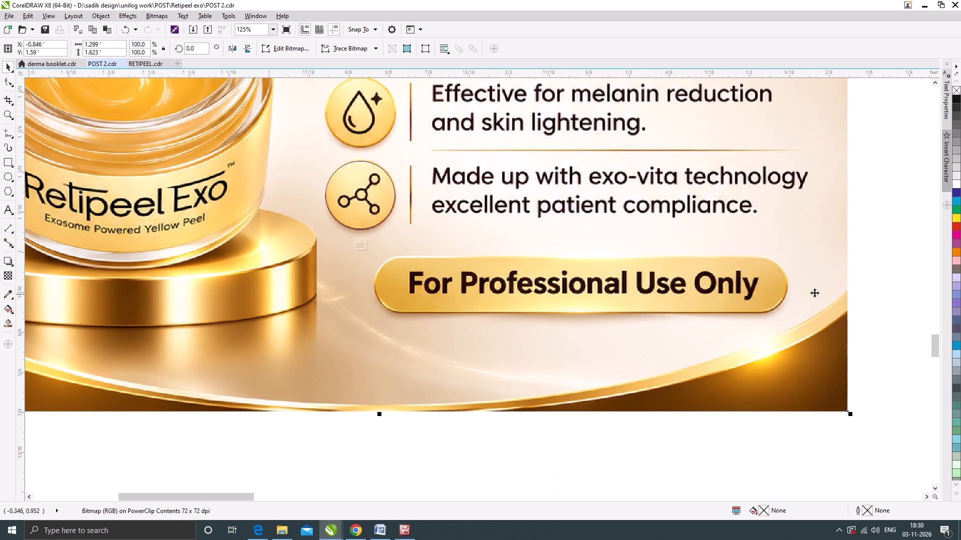
{"action": "left_click", "coordinate": [852, 248], "text": "ctrl"}
Move the clipped droplet and molecule icons onto the poster beside the two Why Choose Retipeel exo bullet texts.
{"action": "scroll", "coordinate": [346, 257], "scroll_direction": "down", "scroll_amount": 2}
{"action": "scroll", "coordinate": [275, 230], "scroll_direction": "down", "scroll_amount": 1}
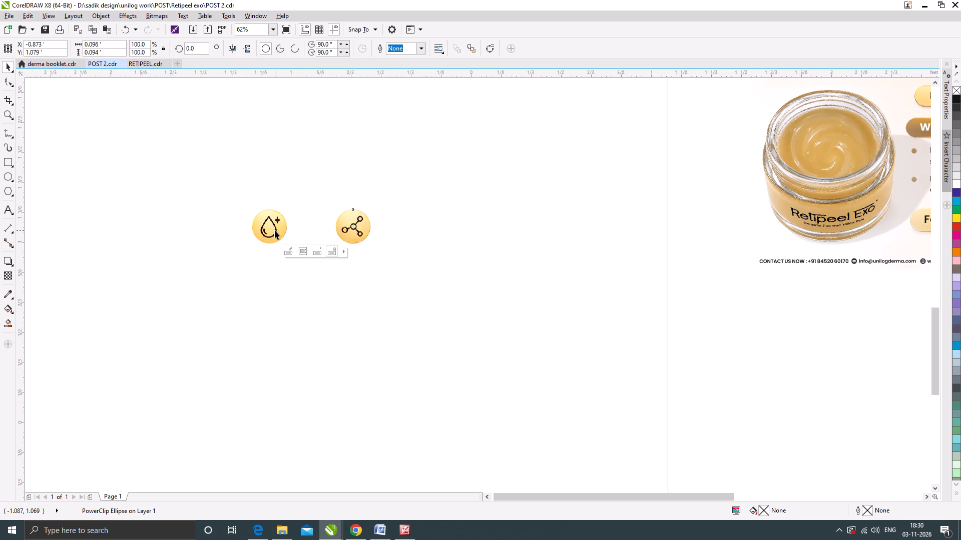
{"action": "left_click", "coordinate": [315, 293]}
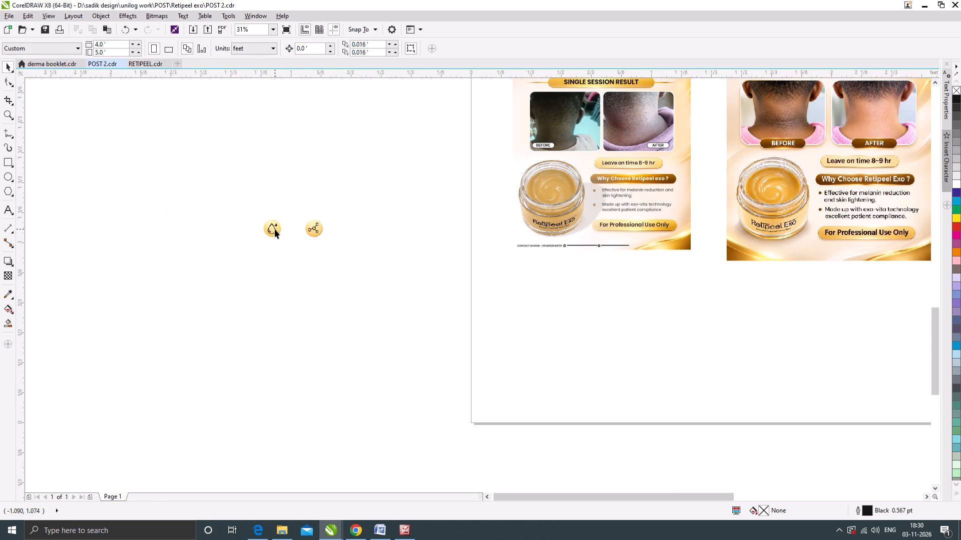
{"action": "left_click_drag", "start_coordinate": [275, 229], "coordinate": [591, 192]}
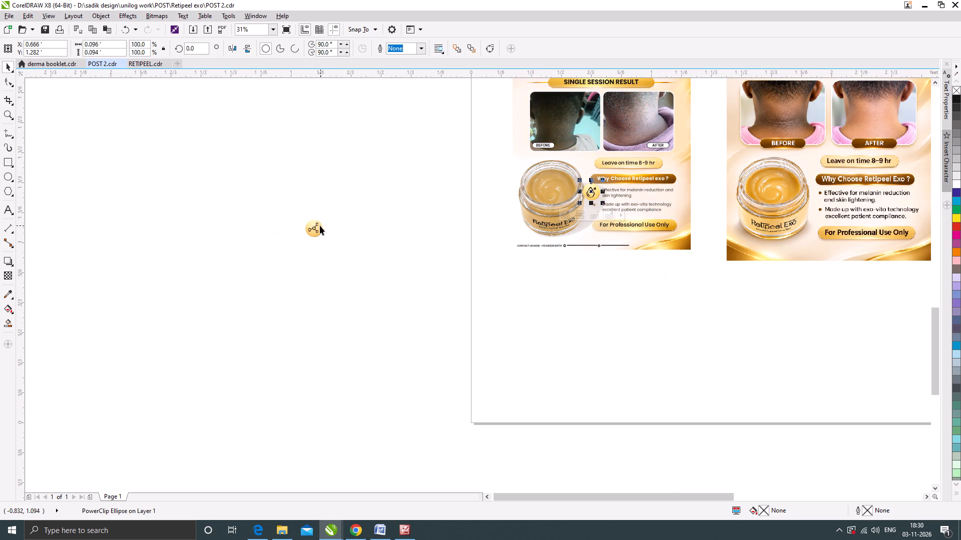
{"action": "left_click_drag", "start_coordinate": [320, 225], "coordinate": [592, 204]}
Scale both icons to 70% and move the molecule icon over the second bullet's dot, at about X 0.68, Y 1.2 ft.
{"action": "scroll", "coordinate": [596, 195], "scroll_direction": "up", "scroll_amount": 3}
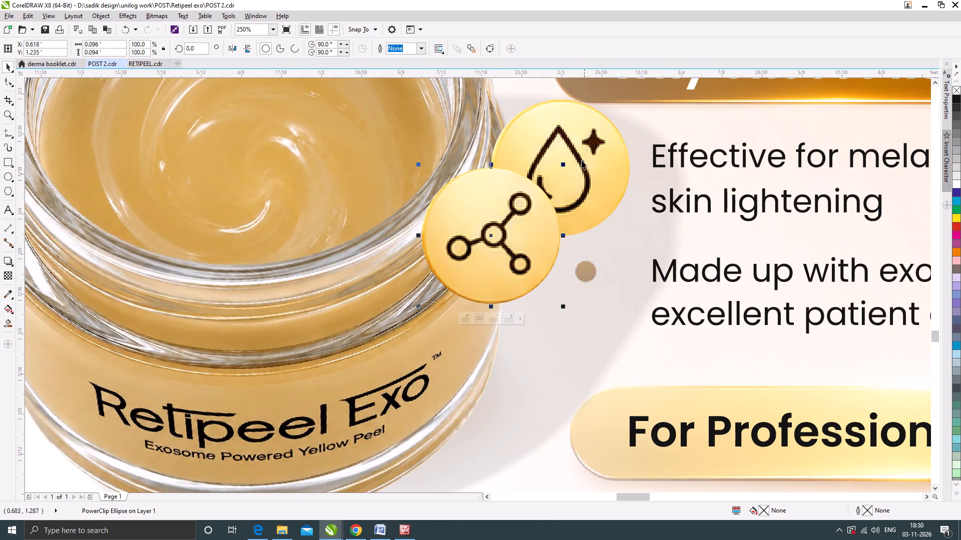
{"action": "left_click_drag", "start_coordinate": [562, 164], "coordinate": [542, 189], "text": "shift"}
{"action": "left_click", "coordinate": [578, 153]}
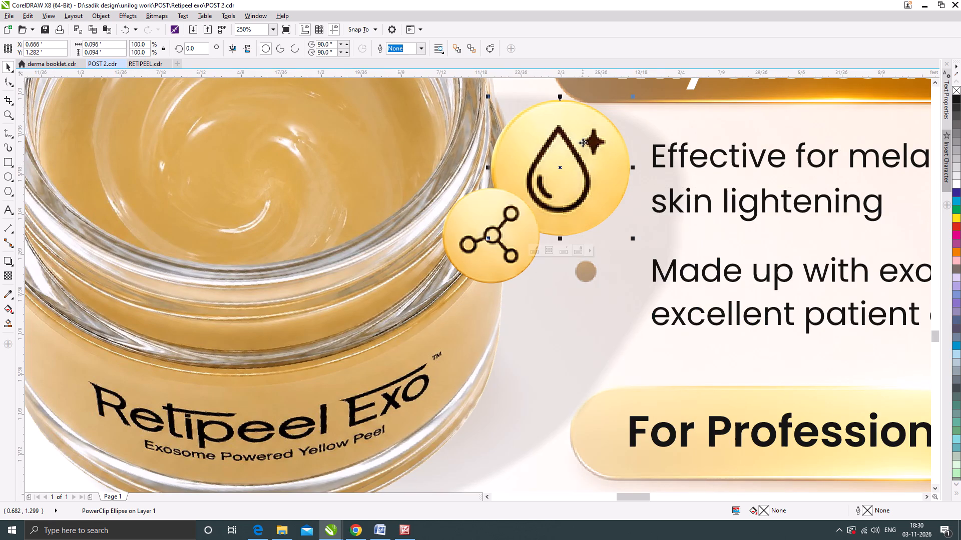
{"action": "key", "text": "ctrl+r"}
{"action": "left_click_drag", "start_coordinate": [498, 247], "coordinate": [593, 295]}
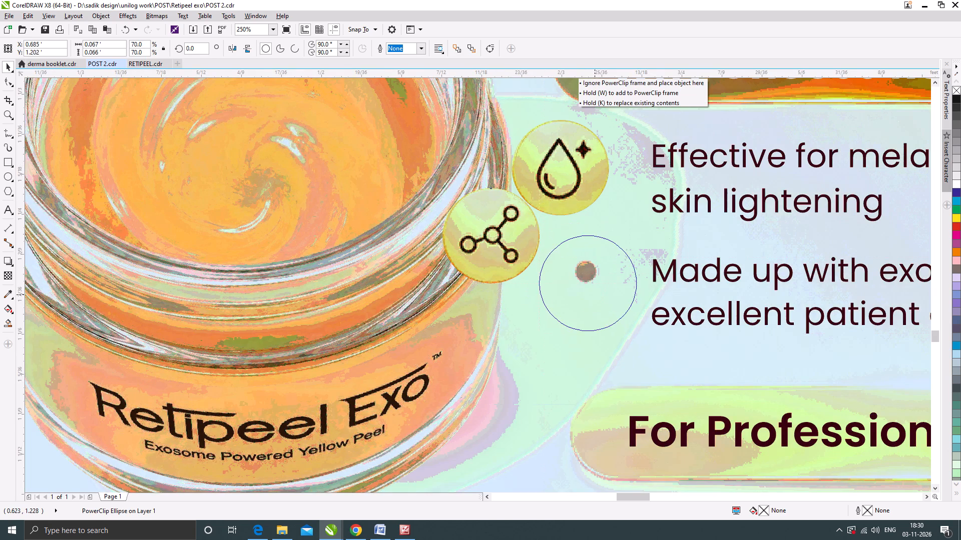
{"action": "left_click_drag", "start_coordinate": [593, 295], "coordinate": [585, 297]}
{"action": "scroll", "coordinate": [586, 266], "scroll_direction": "down", "scroll_amount": 2}
{"action": "scroll", "coordinate": [596, 246], "scroll_direction": "up", "scroll_amount": 1}
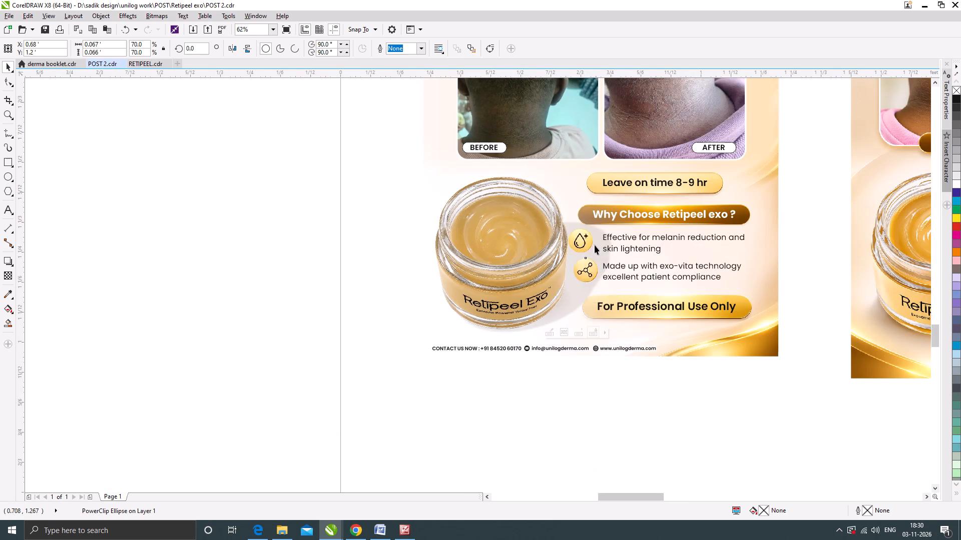
Shift the droplet icon horizontally to about X 0.688 ft and scale both icons to 56.8%.
{"action": "left_click_drag", "start_coordinate": [582, 236], "coordinate": [596, 236]}
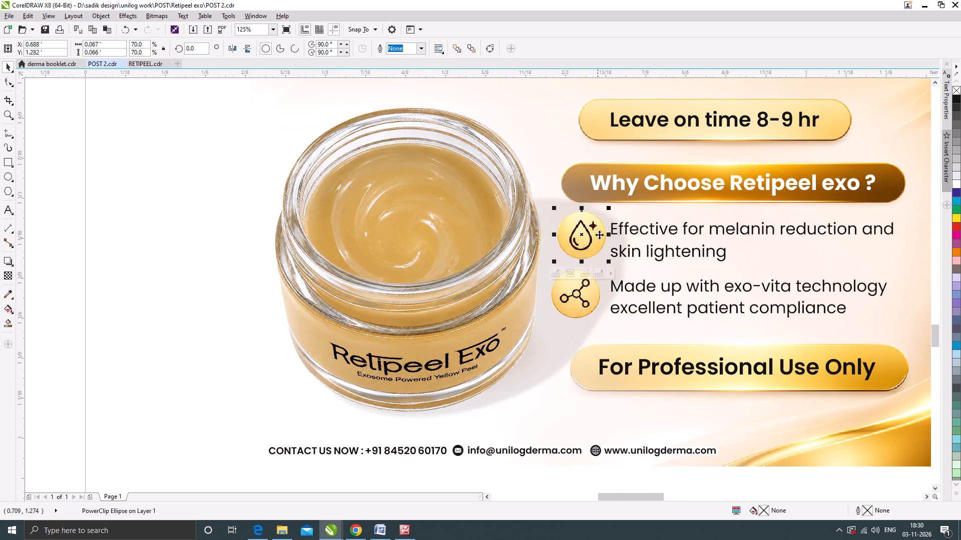
{"action": "scroll", "coordinate": [605, 222], "scroll_direction": "up", "scroll_amount": 1}
{"action": "left_click_drag", "start_coordinate": [609, 197], "coordinate": [600, 206]}
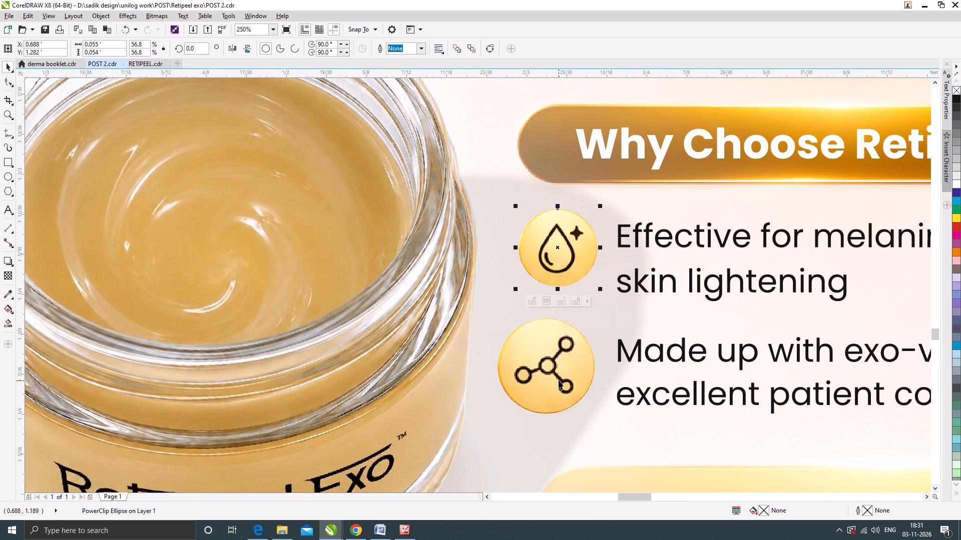
{"action": "left_click", "coordinate": [559, 380]}
{"action": "key", "text": "ctrl+r"}
{"action": "scroll", "coordinate": [528, 289], "scroll_direction": "down", "scroll_amount": 1}
{"action": "left_click", "coordinate": [164, 291]}
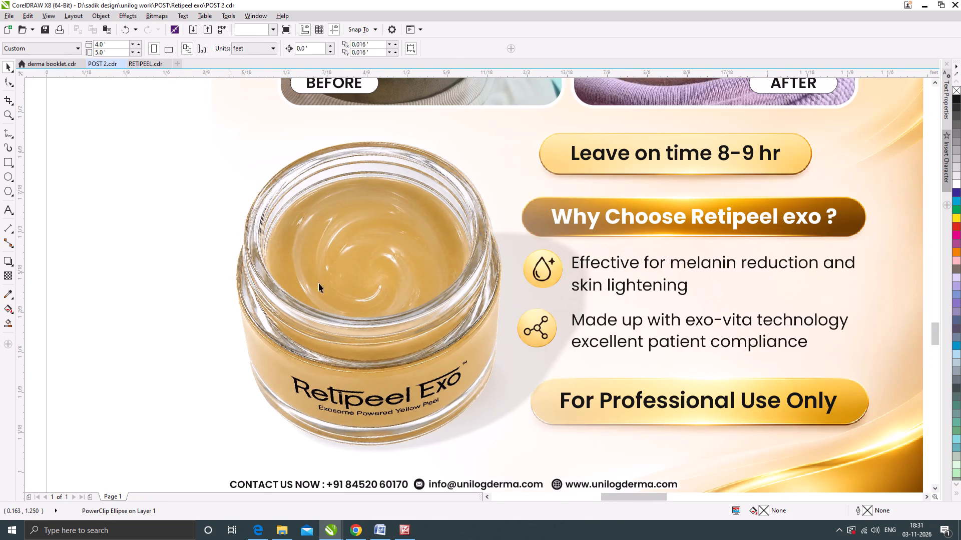
Shrink both icons to 47.4% and align the molecule icon under the droplet at about X 0.689 ft.
{"action": "scroll", "coordinate": [480, 266], "scroll_direction": "down", "scroll_amount": 1}
{"action": "scroll", "coordinate": [522, 271], "scroll_direction": "up", "scroll_amount": 1}
{"action": "left_click", "coordinate": [510, 261]}
{"action": "scroll", "coordinate": [519, 264], "scroll_direction": "up", "scroll_amount": 1}
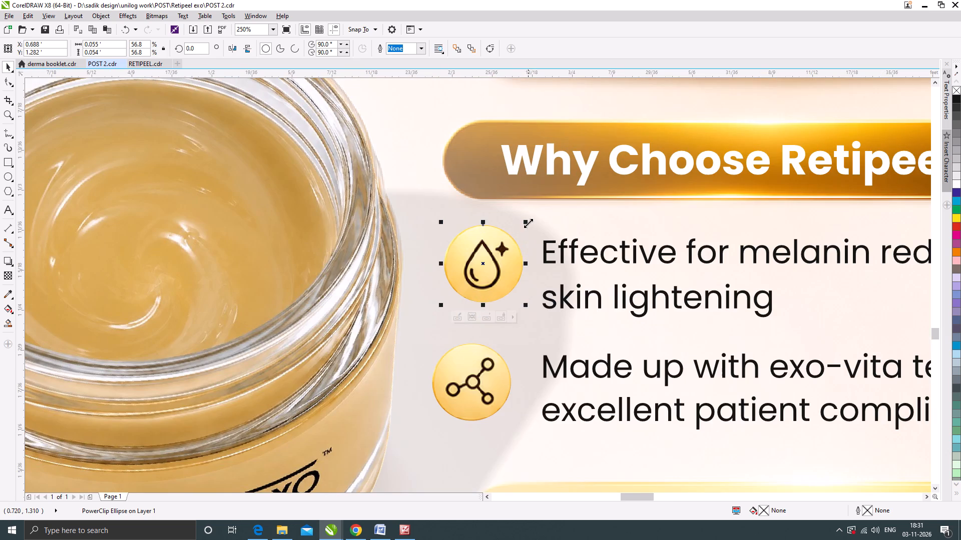
{"action": "left_click_drag", "start_coordinate": [527, 219], "coordinate": [521, 222]}
{"action": "left_click", "coordinate": [492, 368]}
{"action": "key", "text": "ctrl+r"}
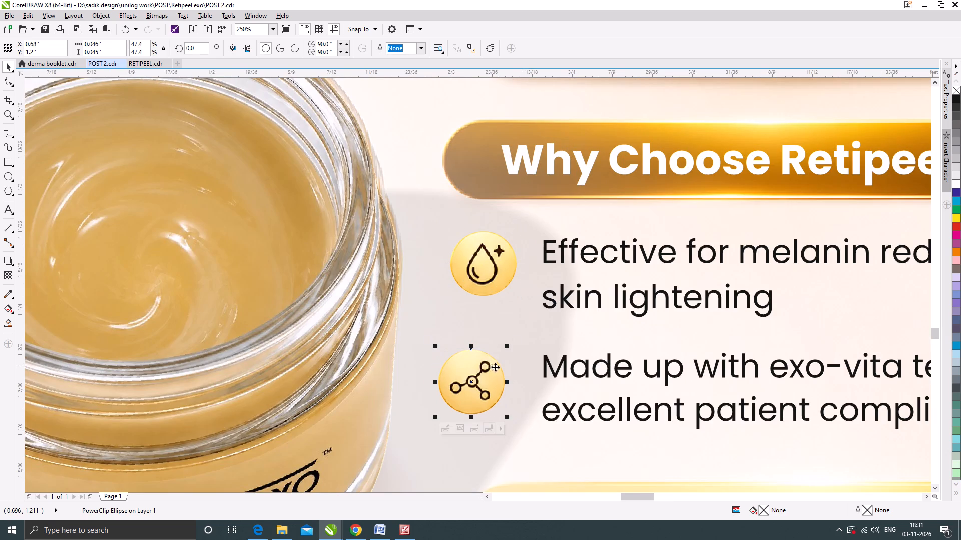
{"action": "left_click_drag", "start_coordinate": [492, 383], "coordinate": [507, 383]}
{"action": "scroll", "coordinate": [509, 273], "scroll_direction": "down", "scroll_amount": 2}
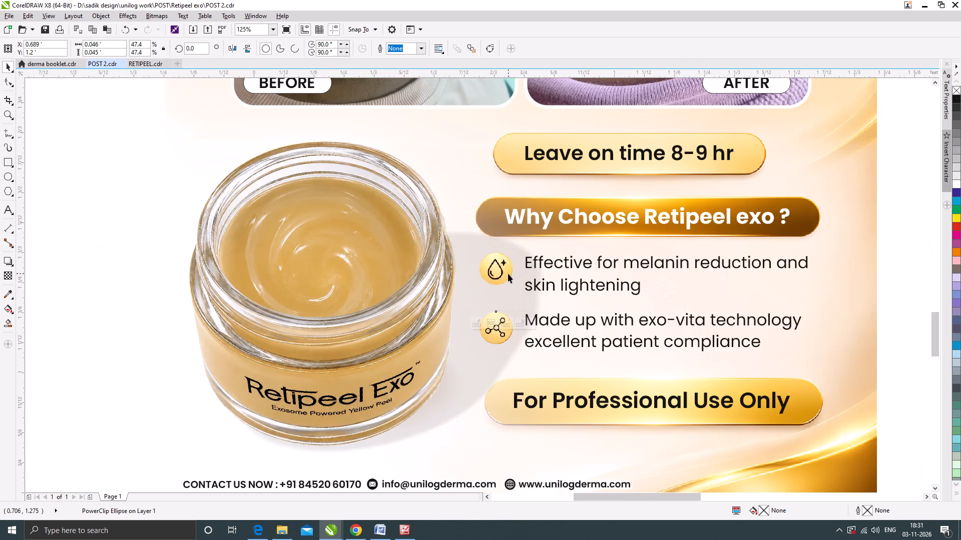
{"action": "left_click", "coordinate": [241, 310]}
Give both icon circles a white 8.0 pt outline with round corners, behind fill, scale with object and overprint outline enabled.
{"action": "scroll", "coordinate": [502, 306], "scroll_direction": "up", "scroll_amount": 1}
{"action": "left_click", "coordinate": [506, 299]}
{"action": "left_click", "coordinate": [505, 239], "text": "shift"}
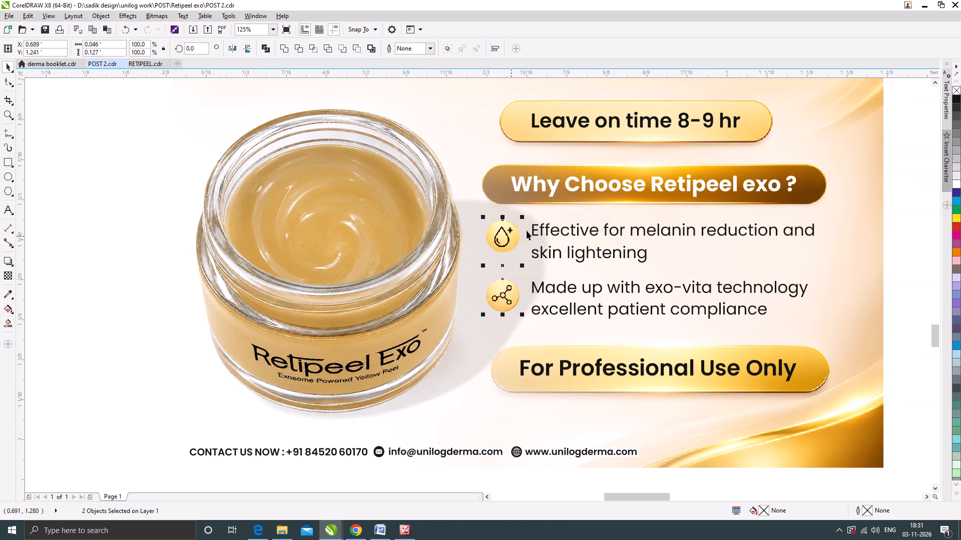
{"action": "right_click", "coordinate": [956, 183]}
{"action": "key", "text": "F12"}
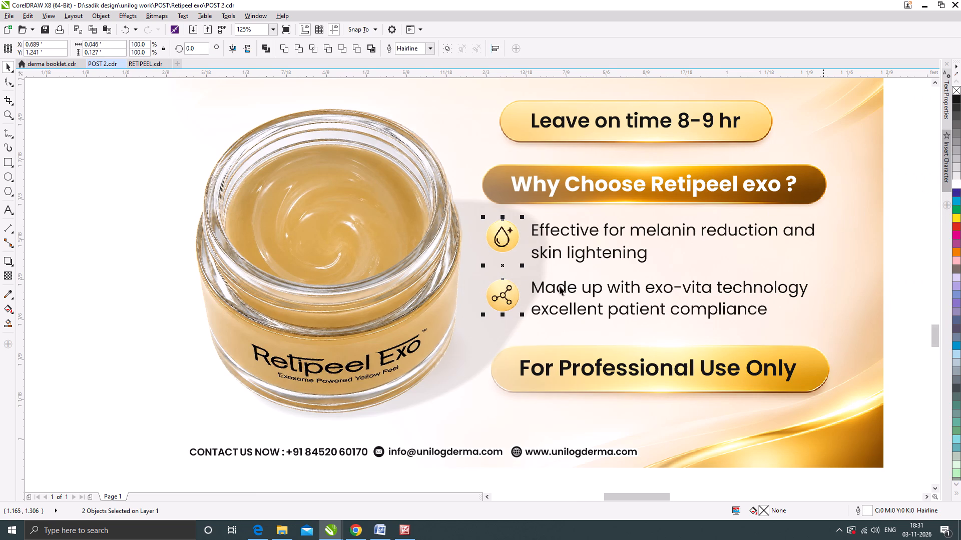
{"action": "left_click", "coordinate": [415, 198]}
{"action": "left_click", "coordinate": [389, 271]}
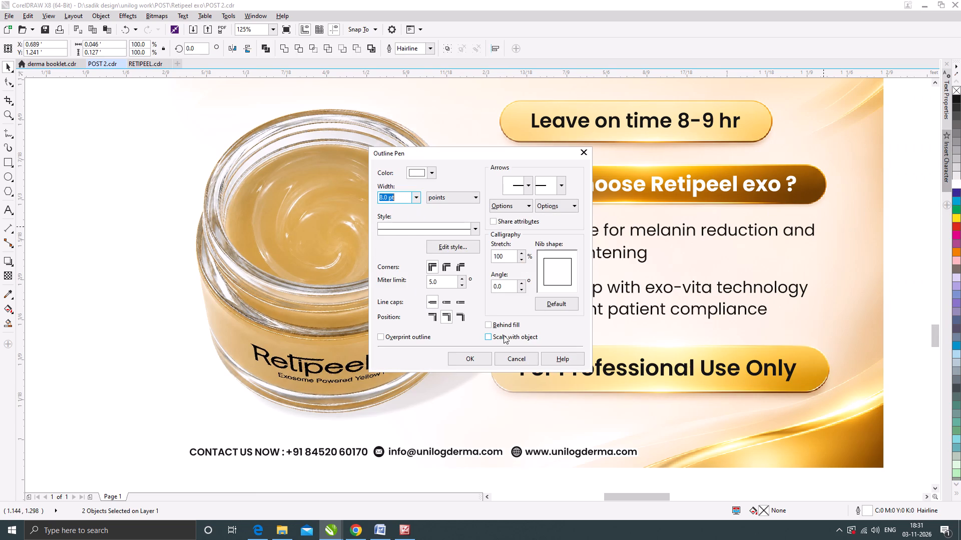
{"action": "left_click", "coordinate": [507, 327]}
{"action": "left_click", "coordinate": [503, 335]}
{"action": "left_click", "coordinate": [446, 263]}
{"action": "left_click", "coordinate": [418, 335]}
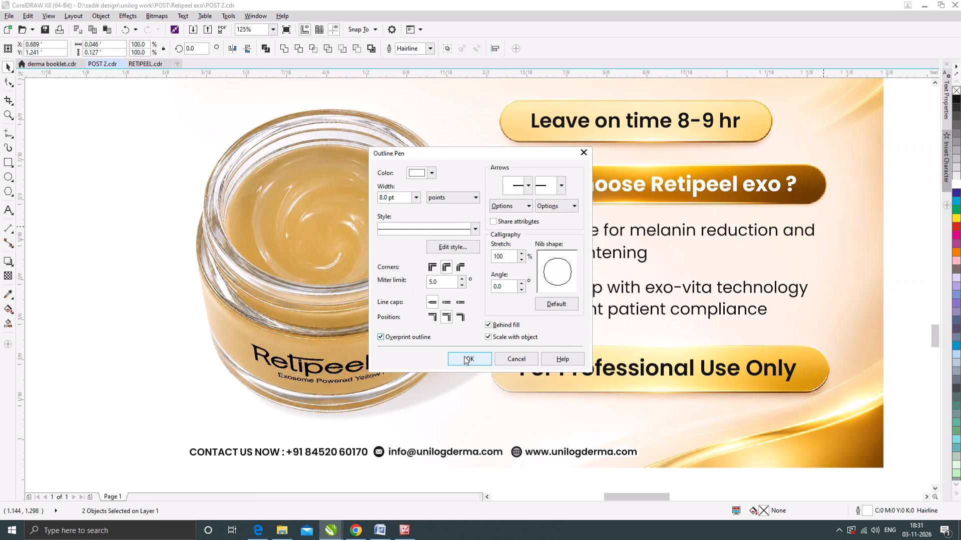
{"action": "left_click", "coordinate": [471, 358]}
{"action": "scroll", "coordinate": [504, 286], "scroll_direction": "down", "scroll_amount": 1}
{"action": "left_click", "coordinate": [218, 300]}
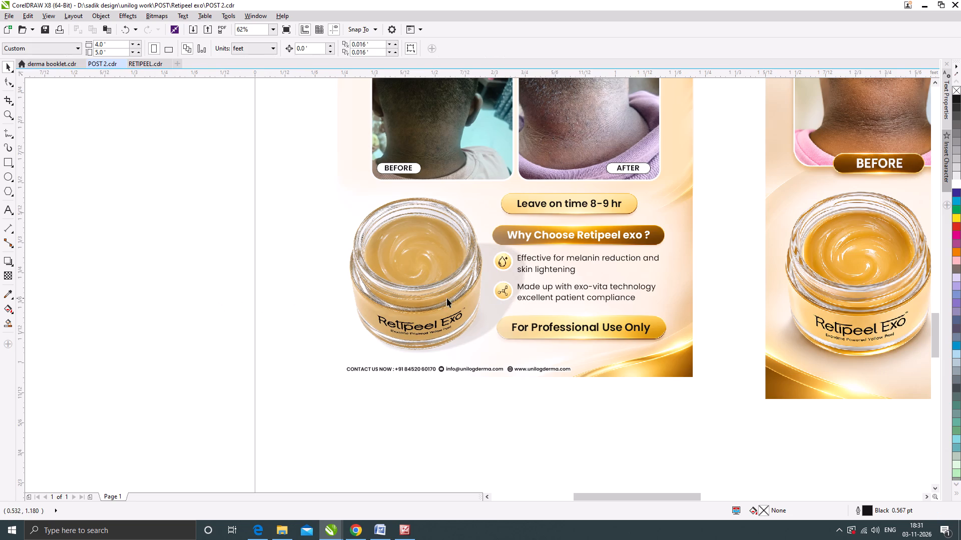
Change the font of the four bullet text lines under Why Choose Retipeel exo to Poppins SemiBold.
{"action": "scroll", "coordinate": [447, 298], "scroll_direction": "down", "scroll_amount": 1}
{"action": "scroll", "coordinate": [506, 277], "scroll_direction": "up", "scroll_amount": 1}
{"action": "left_click", "coordinate": [506, 277]}
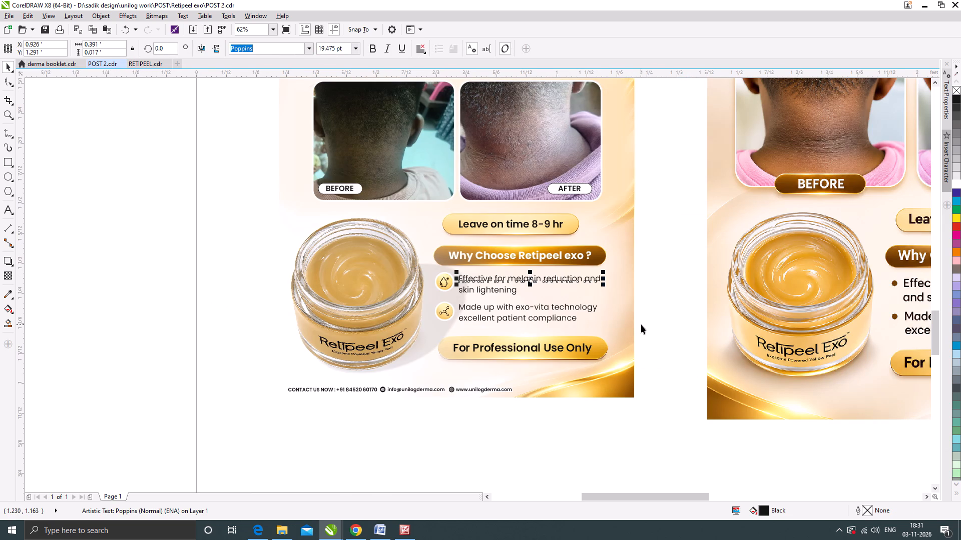
{"action": "left_click_drag", "start_coordinate": [647, 329], "coordinate": [455, 268]}
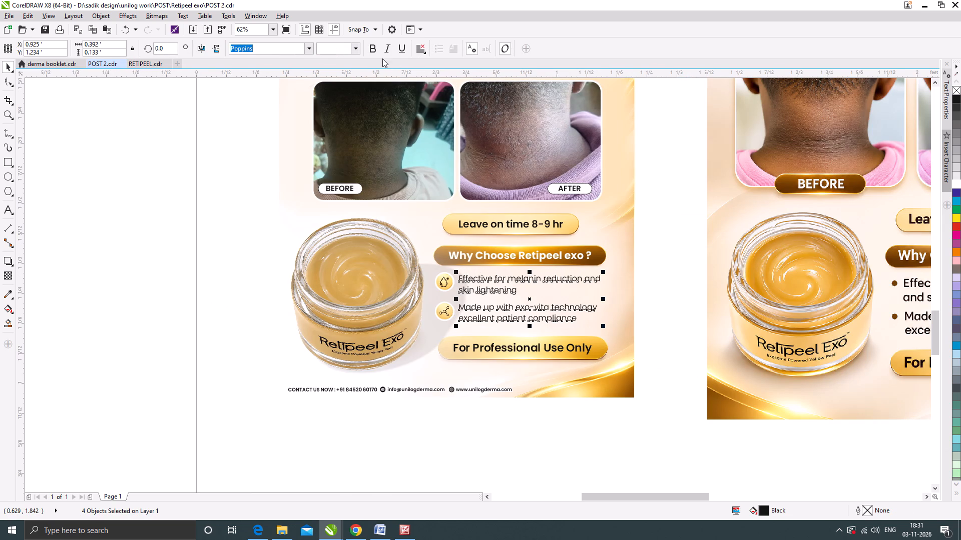
{"action": "left_click", "coordinate": [308, 48]}
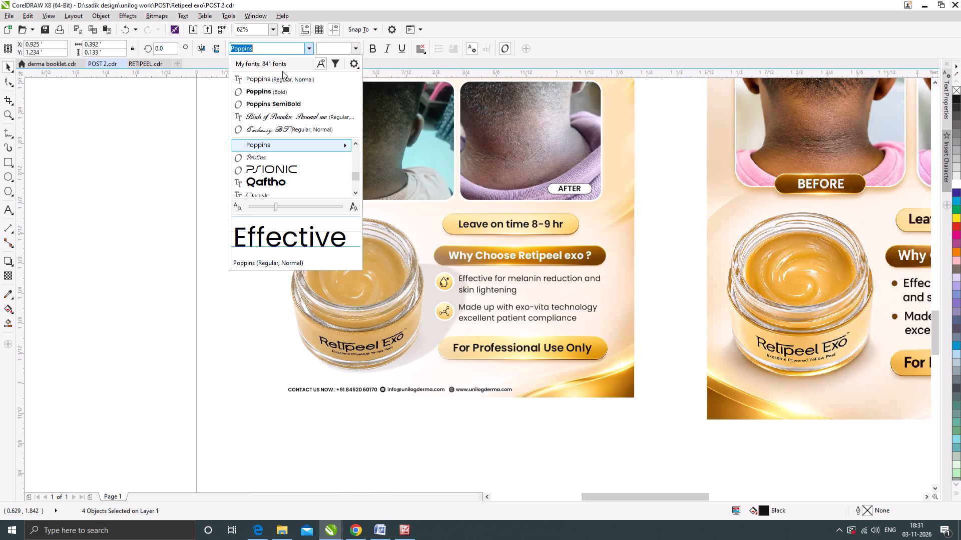
{"action": "left_click", "coordinate": [267, 101]}
{"action": "left_click", "coordinate": [654, 334]}
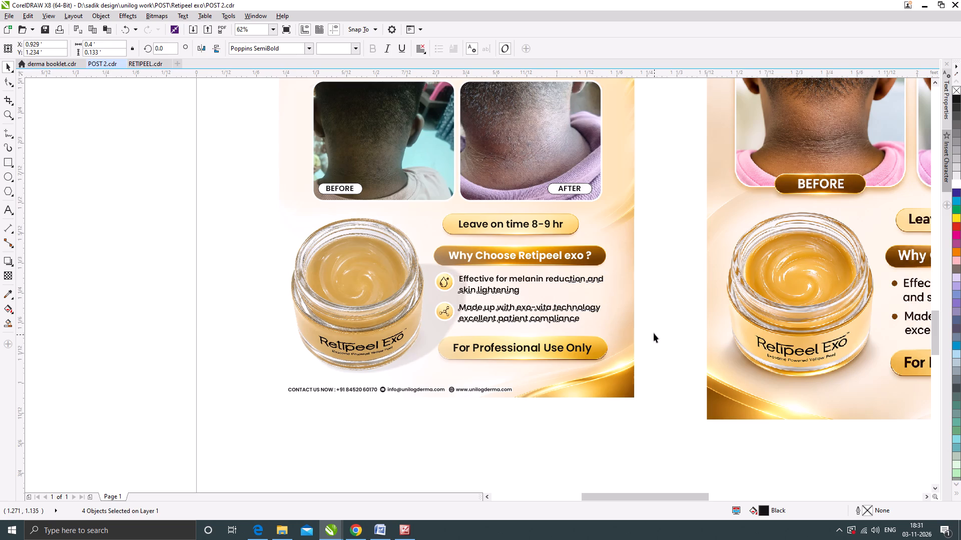
{"action": "scroll", "coordinate": [452, 304], "scroll_direction": "down", "scroll_amount": 1}
{"action": "left_click", "coordinate": [485, 380]}
{"action": "scroll", "coordinate": [460, 303], "scroll_direction": "up", "scroll_amount": 1}
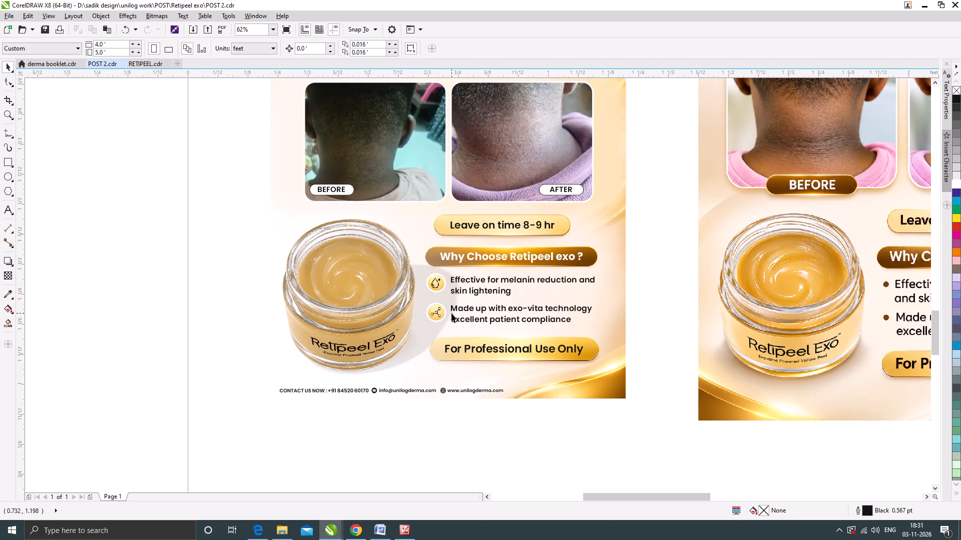
Set the outline of the droplet and molecule icon circles to 4.0 pt.
{"action": "left_click", "coordinate": [463, 307]}
{"action": "left_click", "coordinate": [645, 313]}
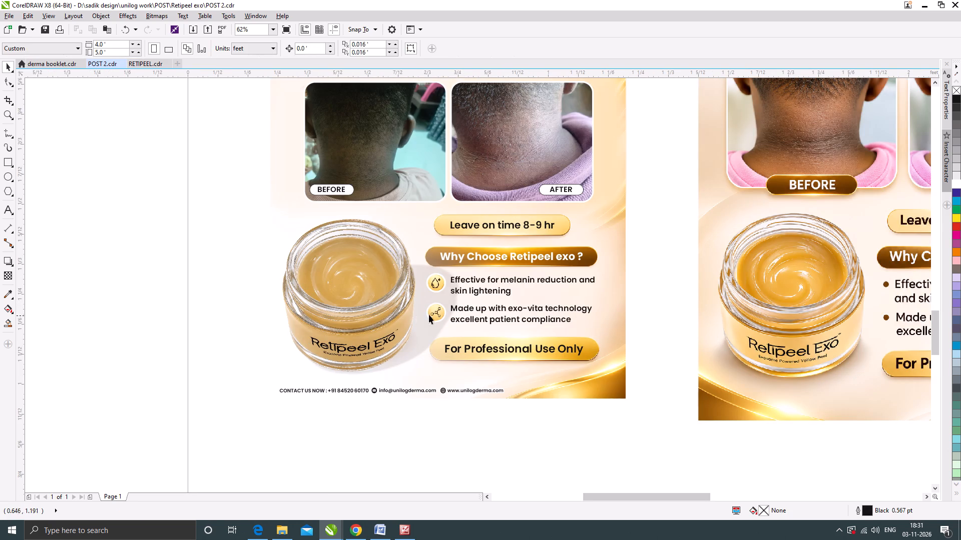
{"action": "left_click", "coordinate": [438, 314]}
{"action": "left_click", "coordinate": [436, 280], "text": "shift"}
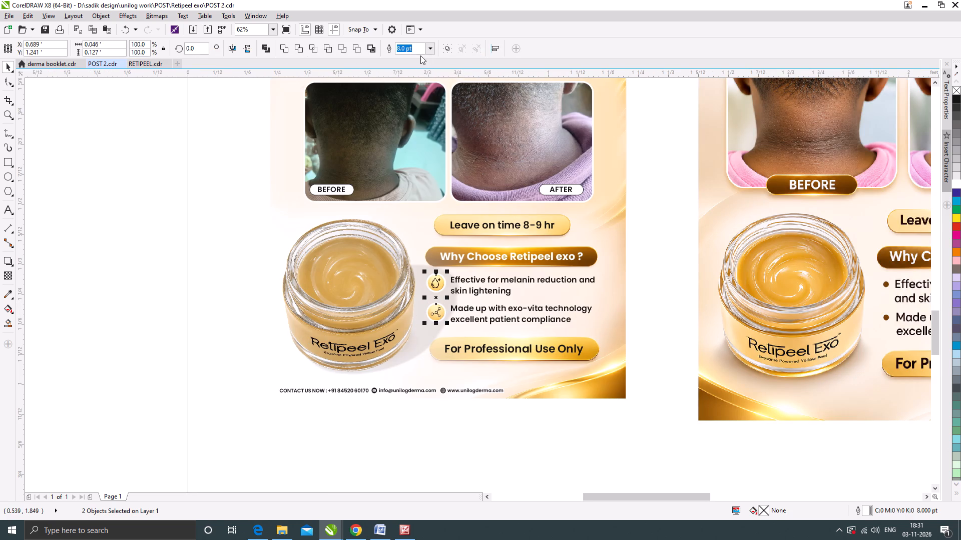
{"action": "left_click", "coordinate": [431, 49]}
{"action": "left_click", "coordinate": [408, 116]}
{"action": "left_click", "coordinate": [521, 436]}
{"action": "scroll", "coordinate": [484, 279], "scroll_direction": "down", "scroll_amount": 1}
{"action": "left_click", "coordinate": [527, 401]}
{"action": "scroll", "coordinate": [495, 254], "scroll_direction": "up", "scroll_amount": 1}
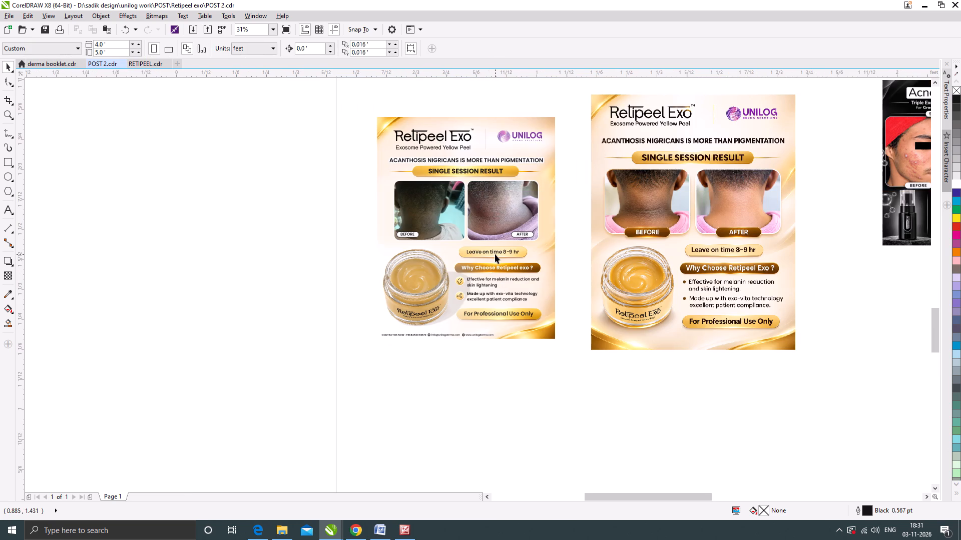
Copy the clock image from its Chrome tab, paste it into the CorelDRAW document and place it on the empty area beside the post.
{"action": "left_click", "coordinate": [358, 531]}
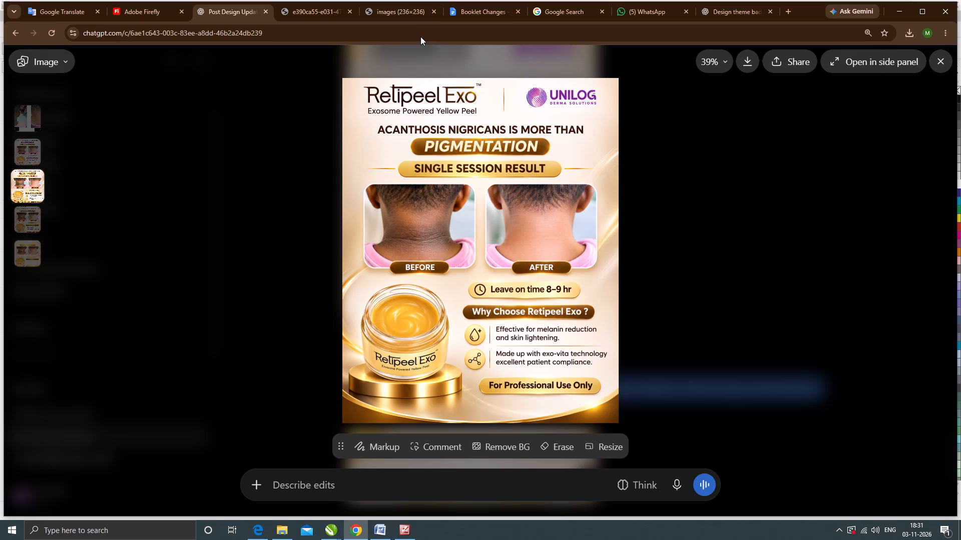
{"action": "left_click", "coordinate": [333, 8]}
{"action": "left_click", "coordinate": [388, 5]}
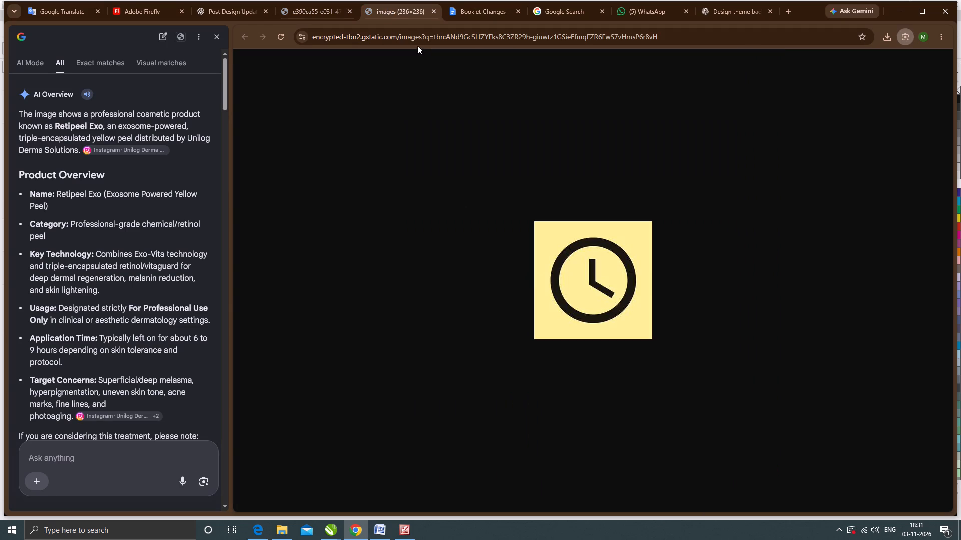
{"action": "right_click", "coordinate": [587, 277]}
{"action": "left_click", "coordinate": [622, 319]}
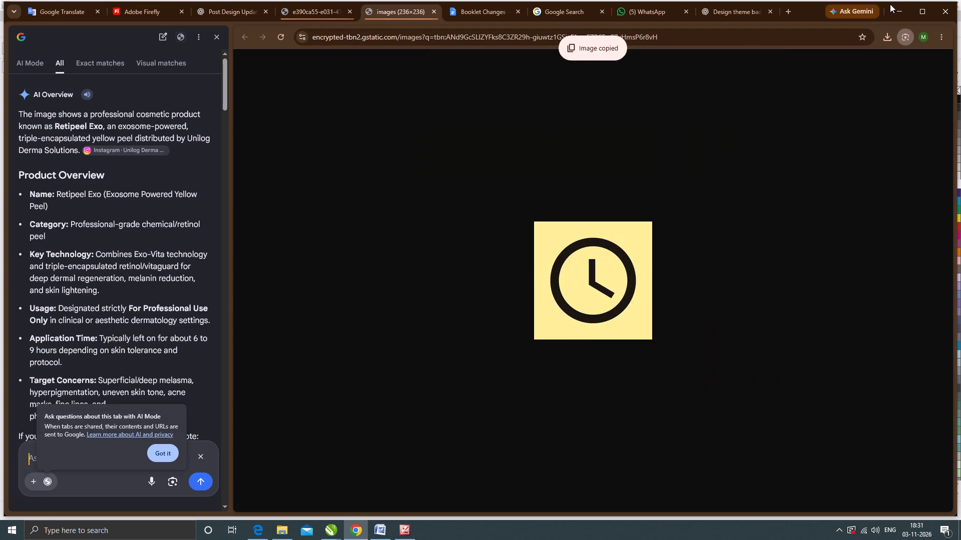
{"action": "left_click", "coordinate": [899, 8]}
{"action": "left_click", "coordinate": [165, 226]}
{"action": "key", "text": "ctrl+v"}
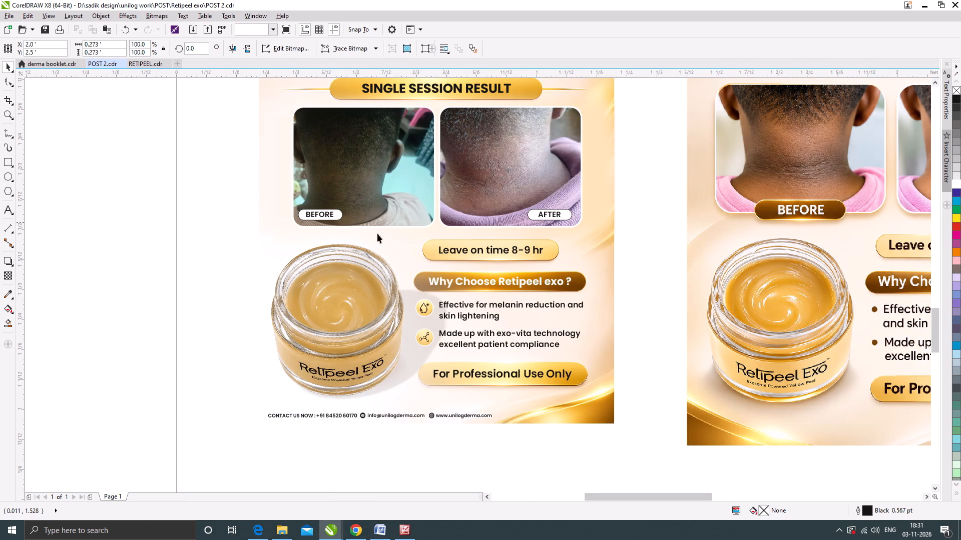
{"action": "scroll", "coordinate": [494, 257], "scroll_direction": "down", "scroll_amount": 1}
{"action": "left_click_drag", "start_coordinate": [712, 84], "coordinate": [406, 224]}
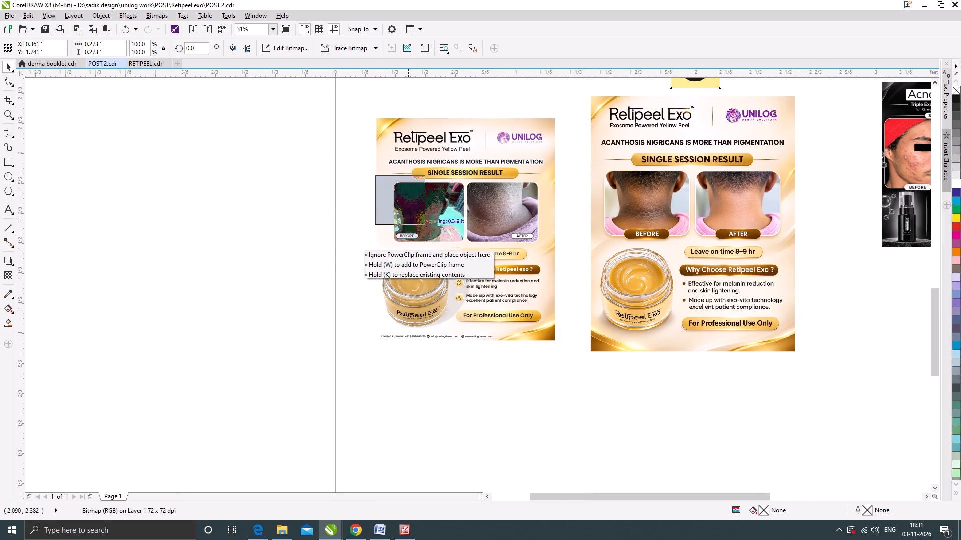
{"action": "left_click_drag", "start_coordinate": [406, 224], "coordinate": [321, 265]}
{"action": "scroll", "coordinate": [318, 260], "scroll_direction": "up", "scroll_amount": 1}
Outline-trace the clock bitmap as a logo, move the traced clock off it and delete the original bitmap.
{"action": "left_click", "coordinate": [368, 48]}
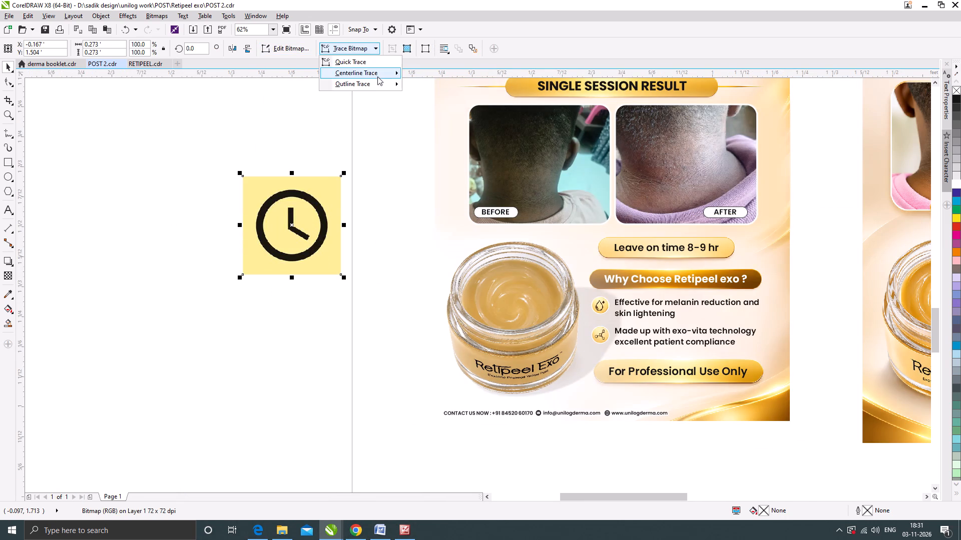
{"action": "left_click", "coordinate": [422, 97]}
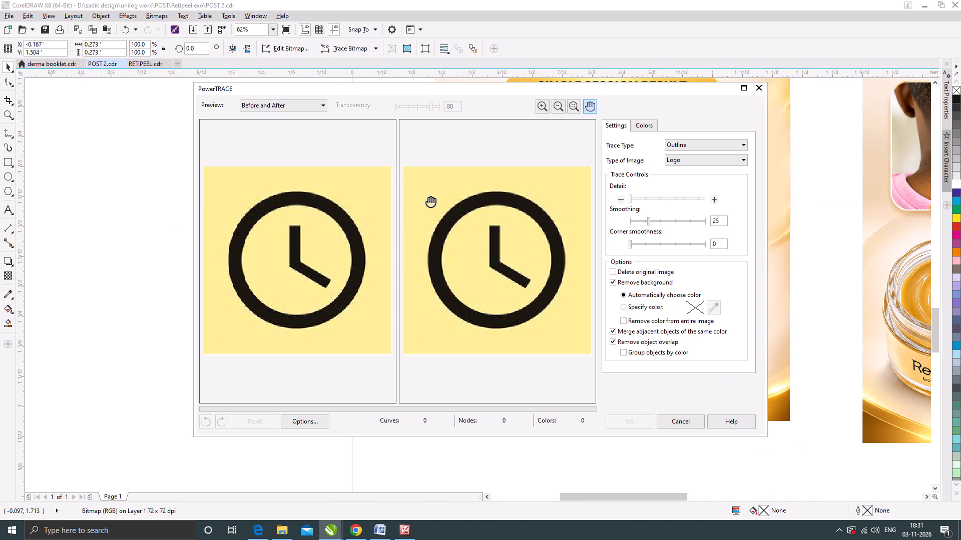
{"action": "left_click", "coordinate": [624, 421]}
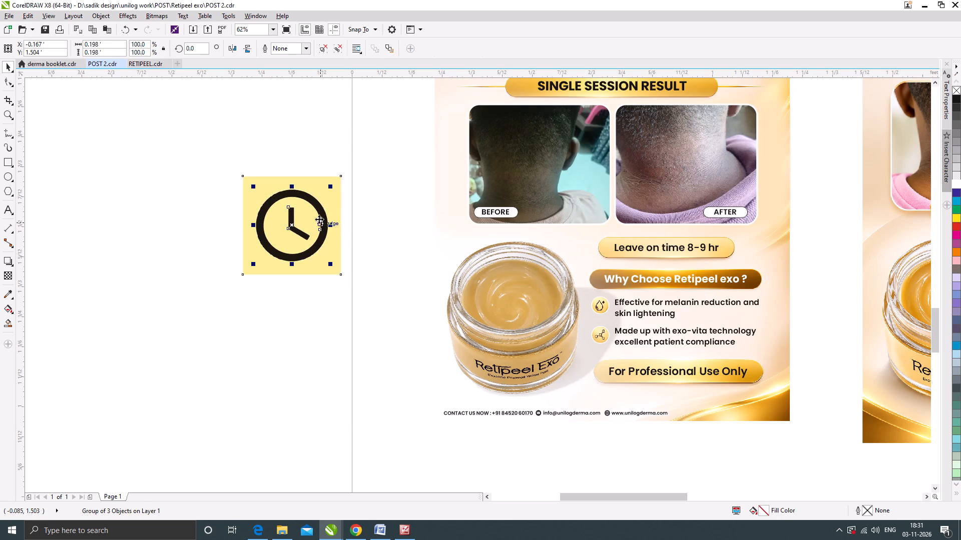
{"action": "left_click_drag", "start_coordinate": [319, 209], "coordinate": [305, 313]}
{"action": "left_click", "coordinate": [308, 213]}
{"action": "key", "text": "Delete"}
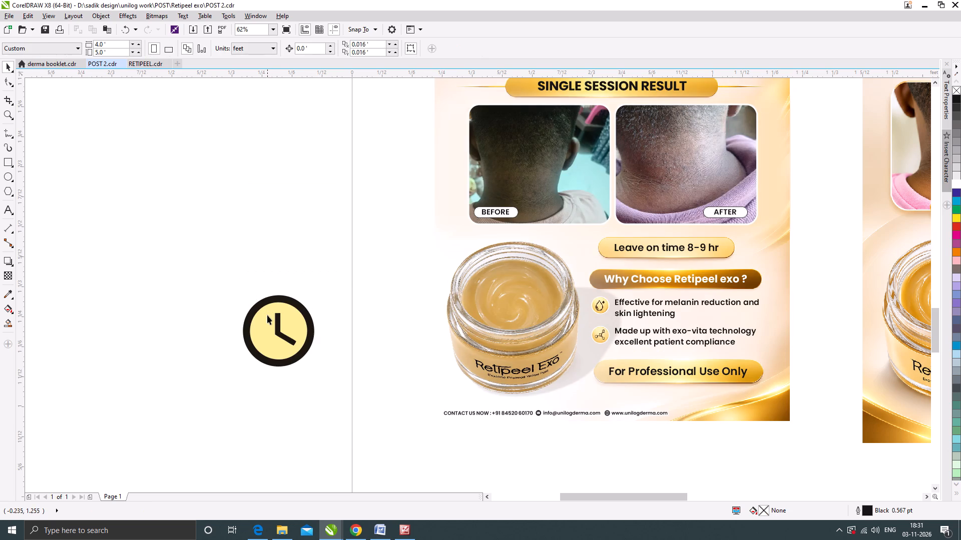
Ungroup the traced clock, delete its yellow face and merge the black ring and hands into one curve.
{"action": "left_click", "coordinate": [267, 315]}
{"action": "left_click", "coordinate": [325, 46]}
{"action": "left_click", "coordinate": [234, 145]}
{"action": "left_click", "coordinate": [264, 336]}
{"action": "key", "text": "Delete"}
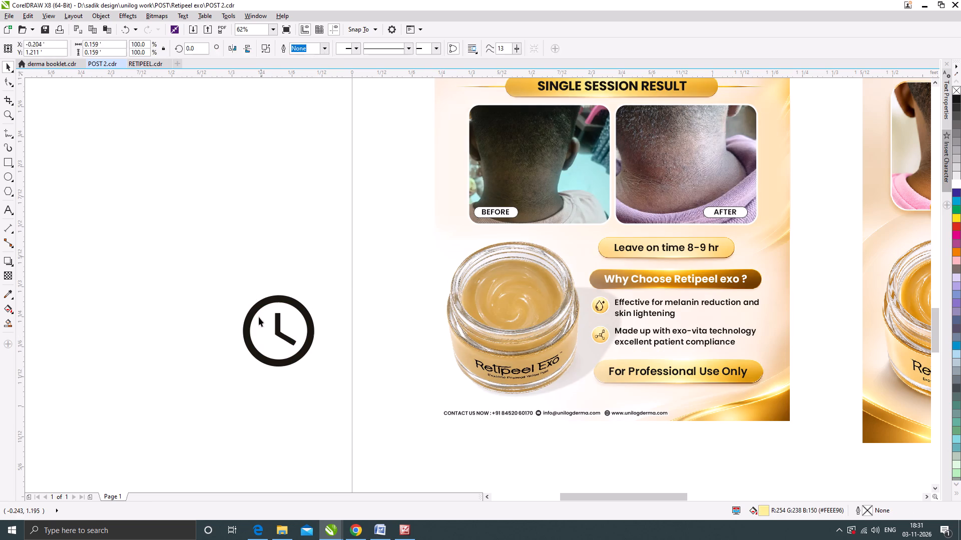
{"action": "left_click_drag", "start_coordinate": [208, 241], "coordinate": [349, 386]}
{"action": "left_click", "coordinate": [282, 47]}
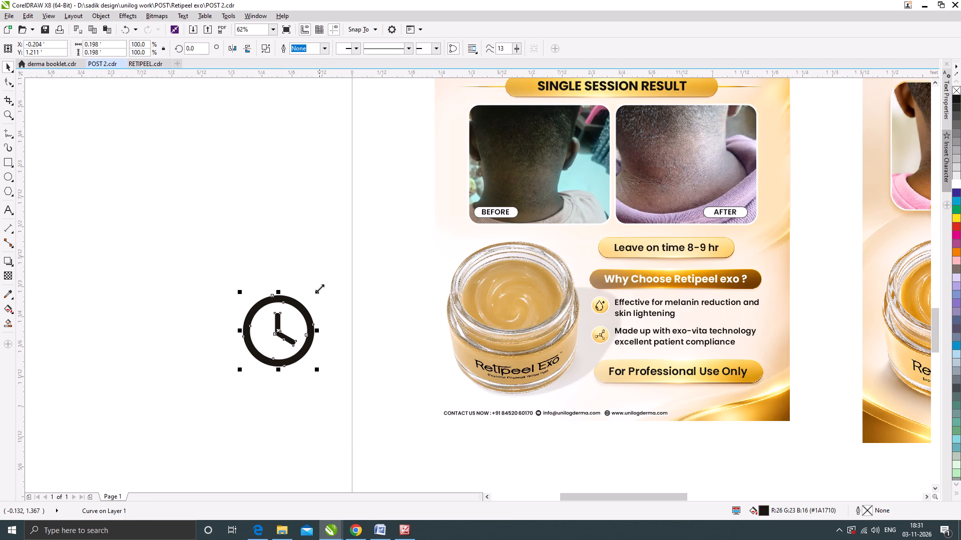
Scale the clock icon to about 0.029 ft and place it before the text in the Leave on time 8-9 hr pill.
{"action": "left_click_drag", "start_coordinate": [319, 290], "coordinate": [297, 310]}
{"action": "left_click_drag", "start_coordinate": [286, 329], "coordinate": [610, 255]}
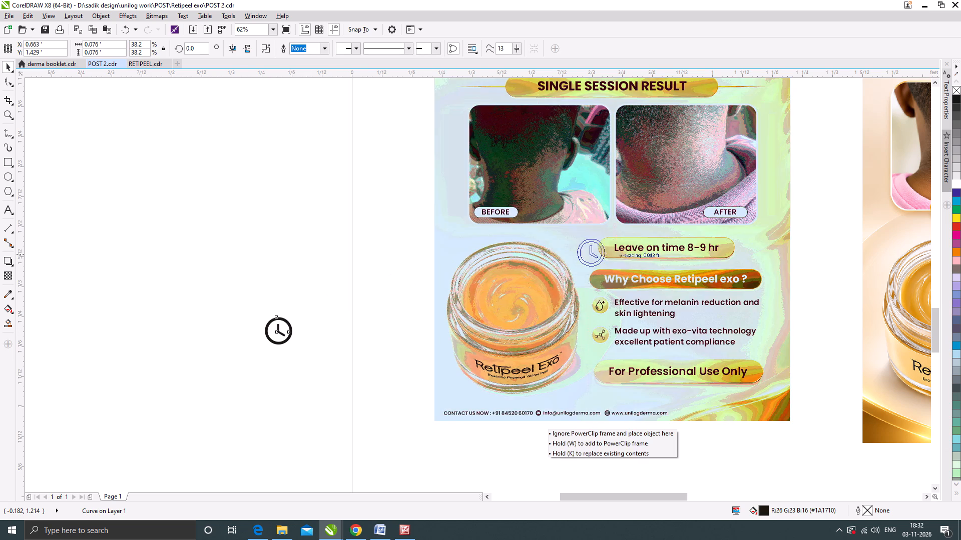
{"action": "left_click_drag", "start_coordinate": [610, 255], "coordinate": [611, 254]}
{"action": "scroll", "coordinate": [625, 250], "scroll_direction": "up", "scroll_amount": 1}
{"action": "left_click_drag", "start_coordinate": [605, 222], "coordinate": [589, 240]}
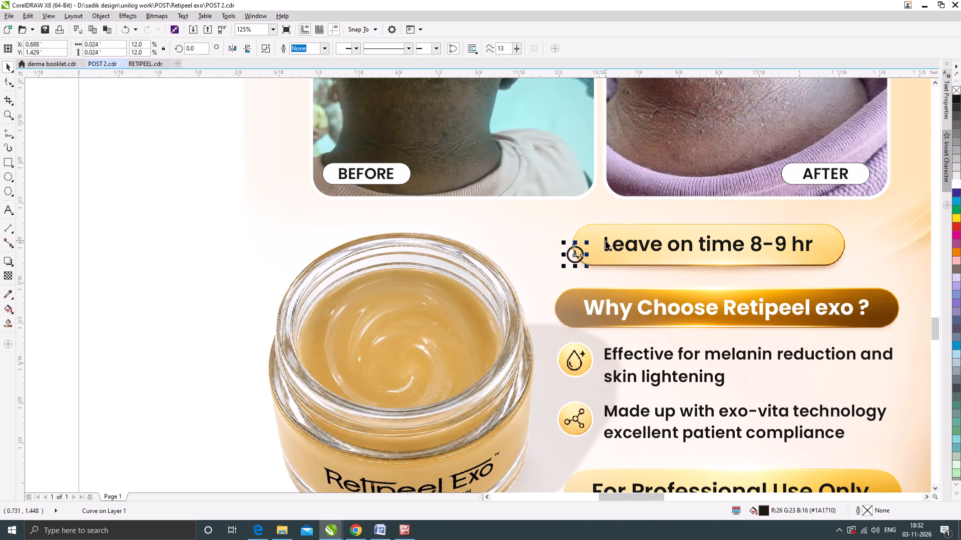
{"action": "left_click_drag", "start_coordinate": [606, 240], "coordinate": [625, 238]}
{"action": "left_click_drag", "start_coordinate": [582, 250], "coordinate": [606, 239]}
{"action": "scroll", "coordinate": [609, 237], "scroll_direction": "up", "scroll_amount": 3}
{"action": "left_click_drag", "start_coordinate": [597, 247], "coordinate": [557, 262]}
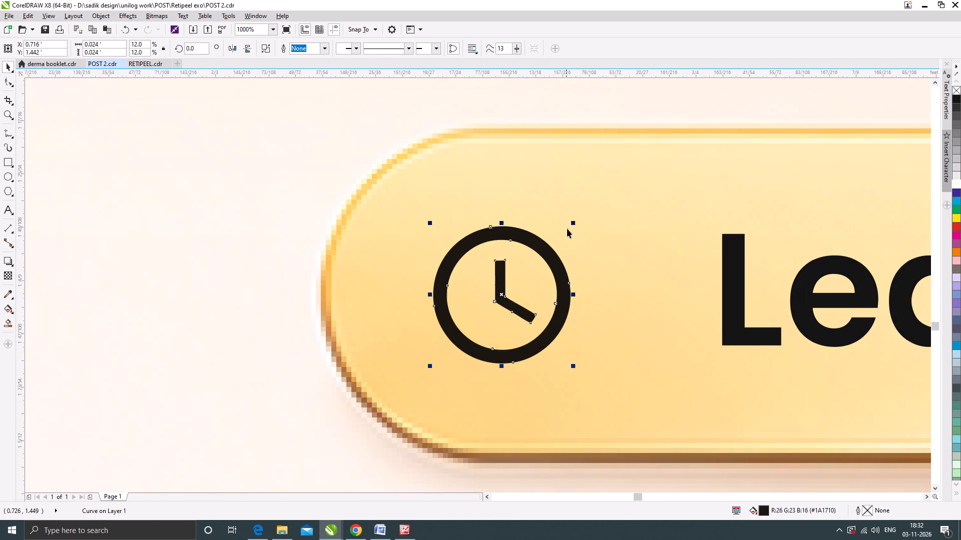
{"action": "left_click_drag", "start_coordinate": [573, 222], "coordinate": [595, 208]}
{"action": "scroll", "coordinate": [449, 217], "scroll_direction": "down", "scroll_amount": 4}
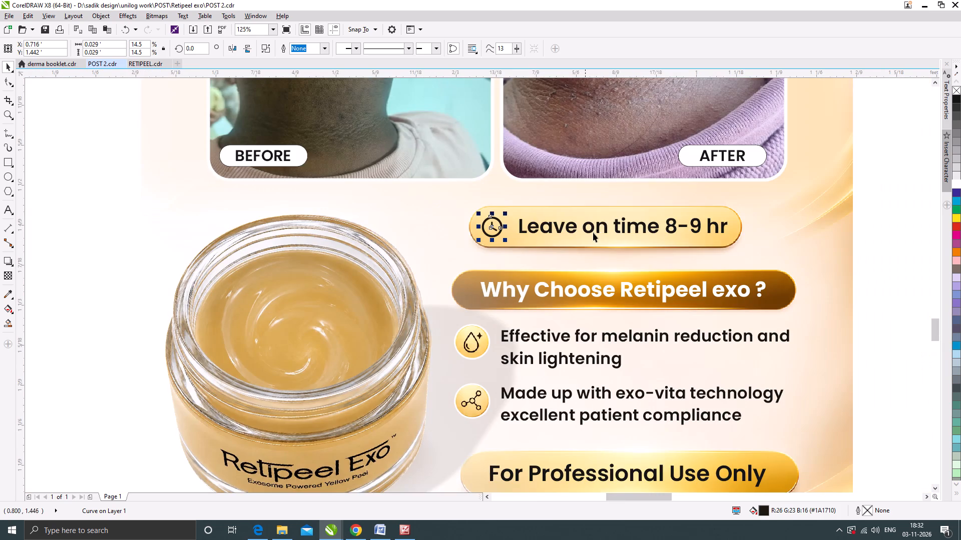
Shrink the Leave on time 8-9 hr text to 22.74 pt and move the clock icon closer to it, about X 0.722 ft.
{"action": "left_click", "coordinate": [607, 223]}
{"action": "left_click_drag", "start_coordinate": [731, 213], "coordinate": [730, 213]}
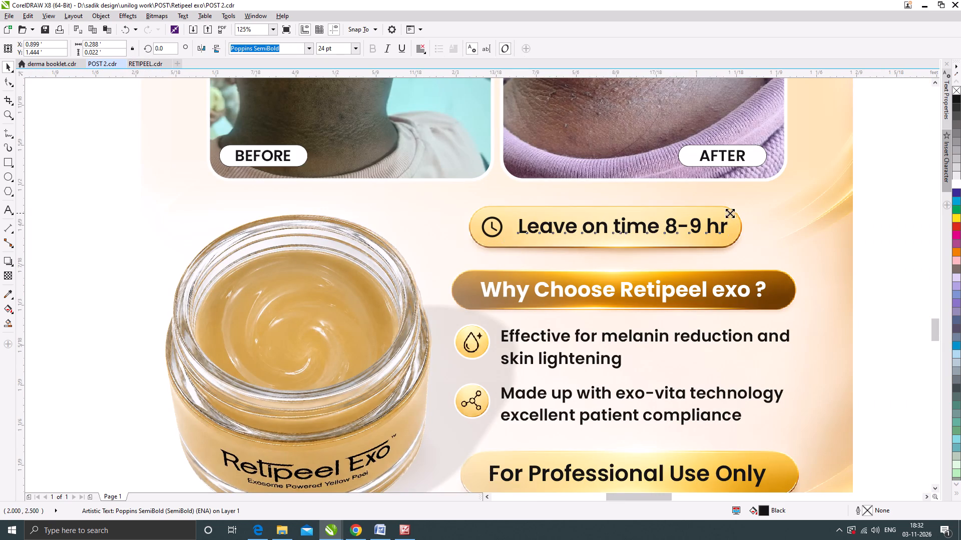
{"action": "left_click_drag", "start_coordinate": [730, 213], "coordinate": [720, 212]}
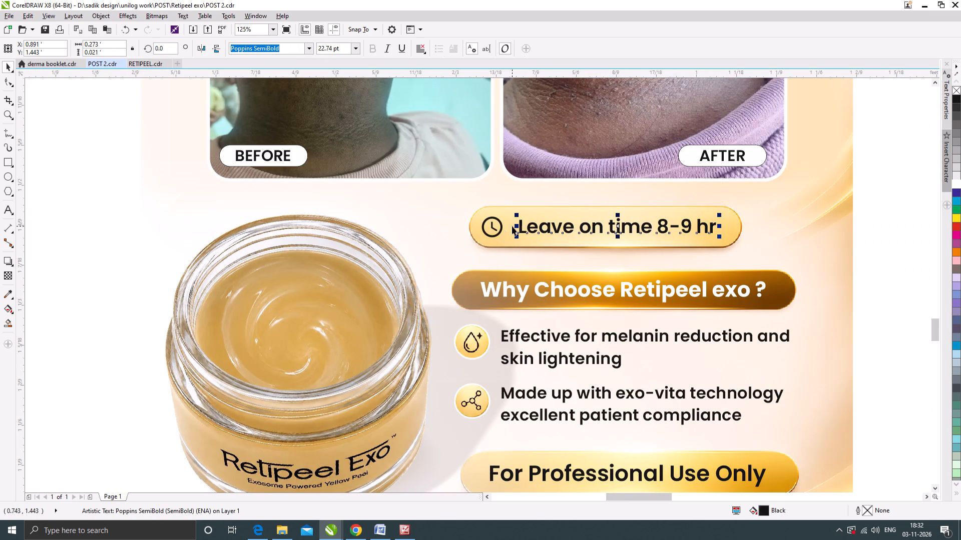
{"action": "scroll", "coordinate": [497, 225], "scroll_direction": "up", "scroll_amount": 3}
{"action": "left_click_drag", "start_coordinate": [505, 213], "coordinate": [537, 208]}
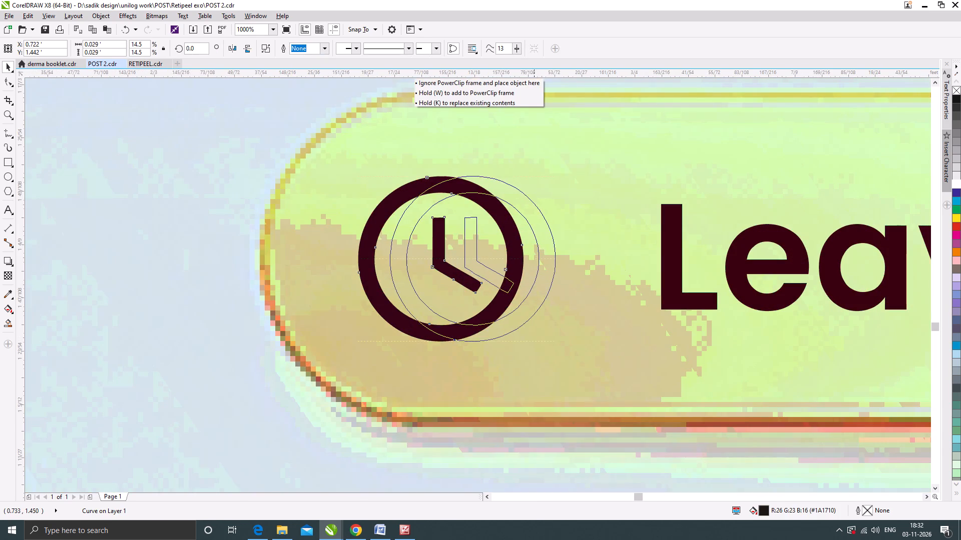
{"action": "scroll", "coordinate": [500, 194], "scroll_direction": "down", "scroll_amount": 7}
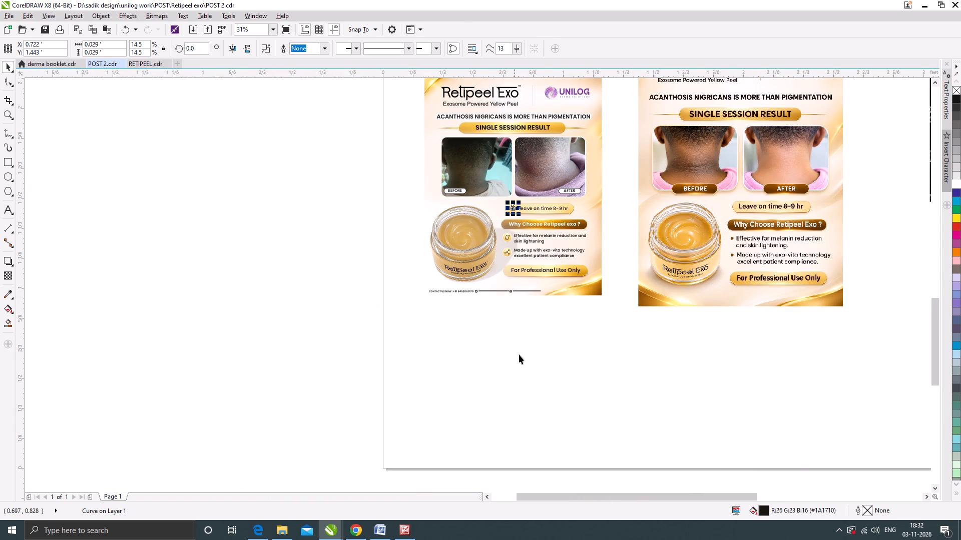
{"action": "left_click", "coordinate": [536, 369]}
Select all objects of the rebuilt Retipeel Exo post and repeat the last move on them.
{"action": "scroll", "coordinate": [412, 272], "scroll_direction": "down", "scroll_amount": 1}
{"action": "scroll", "coordinate": [463, 189], "scroll_direction": "up", "scroll_amount": 1}
{"action": "left_click_drag", "start_coordinate": [353, 128], "coordinate": [574, 400]}
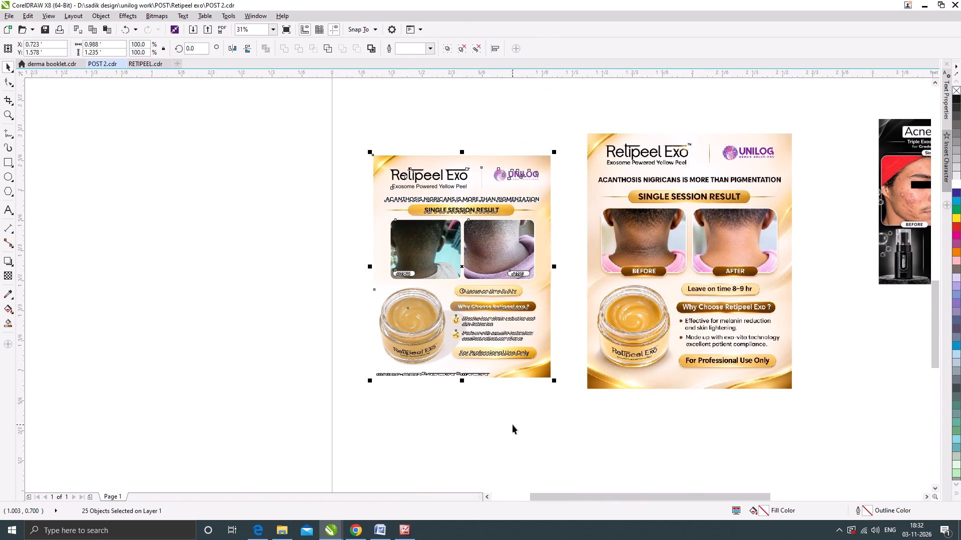
{"action": "key", "text": "ctrl+r"}
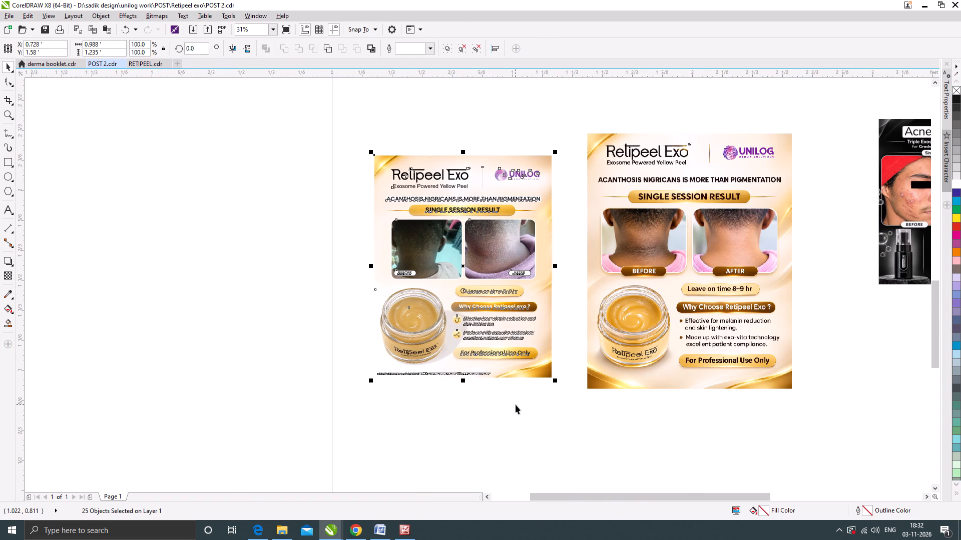
Export the selected post to the Desktop as JPEG POST 2, replacing the existing file, in CMYK at 80% quality and 300 resolution.
{"action": "key", "text": "ctrl+e"}
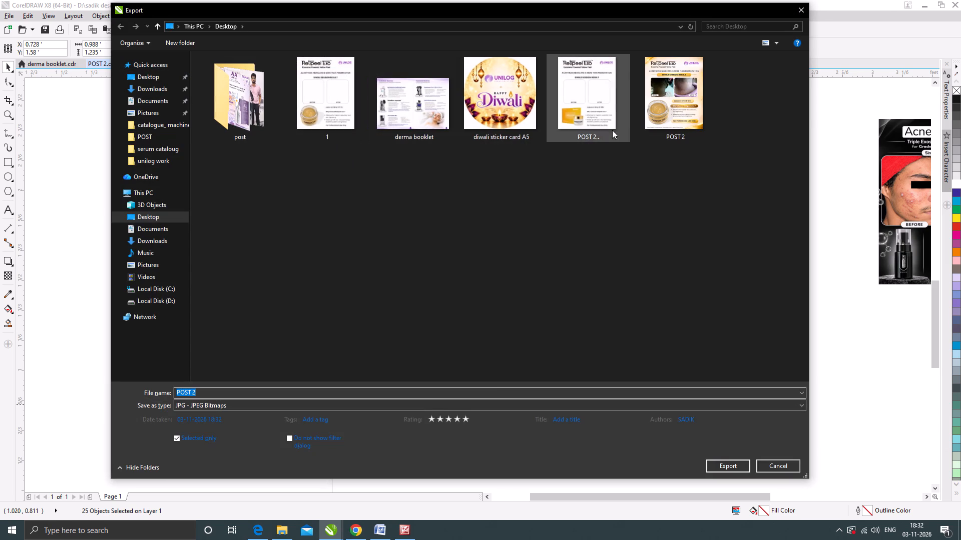
{"action": "left_click", "coordinate": [672, 122]}
{"action": "left_click", "coordinate": [730, 463]}
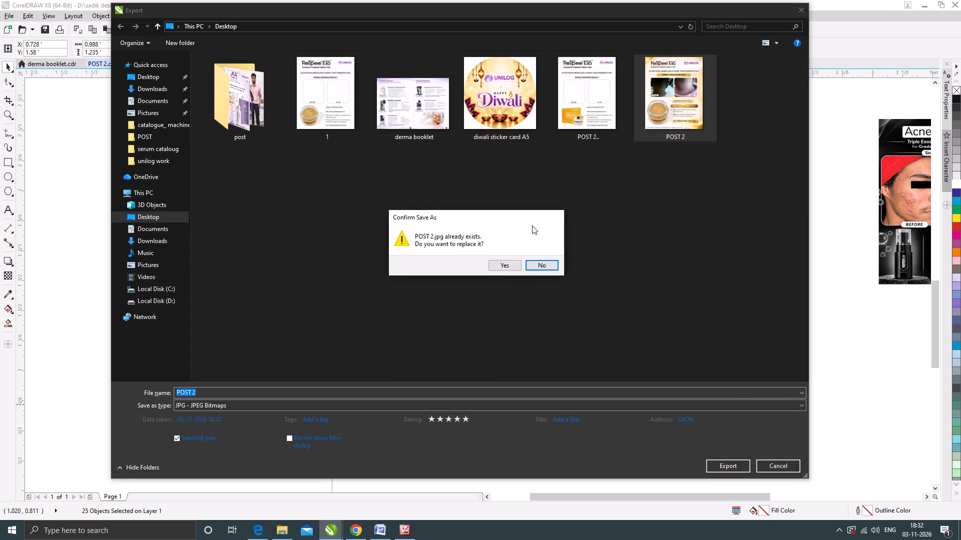
{"action": "left_click", "coordinate": [504, 262]}
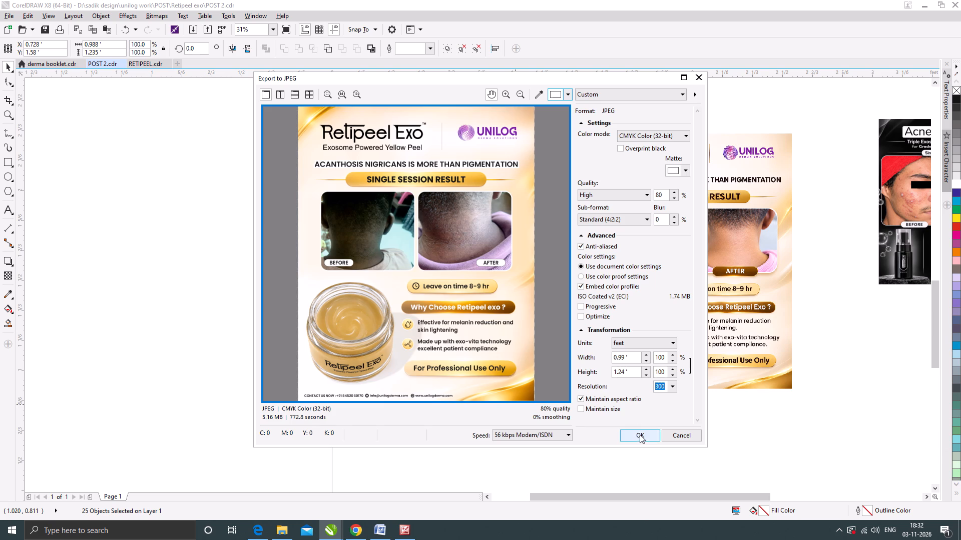
{"action": "left_click", "coordinate": [639, 434]}
{"action": "left_click", "coordinate": [233, 209]}
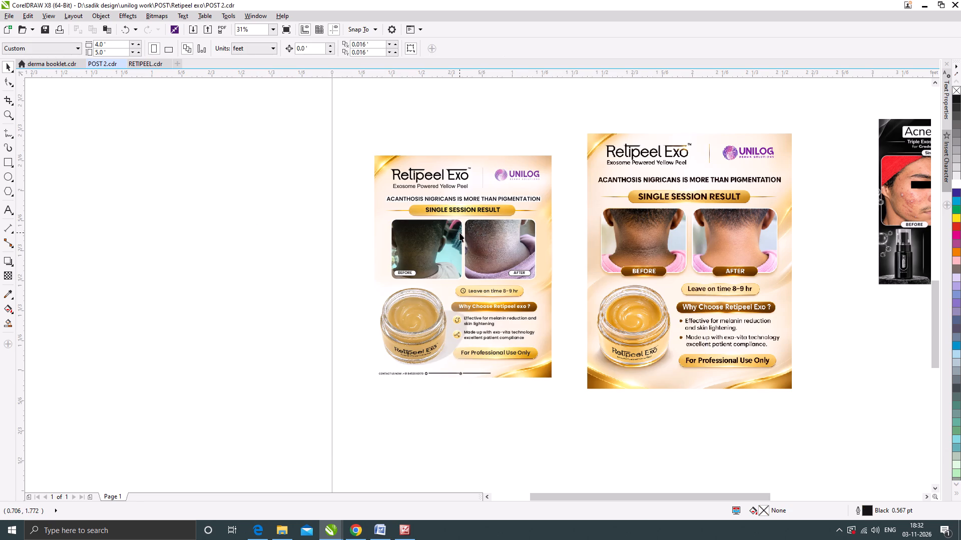
Draw a rectangle of about 0.587 by 0.068 ft over the SINGLE SESSION RESULT pill and round its corners to 0.034 ft.
{"action": "scroll", "coordinate": [460, 210], "scroll_direction": "up", "scroll_amount": 1}
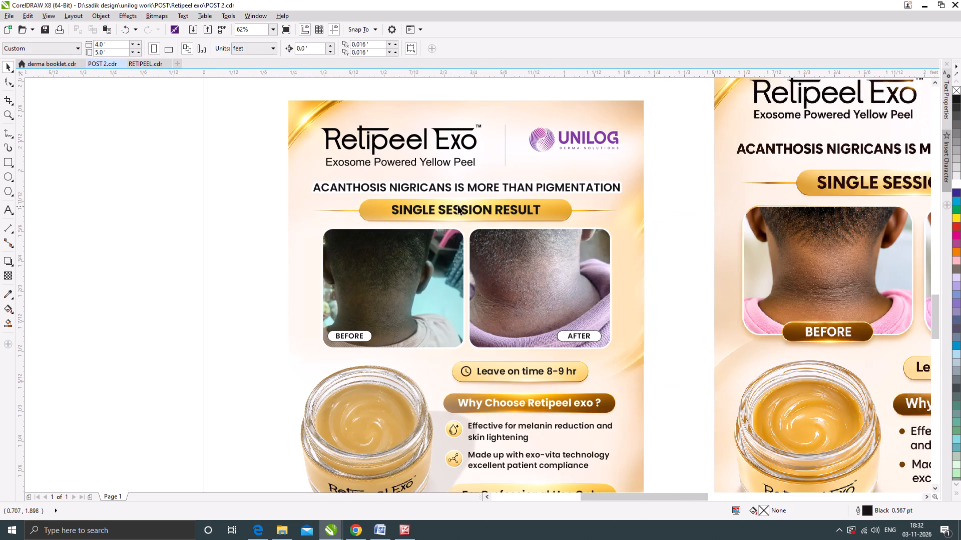
{"action": "scroll", "coordinate": [458, 205], "scroll_direction": "down", "scroll_amount": 1}
{"action": "scroll", "coordinate": [488, 287], "scroll_direction": "up", "scroll_amount": 1}
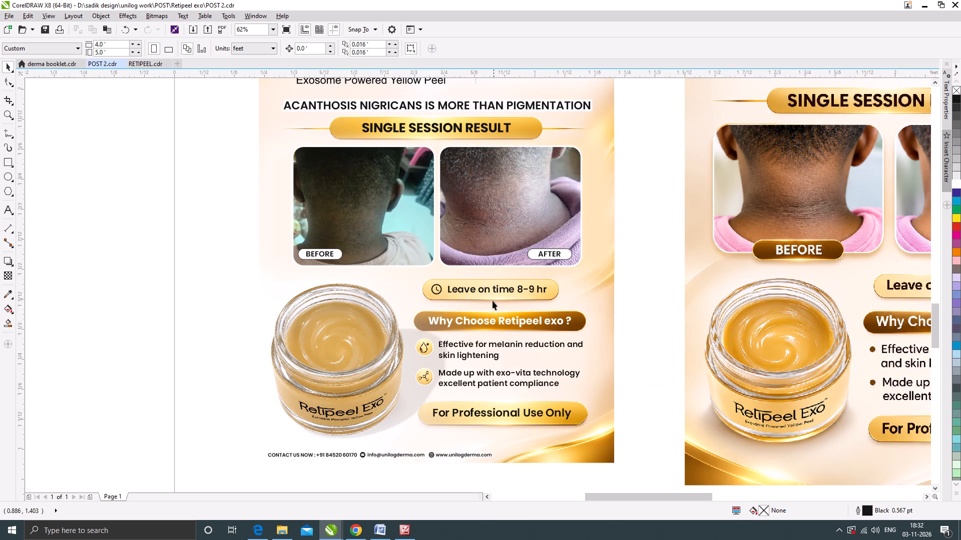
{"action": "scroll", "coordinate": [490, 297], "scroll_direction": "down", "scroll_amount": 1}
{"action": "scroll", "coordinate": [503, 207], "scroll_direction": "up", "scroll_amount": 1}
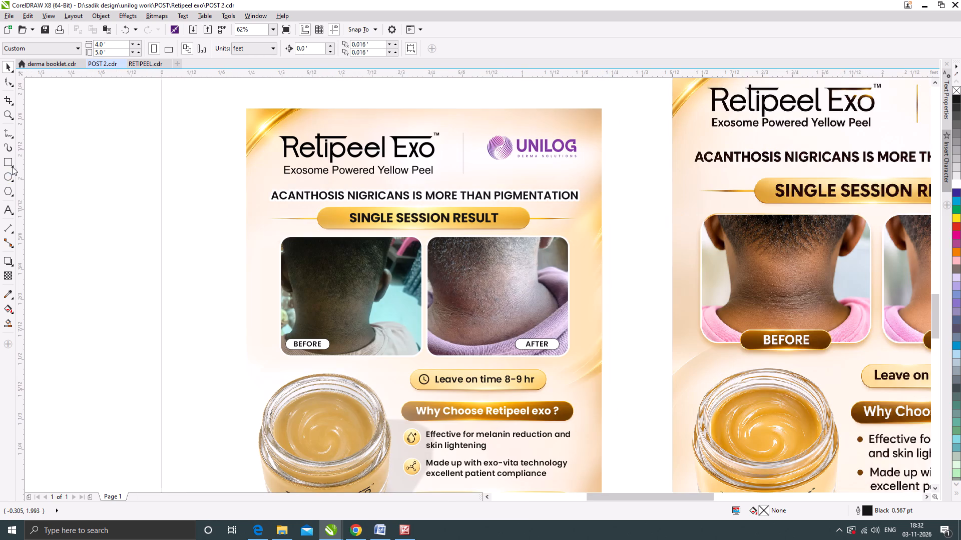
{"action": "left_click", "coordinate": [10, 176]}
{"action": "left_click", "coordinate": [9, 157]}
{"action": "scroll", "coordinate": [341, 209], "scroll_direction": "up", "scroll_amount": 1}
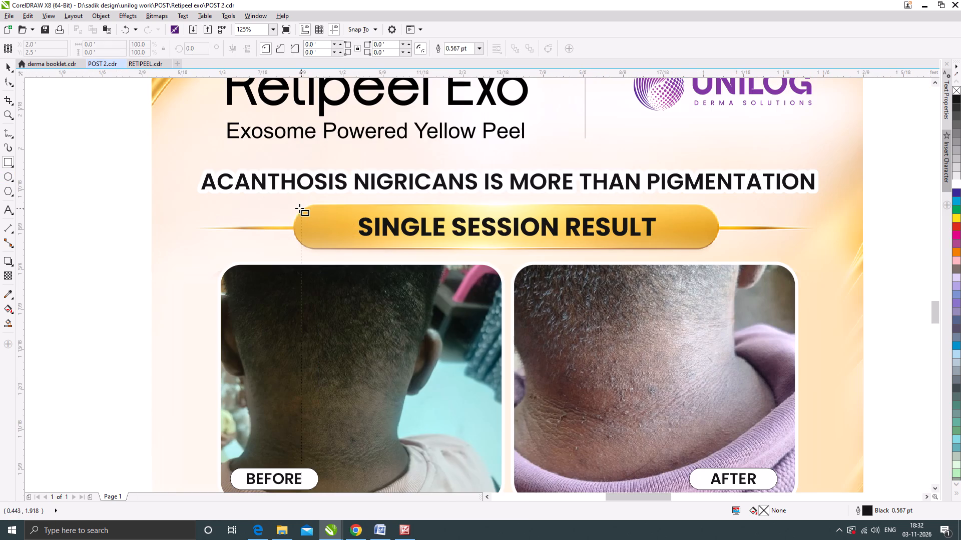
{"action": "left_click_drag", "start_coordinate": [294, 203], "coordinate": [717, 247]}
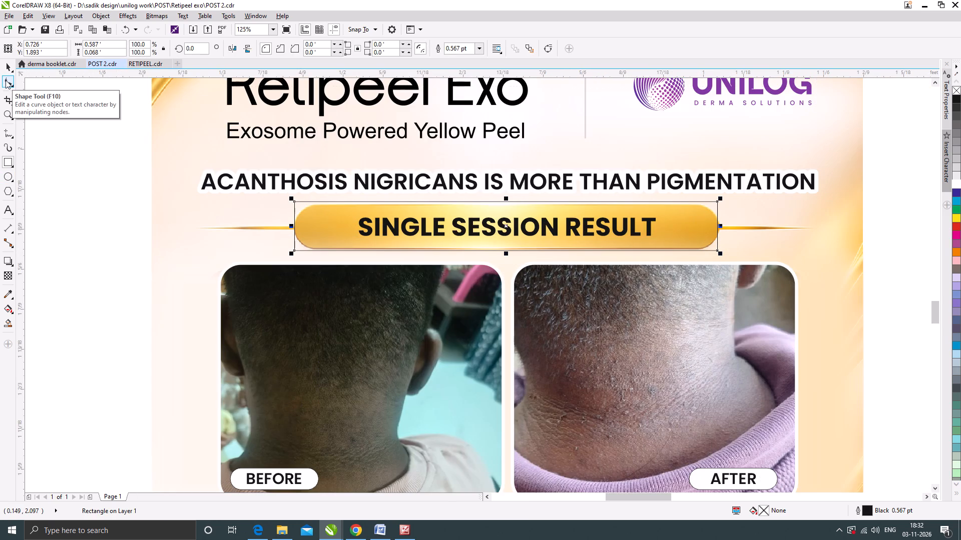
{"action": "left_click", "coordinate": [6, 80]}
{"action": "left_click_drag", "start_coordinate": [295, 199], "coordinate": [367, 211]}
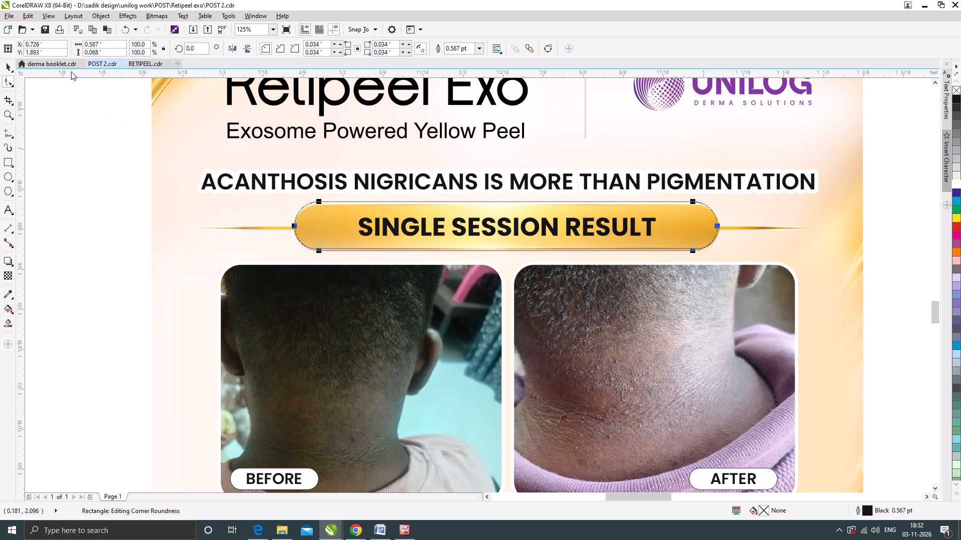
Reduce the height of the rounded rectangle over the SINGLE SESSION RESULT pill to about 0.064 ft so it matches the pill.
{"action": "left_click", "coordinate": [9, 68]}
{"action": "scroll", "coordinate": [507, 200], "scroll_direction": "up", "scroll_amount": 2}
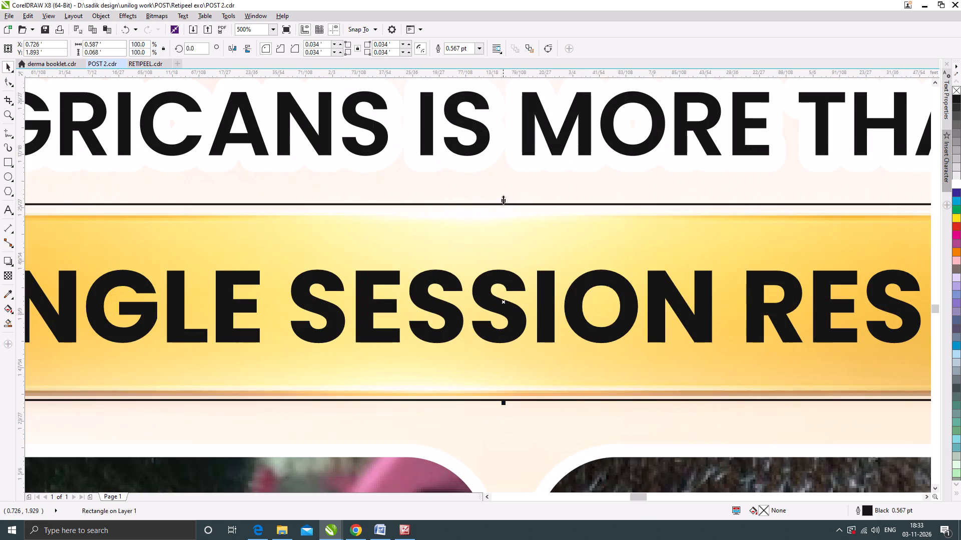
{"action": "left_click_drag", "start_coordinate": [503, 199], "coordinate": [510, 209]}
{"action": "scroll", "coordinate": [498, 220], "scroll_direction": "down", "scroll_amount": 2}
{"action": "scroll", "coordinate": [497, 258], "scroll_direction": "up", "scroll_amount": 2}
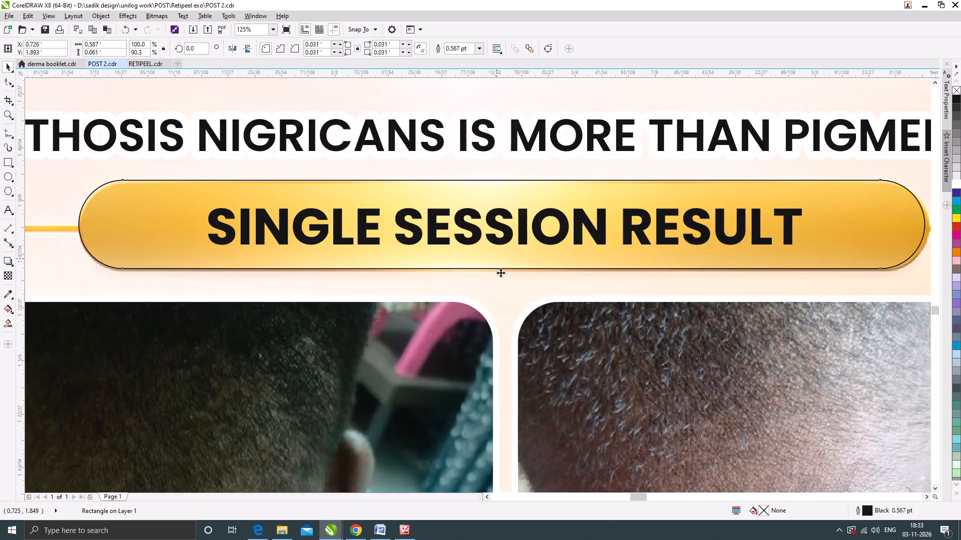
{"action": "scroll", "coordinate": [501, 272], "scroll_direction": "up", "scroll_amount": 1}
{"action": "left_click_drag", "start_coordinate": [514, 283], "coordinate": [527, 296]}
{"action": "scroll", "coordinate": [496, 248], "scroll_direction": "down", "scroll_amount": 4}
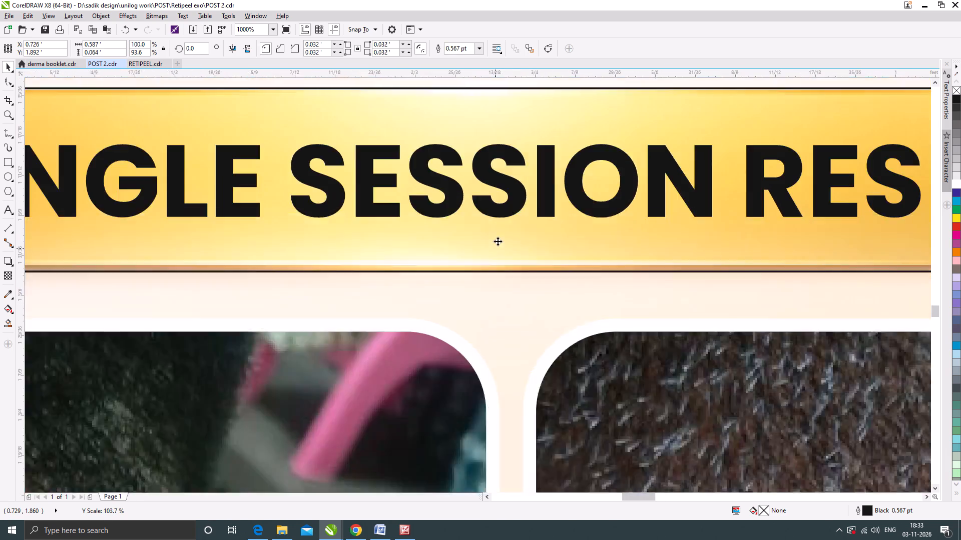
{"action": "scroll", "coordinate": [498, 241], "scroll_direction": "down", "scroll_amount": 1}
Fill the rounded rectangle with the pill's sampled gold, C2 M27 Y82 K0, and remove its outline.
{"action": "left_click", "coordinate": [9, 292]}
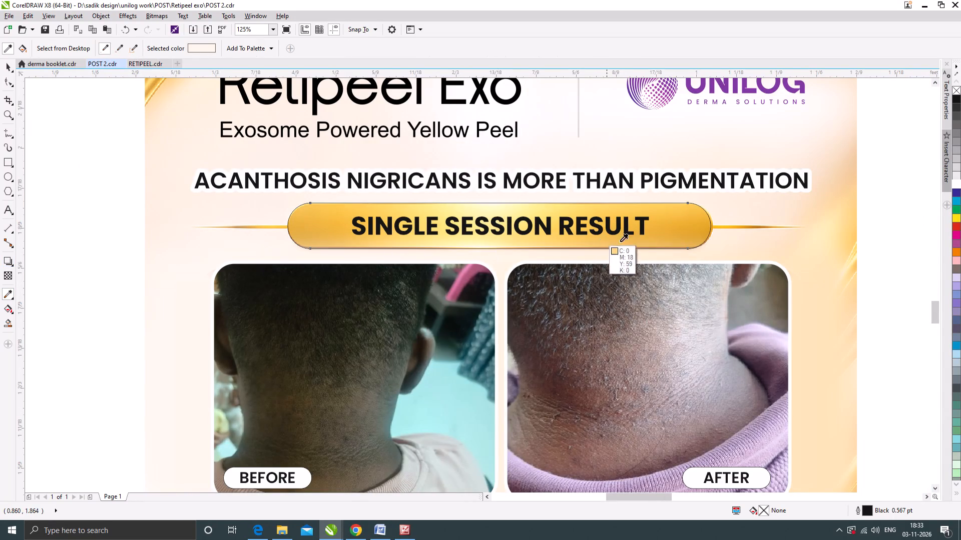
{"action": "double_click", "coordinate": [664, 216]}
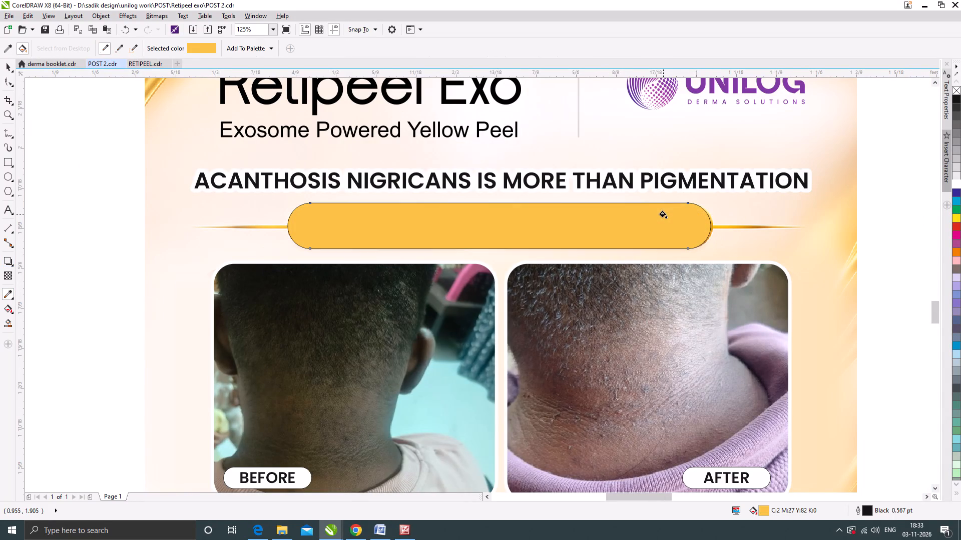
{"action": "right_click", "coordinate": [956, 88]}
{"action": "scroll", "coordinate": [427, 218], "scroll_direction": "down", "scroll_amount": 1}
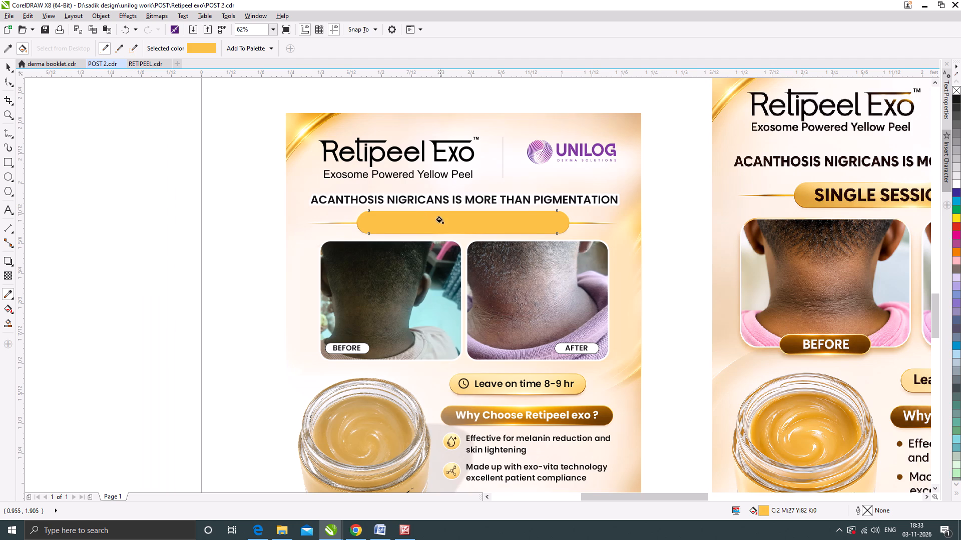
{"action": "left_click", "coordinate": [10, 65]}
{"action": "left_click", "coordinate": [56, 158]}
Stretch the gold pill's left end slightly outward, making it about 0.59 ft wide.
{"action": "scroll", "coordinate": [437, 216], "scroll_direction": "up", "scroll_amount": 1}
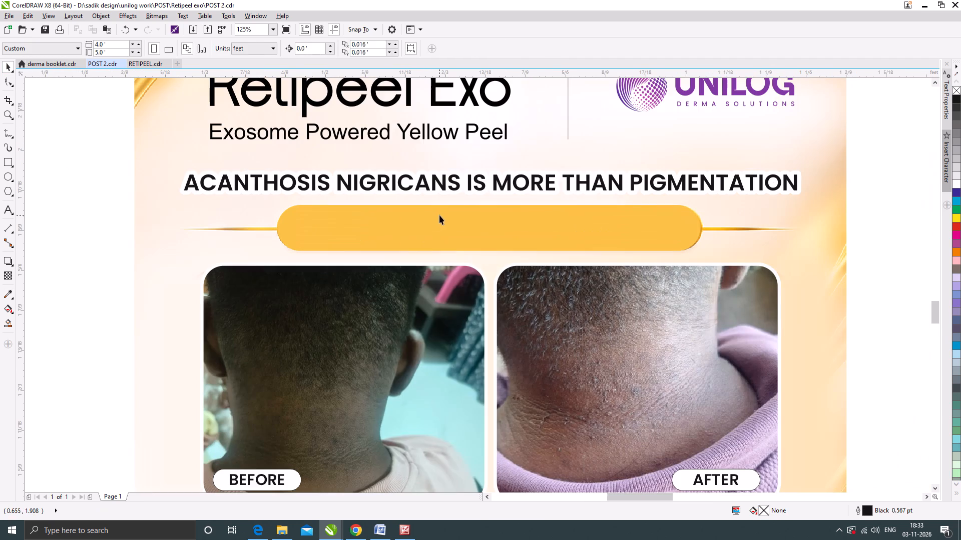
{"action": "left_click", "coordinate": [439, 215]}
{"action": "scroll", "coordinate": [268, 230], "scroll_direction": "up", "scroll_amount": 2}
{"action": "left_click_drag", "start_coordinate": [294, 221], "coordinate": [288, 226]}
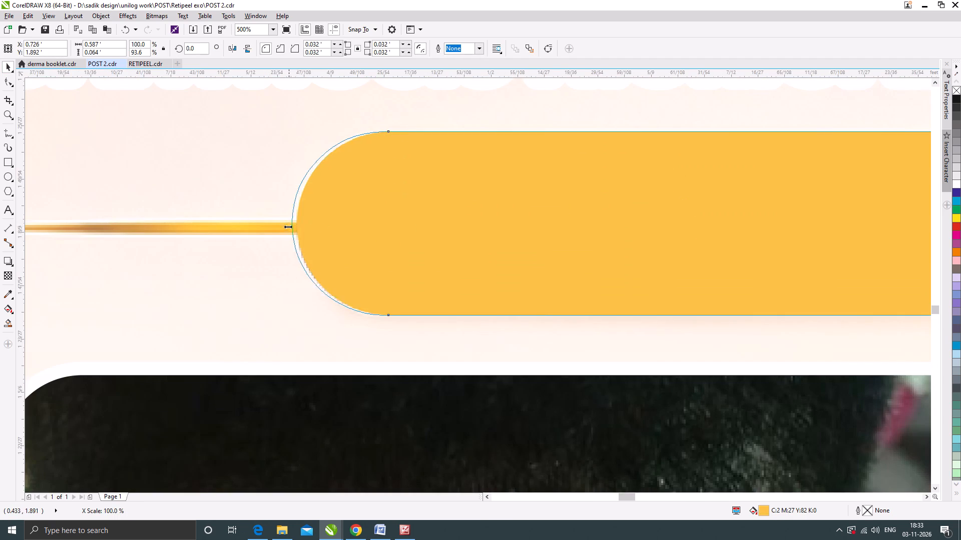
{"action": "left_click_drag", "start_coordinate": [288, 226], "coordinate": [286, 227]}
{"action": "scroll", "coordinate": [322, 209], "scroll_direction": "down", "scroll_amount": 2}
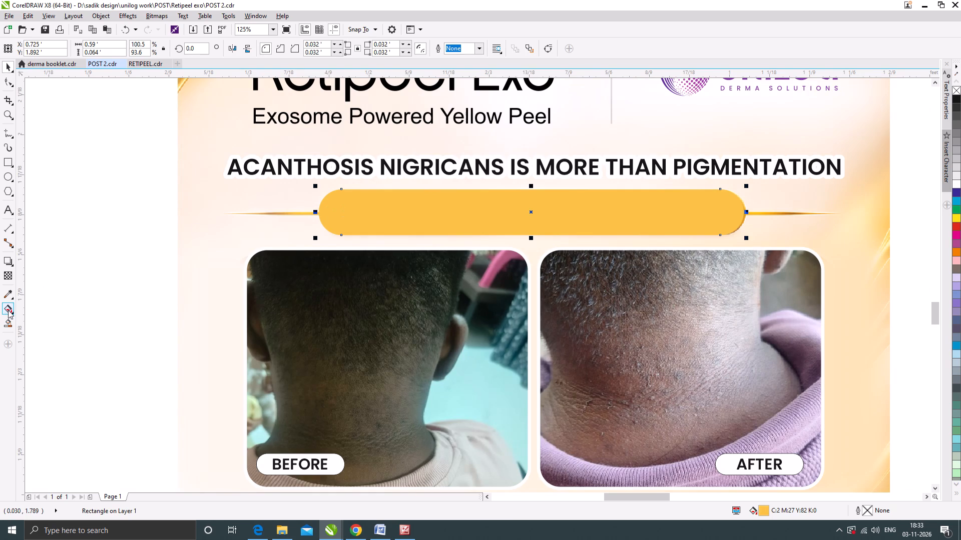
Give the gold pill an elliptical fountain fill, white at the middle fading to gold at both ends, and centre it.
{"action": "left_click", "coordinate": [8, 308]}
{"action": "left_click_drag", "start_coordinate": [404, 205], "coordinate": [756, 227]}
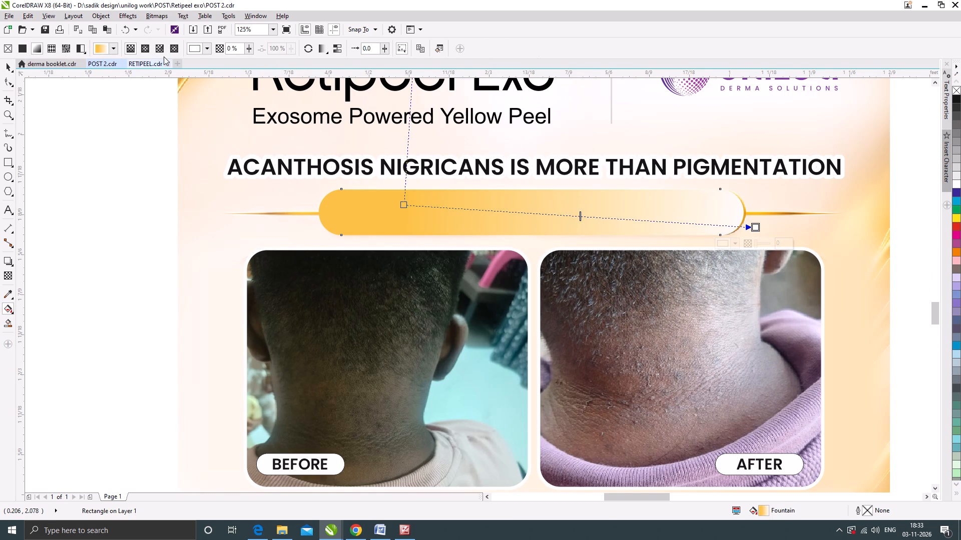
{"action": "left_click", "coordinate": [144, 47]}
{"action": "left_click_drag", "start_coordinate": [580, 191], "coordinate": [583, 175]}
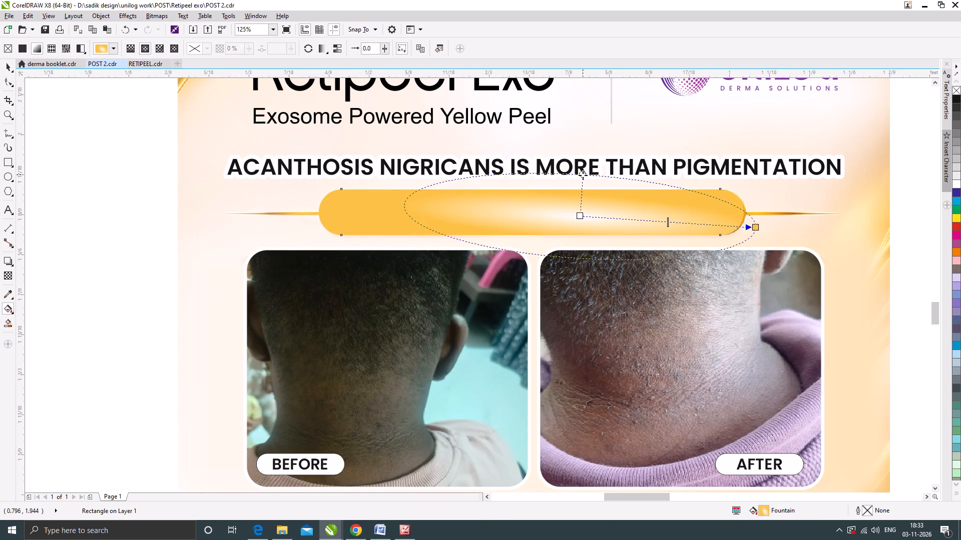
{"action": "left_click_drag", "start_coordinate": [583, 175], "coordinate": [584, 169]}
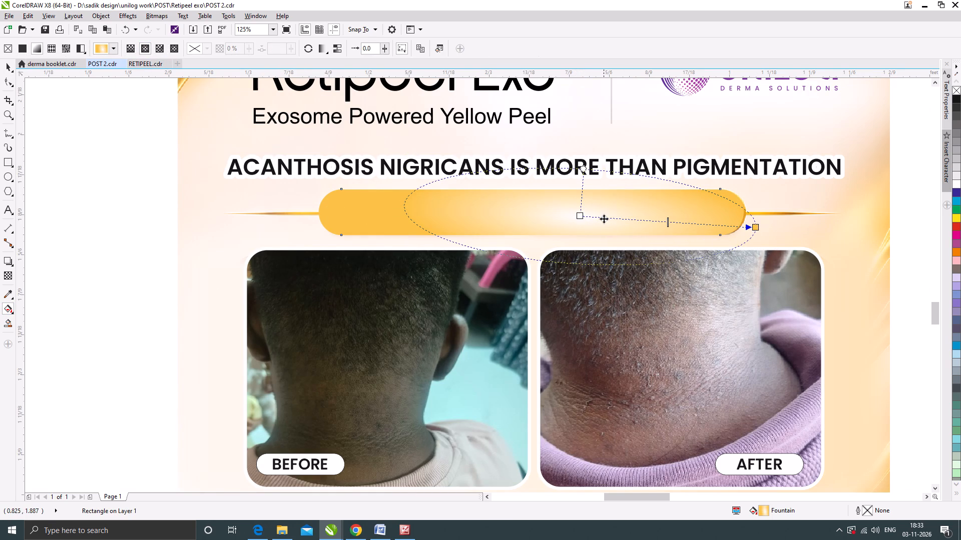
{"action": "left_click_drag", "start_coordinate": [604, 219], "coordinate": [542, 217]}
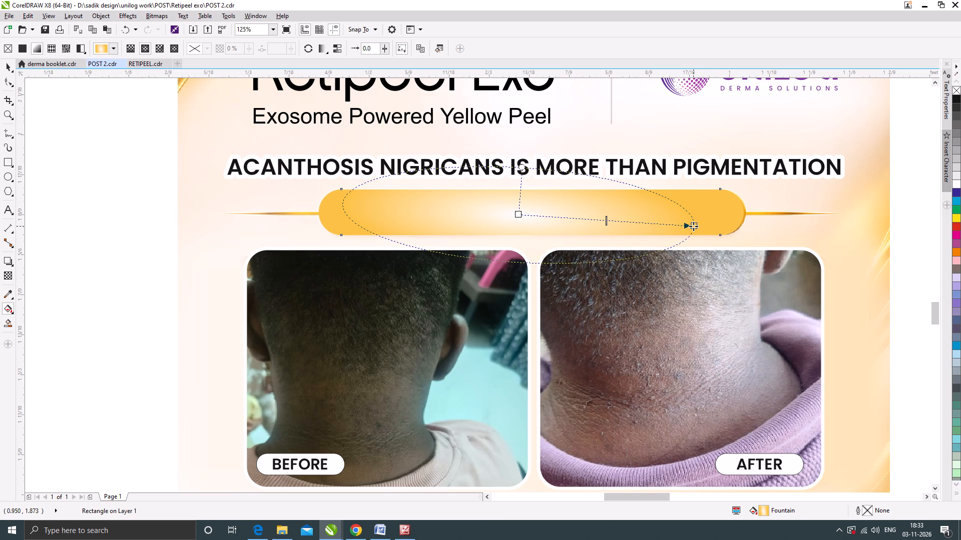
{"action": "left_click_drag", "start_coordinate": [693, 226], "coordinate": [702, 217]}
{"action": "left_click", "coordinate": [10, 68]}
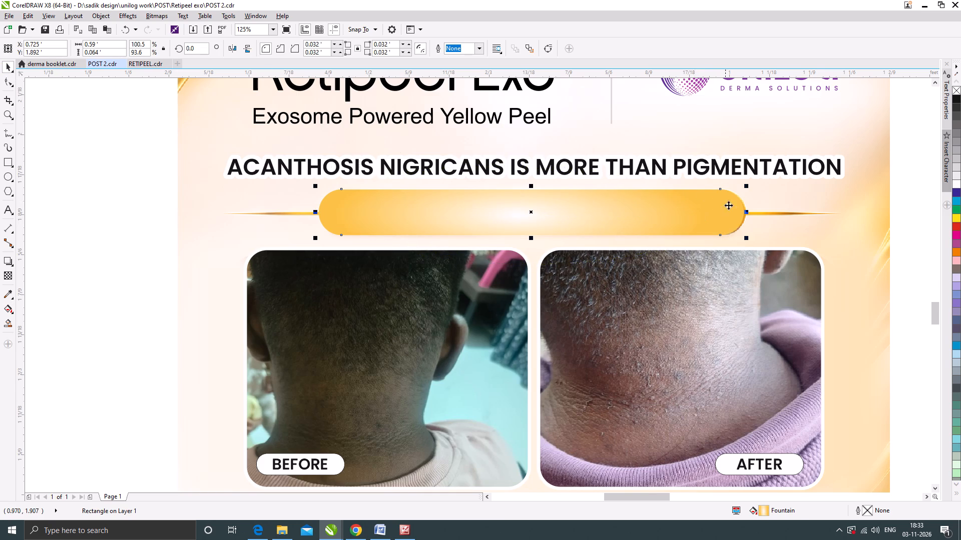
Stretch the gold pill's right end outward to cover the old pill, making it about 0.596 ft wide.
{"action": "scroll", "coordinate": [729, 205], "scroll_direction": "up", "scroll_amount": 1}
{"action": "left_click_drag", "start_coordinate": [762, 219], "coordinate": [772, 228]}
{"action": "scroll", "coordinate": [502, 199], "scroll_direction": "down", "scroll_amount": 2}
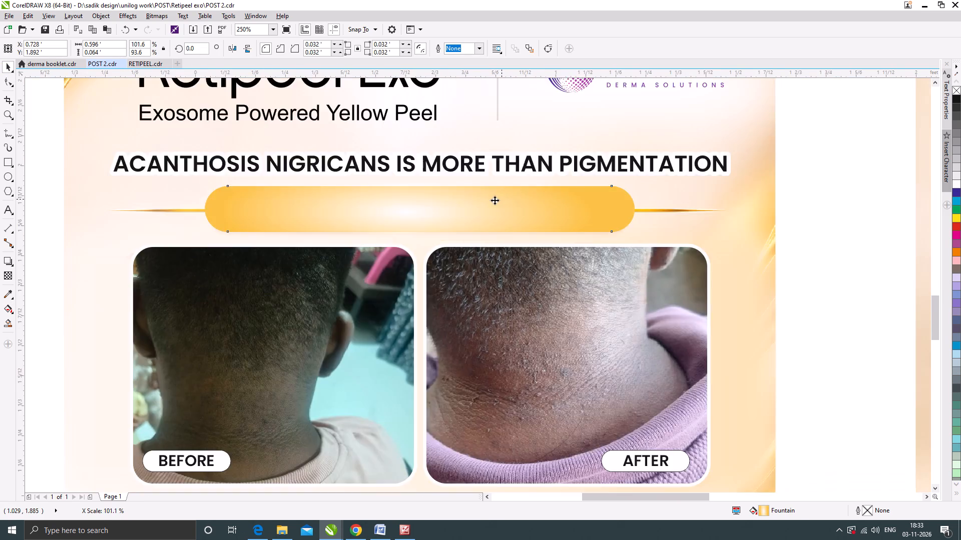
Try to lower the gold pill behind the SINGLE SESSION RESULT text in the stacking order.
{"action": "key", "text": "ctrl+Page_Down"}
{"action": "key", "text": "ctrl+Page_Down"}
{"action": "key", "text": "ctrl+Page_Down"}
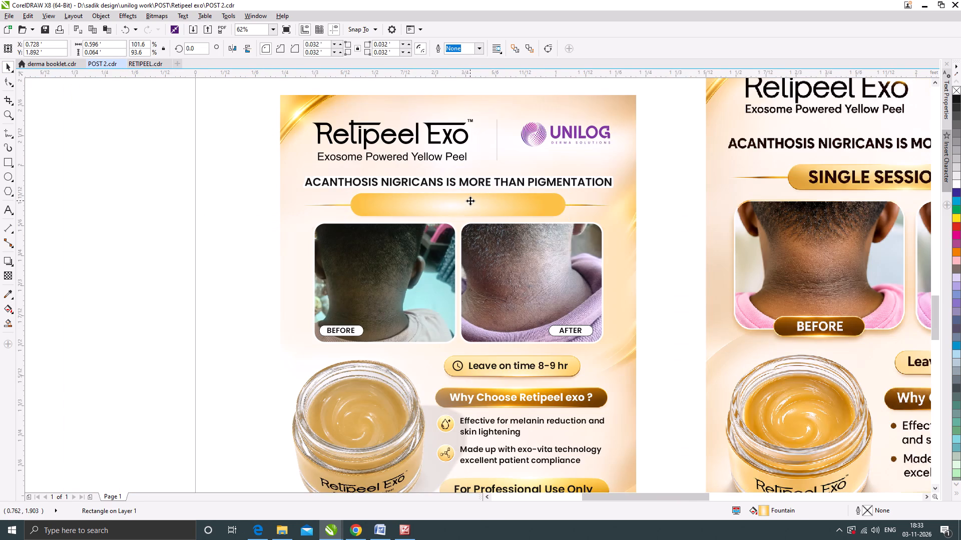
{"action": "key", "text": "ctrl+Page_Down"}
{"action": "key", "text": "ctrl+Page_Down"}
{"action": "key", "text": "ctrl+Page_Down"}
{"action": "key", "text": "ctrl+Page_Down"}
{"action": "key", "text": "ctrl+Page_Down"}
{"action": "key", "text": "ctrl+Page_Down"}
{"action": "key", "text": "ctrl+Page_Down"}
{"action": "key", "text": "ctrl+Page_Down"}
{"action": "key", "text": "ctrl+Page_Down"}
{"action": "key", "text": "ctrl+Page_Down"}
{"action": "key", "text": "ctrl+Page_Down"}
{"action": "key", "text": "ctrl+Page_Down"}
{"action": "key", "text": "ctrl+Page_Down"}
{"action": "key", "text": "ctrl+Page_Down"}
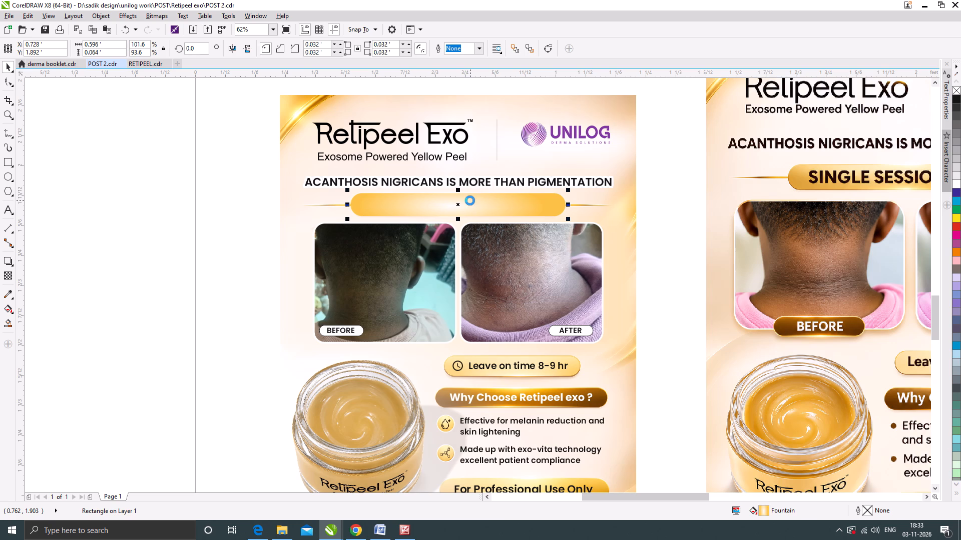
Cut the hidden SINGLE SESSION RESULT text and paste it back on top of the gold pill.
{"action": "left_click_drag", "start_coordinate": [234, 184], "coordinate": [551, 219]}
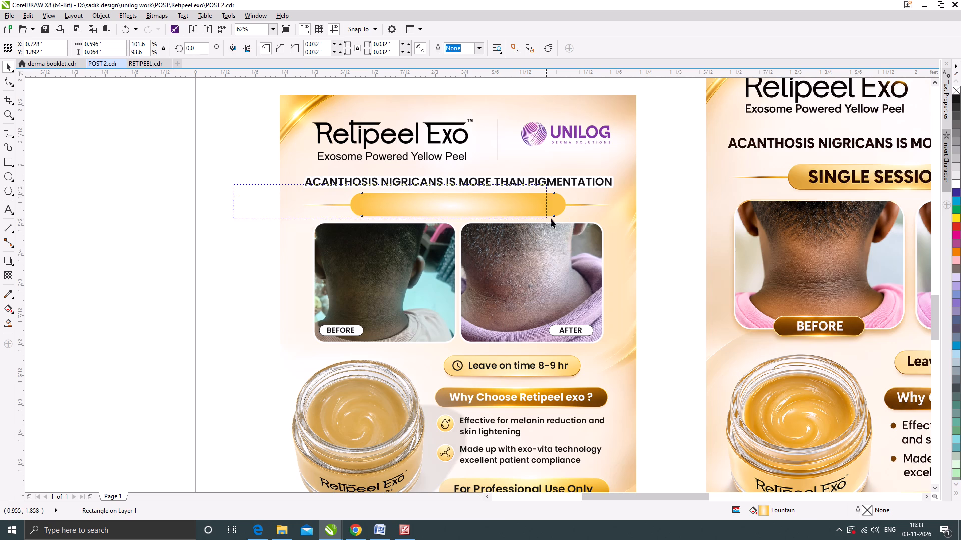
{"action": "left_click_drag", "start_coordinate": [551, 219], "coordinate": [556, 219]}
{"action": "key", "text": "ctrl+x"}
{"action": "key", "text": "ctrl+v"}
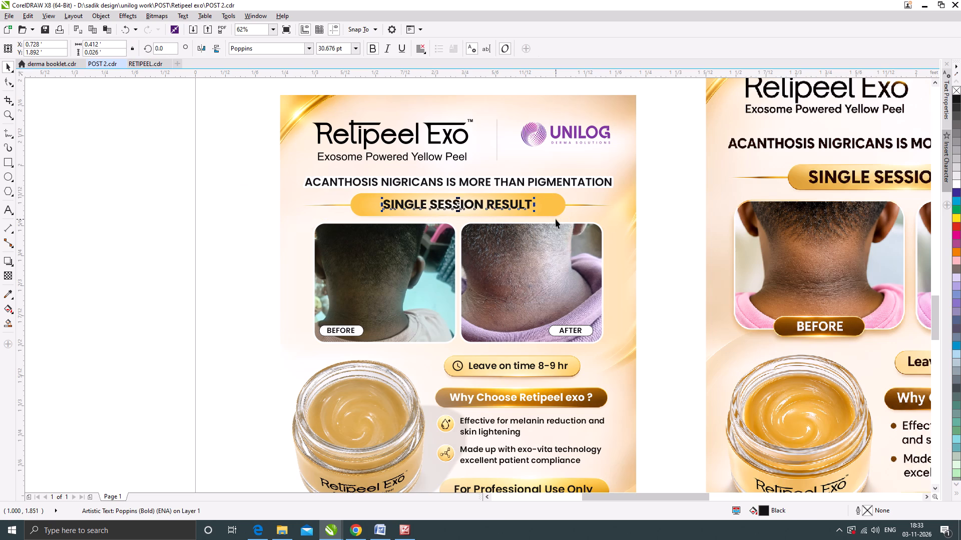
Export the whole selected Retipeel Exo post to the Desktop as JPEG POST 2, replacing the existing file, in CMYK at 80% quality and 300 resolution.
{"action": "scroll", "coordinate": [468, 231], "scroll_direction": "down", "scroll_amount": 1}
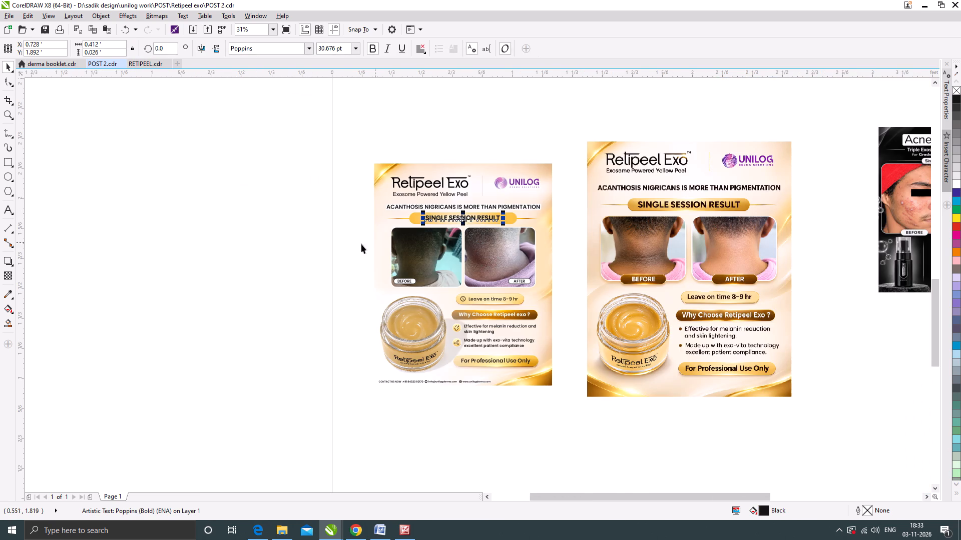
{"action": "left_click", "coordinate": [354, 245]}
{"action": "scroll", "coordinate": [487, 211], "scroll_direction": "up", "scroll_amount": 1}
{"action": "scroll", "coordinate": [413, 210], "scroll_direction": "down", "scroll_amount": 1}
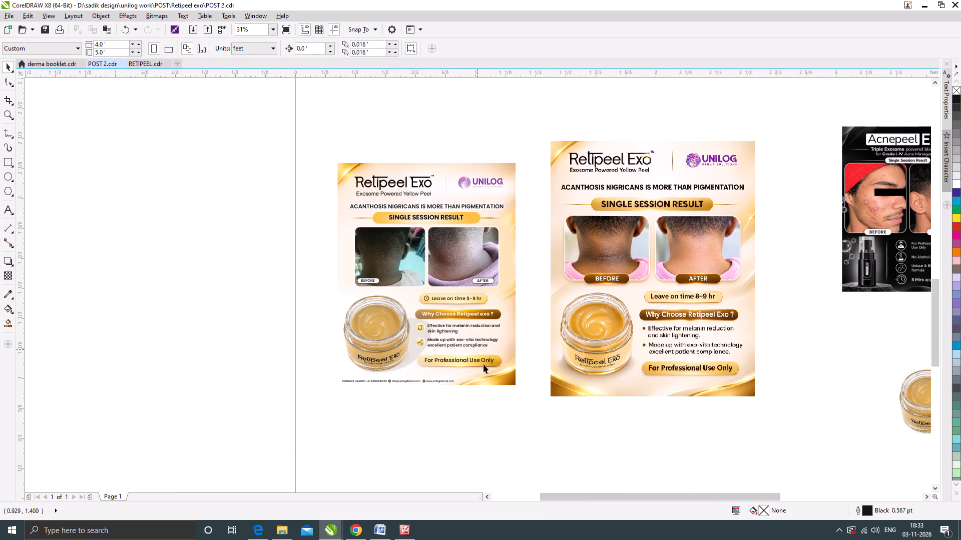
{"action": "left_click", "coordinate": [493, 417]}
{"action": "left_click_drag", "start_coordinate": [532, 396], "coordinate": [303, 138]}
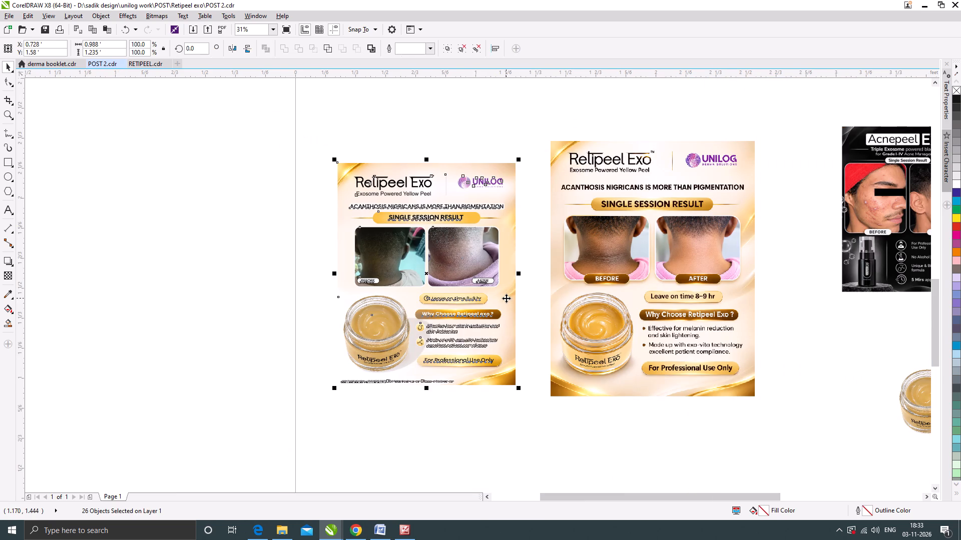
{"action": "scroll", "coordinate": [506, 298], "scroll_direction": "up", "scroll_amount": 1}
{"action": "key", "text": "ctrl+e"}
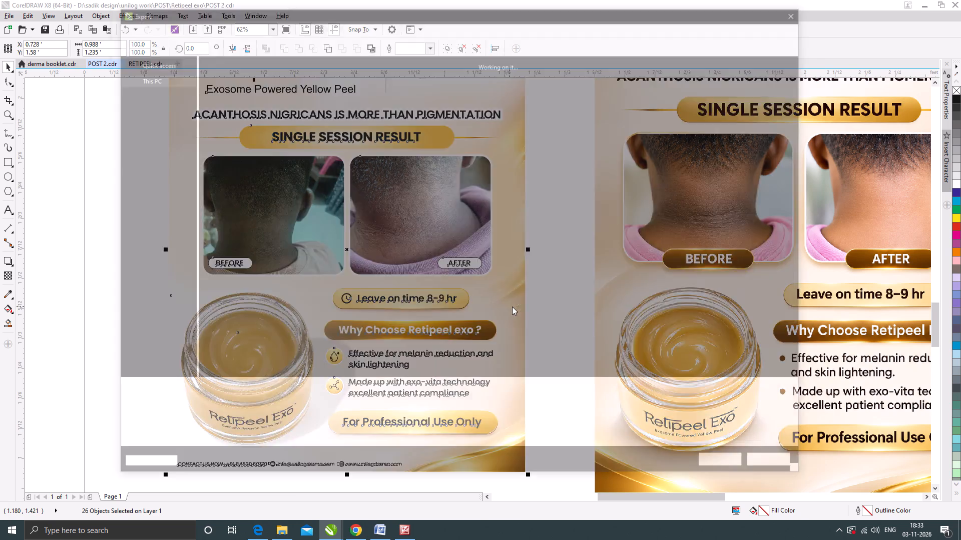
{"action": "left_click", "coordinate": [669, 109]}
{"action": "left_click", "coordinate": [733, 465]}
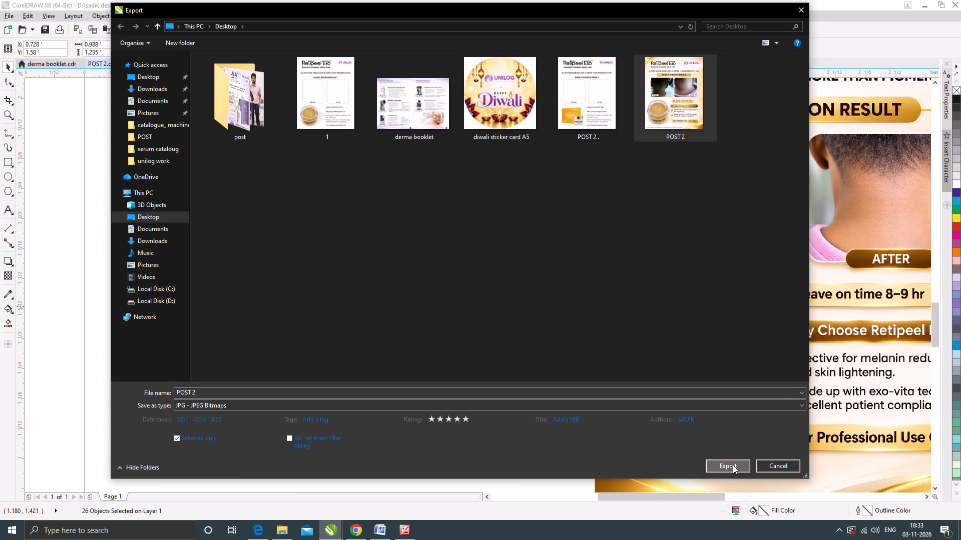
{"action": "left_click", "coordinate": [502, 263]}
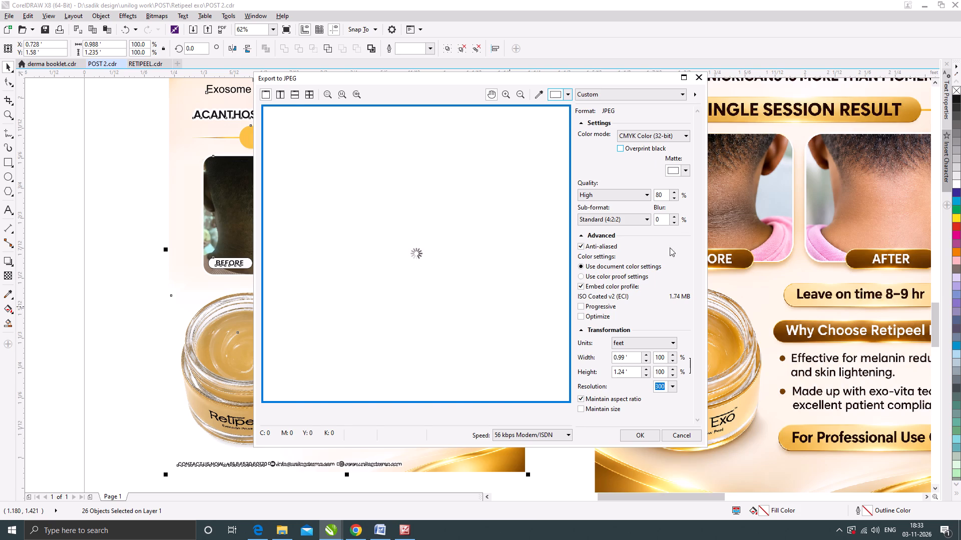
{"action": "left_click", "coordinate": [639, 434]}
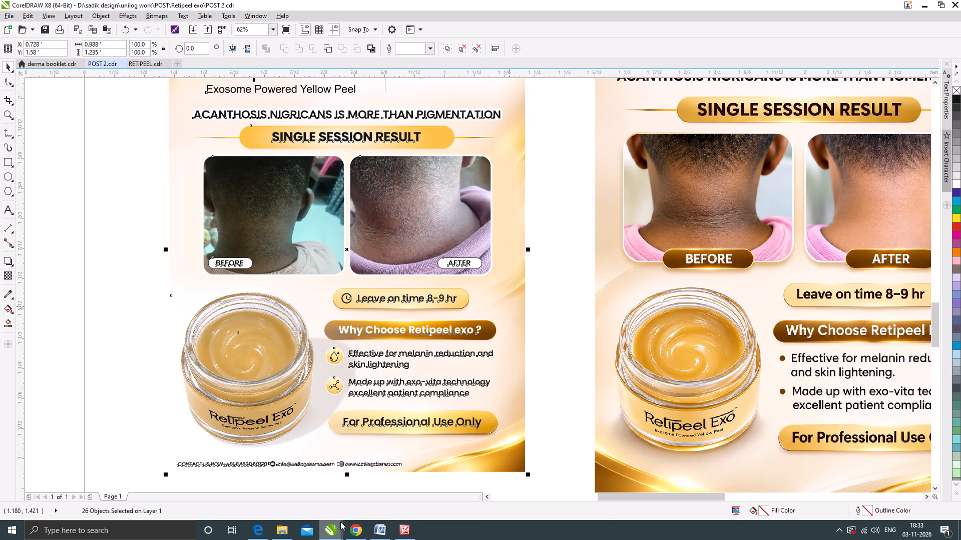
Save the POST 2 document.
{"action": "key", "text": "ctrl+s"}
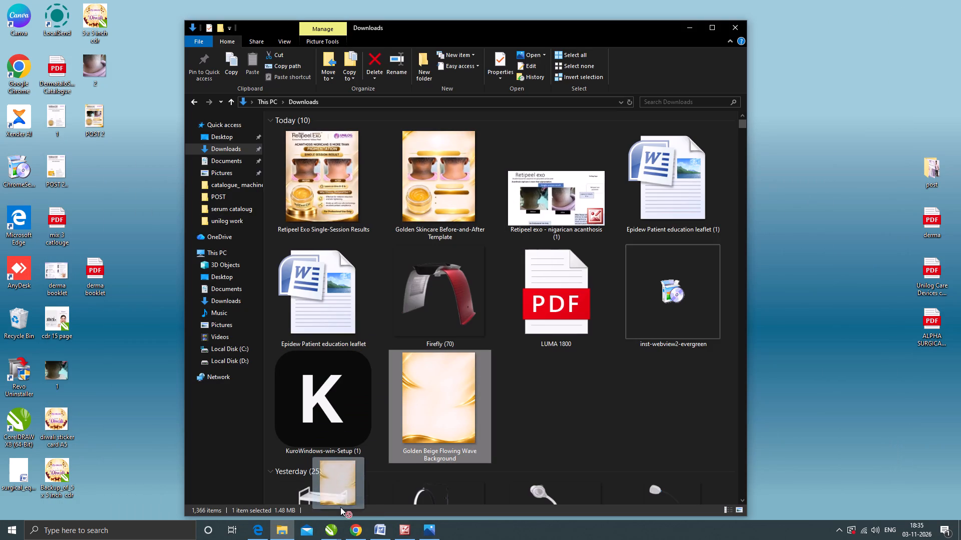
{"action": "left_click_drag", "start_coordinate": [340, 507], "coordinate": [653, 378]}
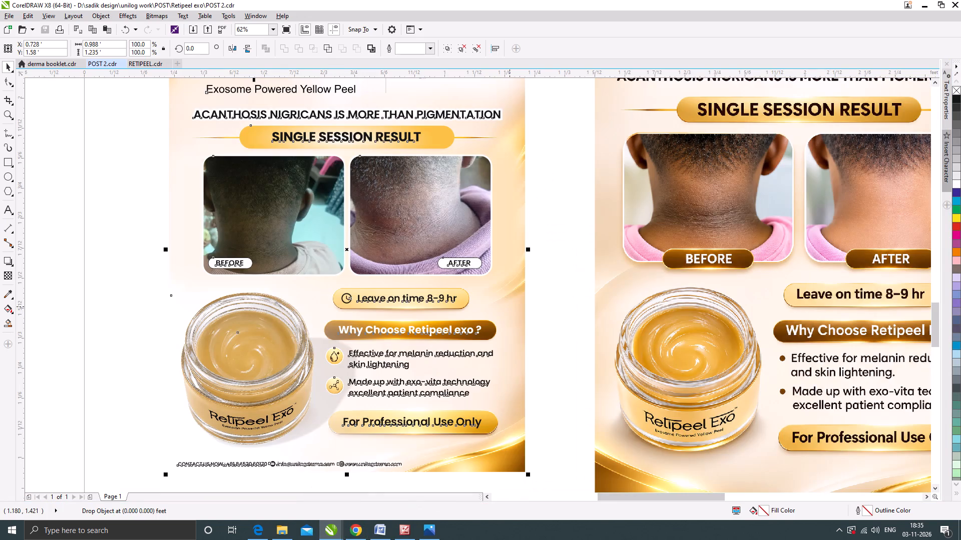
{"action": "left_click_drag", "start_coordinate": [653, 378], "coordinate": [575, 339]}
{"action": "scroll", "coordinate": [557, 315], "scroll_direction": "down", "scroll_amount": 3}
{"action": "left_click_drag", "start_coordinate": [587, 274], "coordinate": [384, 259]}
Clear space beside the post by moving the reference before/after design off the page and the white Retipeel Exo layout below the post.
{"action": "left_click_drag", "start_coordinate": [667, 311], "coordinate": [230, 293]}
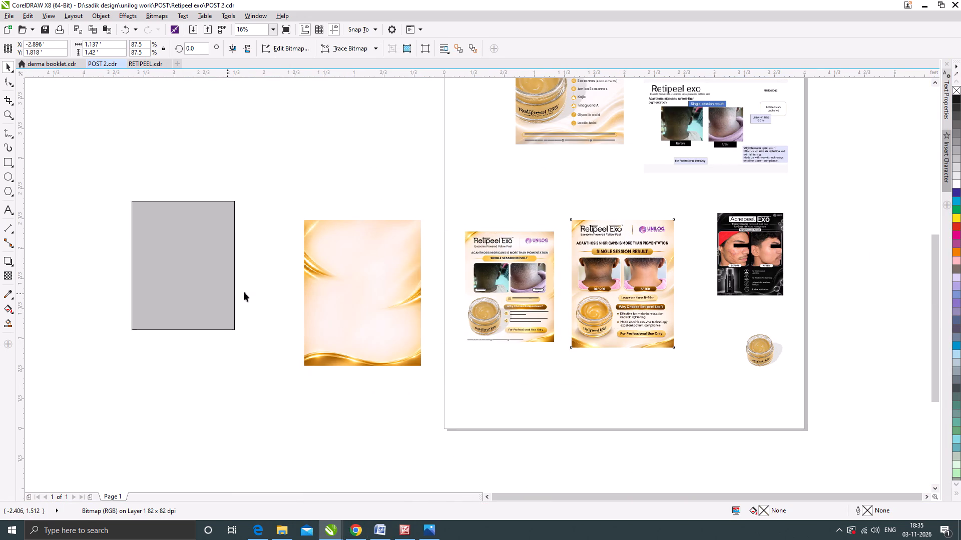
{"action": "left_click_drag", "start_coordinate": [683, 360], "coordinate": [568, 209]}
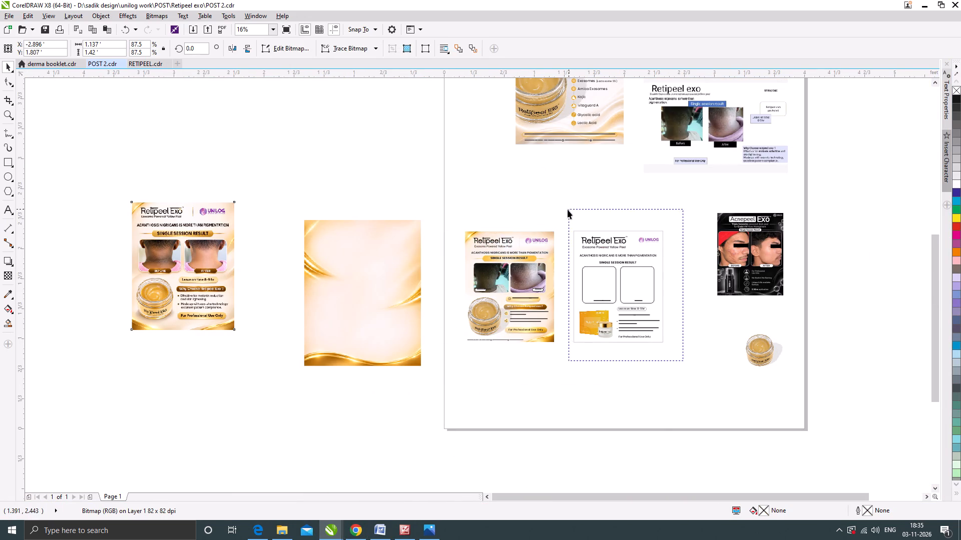
{"action": "left_click_drag", "start_coordinate": [568, 209], "coordinate": [567, 210]}
{"action": "left_click_drag", "start_coordinate": [602, 251], "coordinate": [562, 374]}
{"action": "left_click_drag", "start_coordinate": [388, 266], "coordinate": [454, 256]}
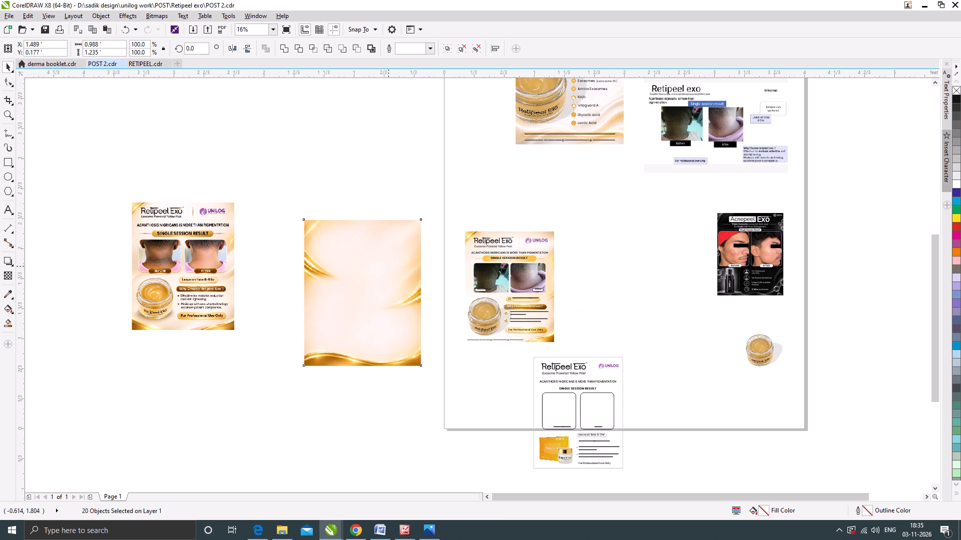
{"action": "left_click_drag", "start_coordinate": [454, 256], "coordinate": [379, 228]}
Duplicate the post's background PowerClip rectangle beside the post and unassign the copy's frame to empty it.
{"action": "left_click_drag", "start_coordinate": [546, 231], "coordinate": [648, 217]}
{"action": "right_click", "coordinate": [648, 217], "text": "shift"}
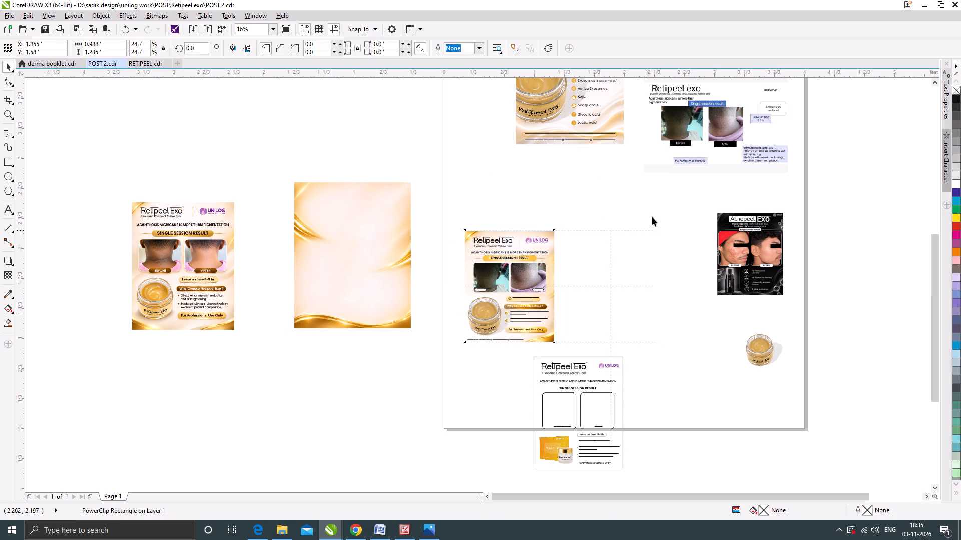
{"action": "right_click", "coordinate": [620, 264]}
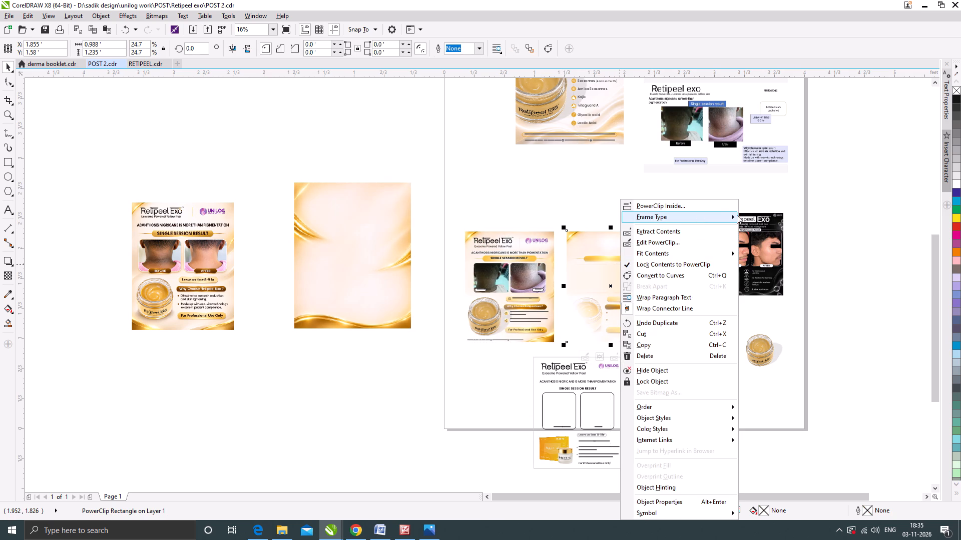
{"action": "left_click", "coordinate": [755, 244]}
{"action": "left_click", "coordinate": [532, 287]}
PowerClip the golden wave background inside the empty duplicate rectangle and scale it down to the frame's 0.988 ft width.
{"action": "right_click", "coordinate": [350, 209]}
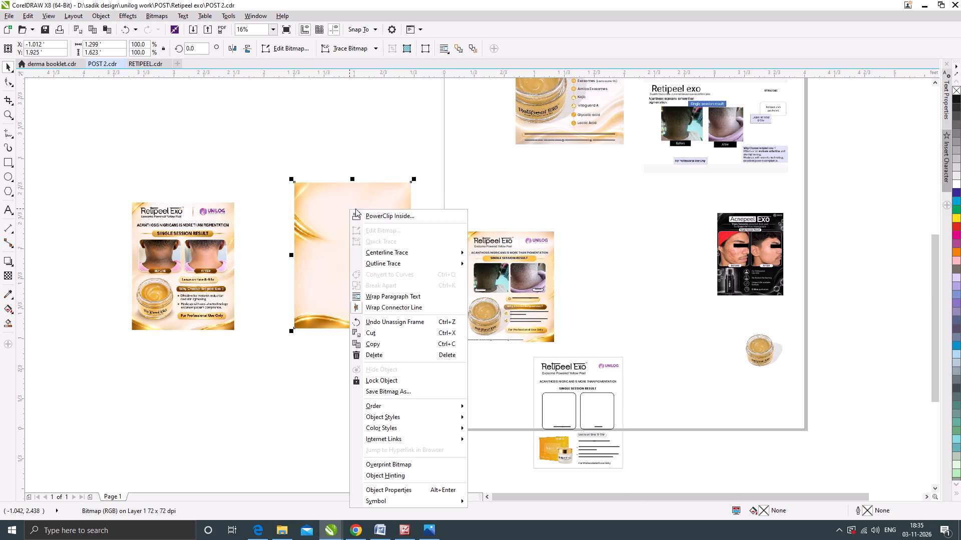
{"action": "left_click", "coordinate": [363, 214]}
{"action": "left_click", "coordinate": [596, 258]}
{"action": "scroll", "coordinate": [630, 262], "scroll_direction": "up", "scroll_amount": 1}
{"action": "left_click", "coordinate": [630, 262], "text": "ctrl"}
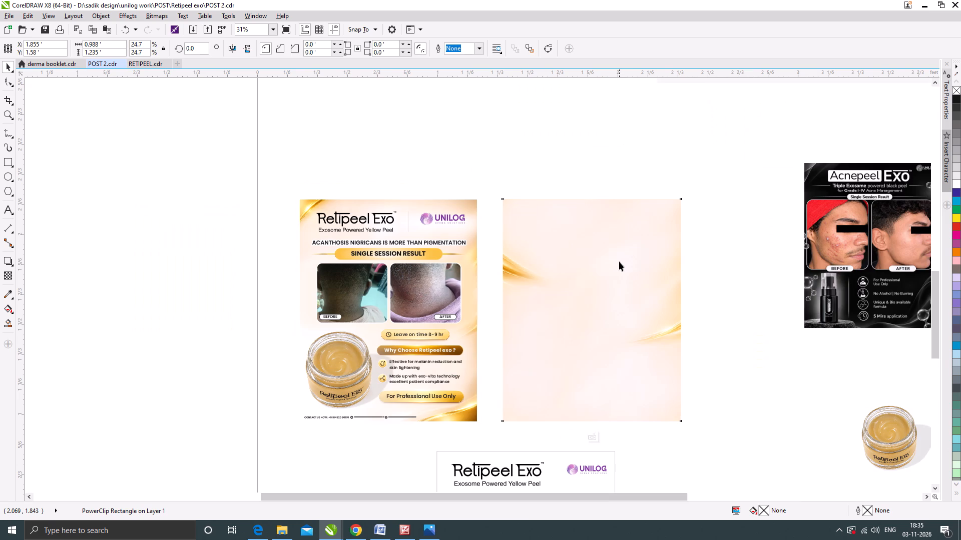
{"action": "left_click", "coordinate": [619, 261]}
{"action": "left_click_drag", "start_coordinate": [713, 160], "coordinate": [687, 180]}
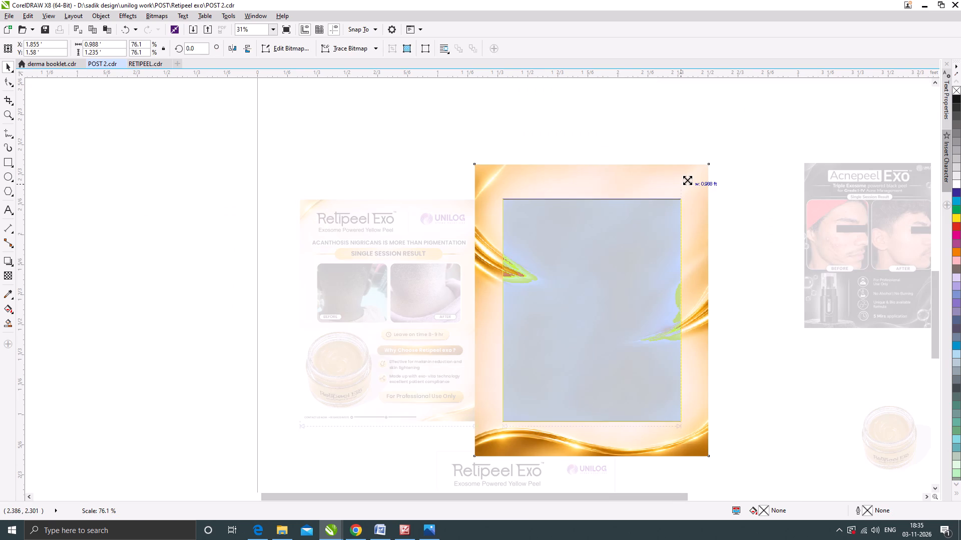
{"action": "left_click_drag", "start_coordinate": [687, 180], "coordinate": [689, 178]}
{"action": "left_click", "coordinate": [717, 370], "text": "ctrl"}
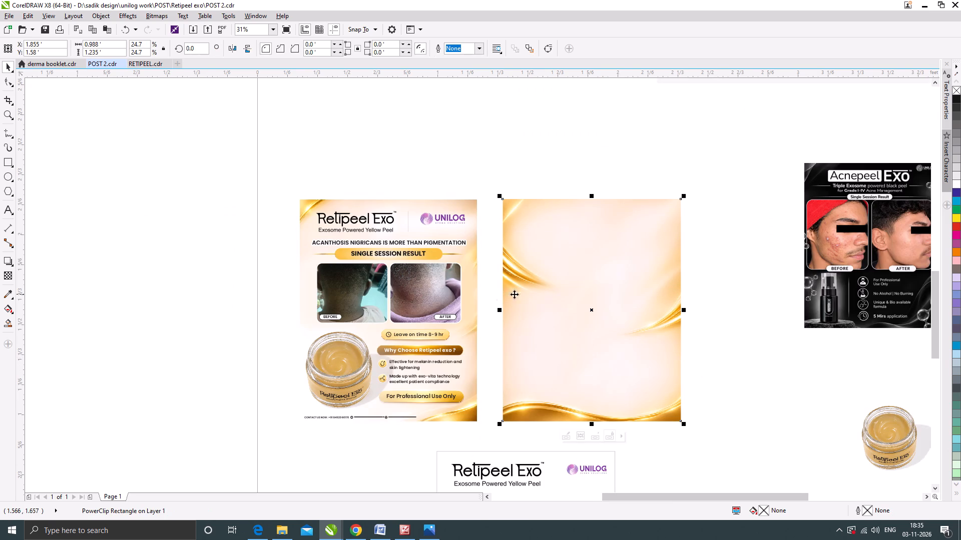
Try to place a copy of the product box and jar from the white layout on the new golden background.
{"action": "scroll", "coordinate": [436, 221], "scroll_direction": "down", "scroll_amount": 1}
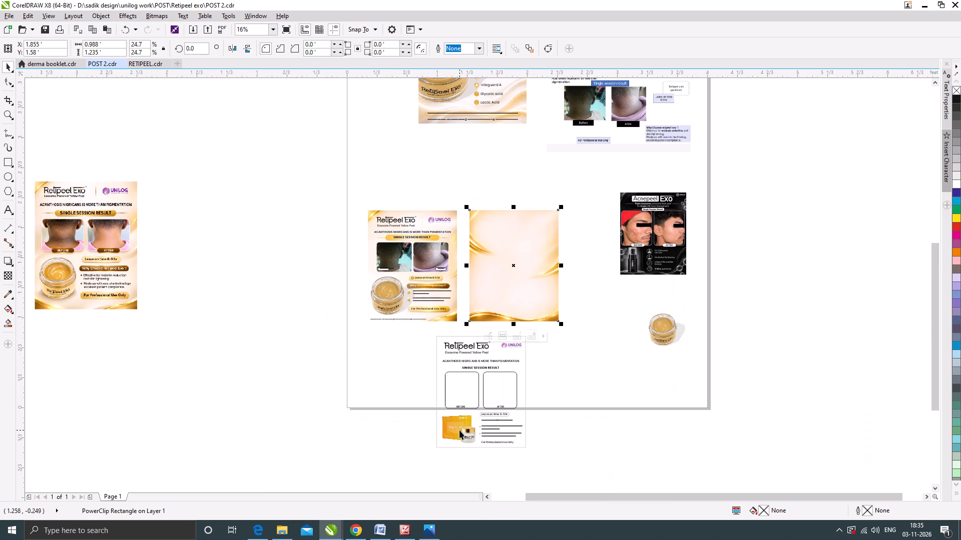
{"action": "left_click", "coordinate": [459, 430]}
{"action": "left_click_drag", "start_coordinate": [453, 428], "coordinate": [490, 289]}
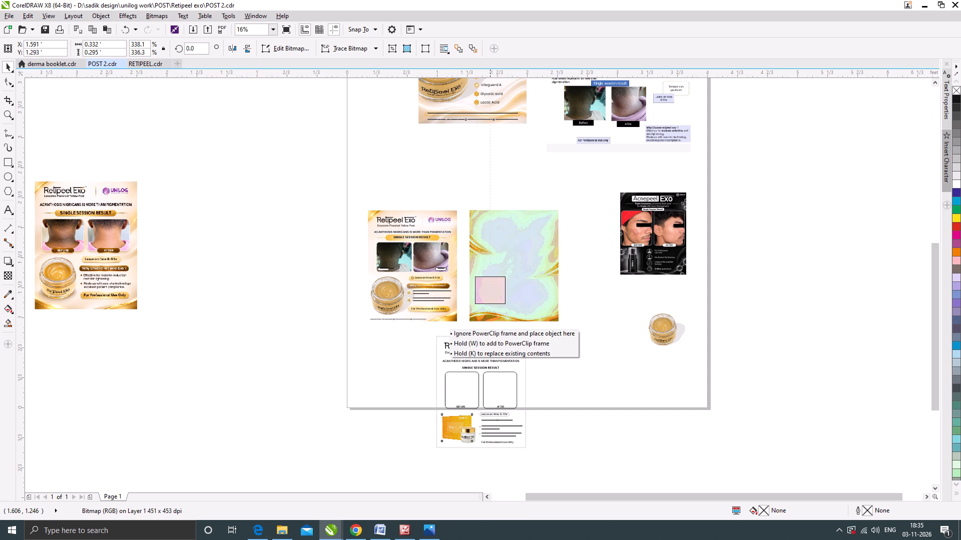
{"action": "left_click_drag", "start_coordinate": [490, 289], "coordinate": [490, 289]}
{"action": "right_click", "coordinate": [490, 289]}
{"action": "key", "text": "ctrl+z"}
Copy ChatGPT's gold-themed design with text and product, paste it into the CorelDRAW document, and place it beside the blank golden background.
{"action": "scroll", "coordinate": [469, 448], "scroll_direction": "up", "scroll_amount": 1}
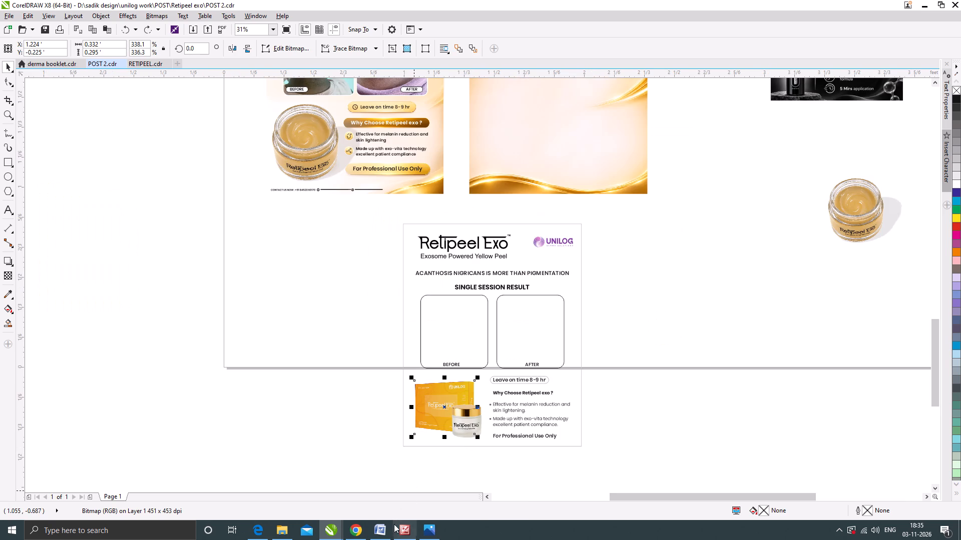
{"action": "left_click", "coordinate": [355, 530]}
{"action": "left_click", "coordinate": [29, 99]}
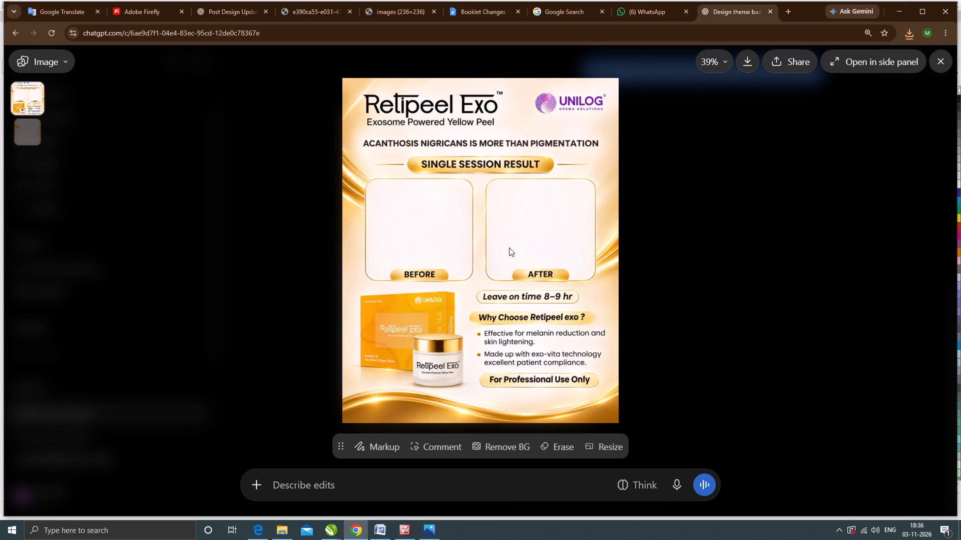
{"action": "right_click", "coordinate": [509, 247]}
{"action": "left_click", "coordinate": [545, 290]}
{"action": "left_click", "coordinate": [903, 7]}
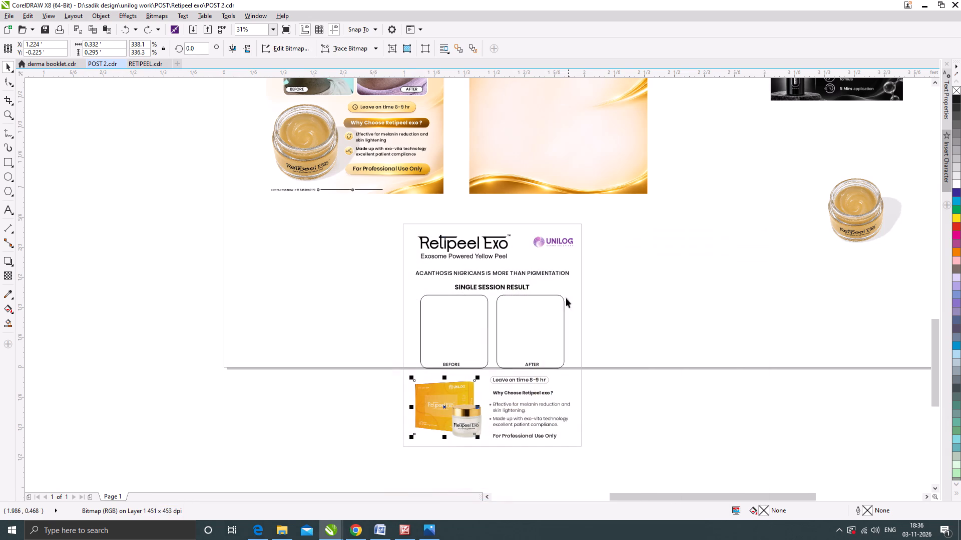
{"action": "left_click", "coordinate": [683, 274]}
{"action": "scroll", "coordinate": [529, 298], "scroll_direction": "down", "scroll_amount": 2}
{"action": "key", "text": "ctrl+v"}
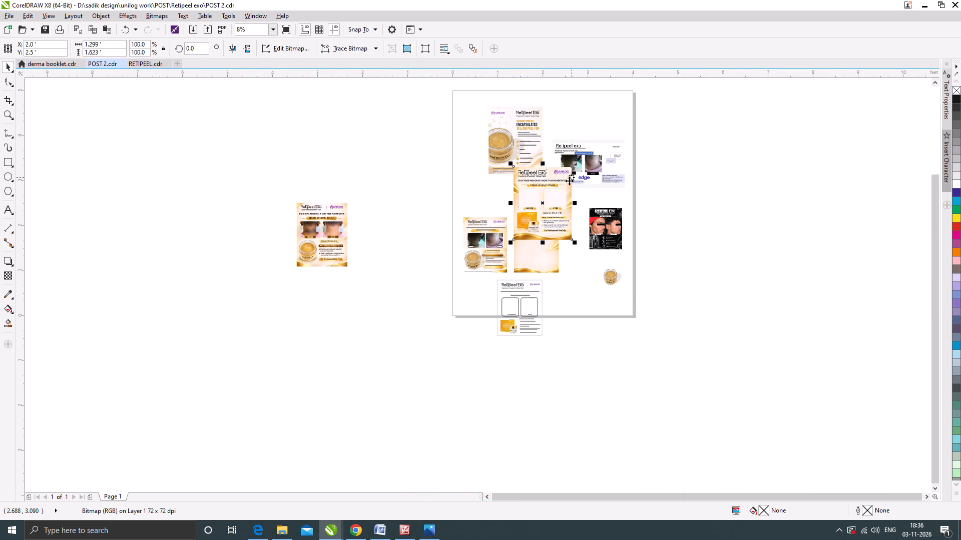
{"action": "left_click_drag", "start_coordinate": [569, 189], "coordinate": [619, 222]}
Move the product box and jar from the white layout onto the blank golden background and enlarge them to about 0.511 ft wide.
{"action": "scroll", "coordinate": [607, 224], "scroll_direction": "up", "scroll_amount": 1}
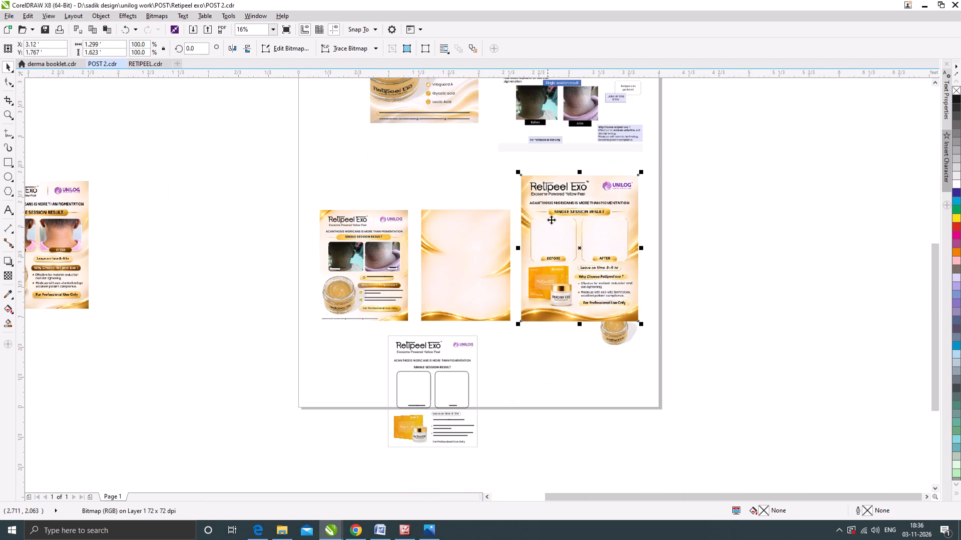
{"action": "left_click", "coordinate": [420, 435]}
{"action": "left_click", "coordinate": [400, 424], "text": "shift"}
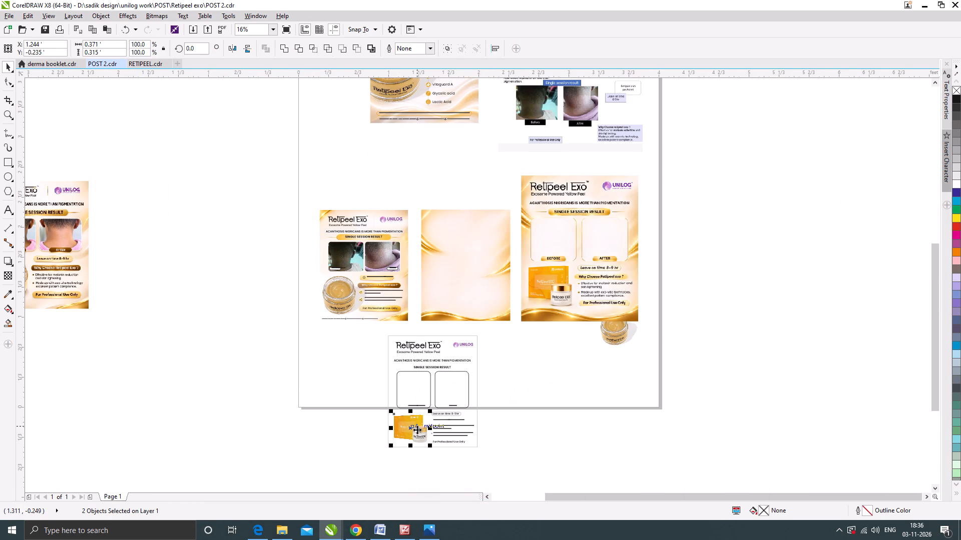
{"action": "left_click_drag", "start_coordinate": [417, 429], "coordinate": [448, 294]}
{"action": "scroll", "coordinate": [450, 293], "scroll_direction": "up", "scroll_amount": 1}
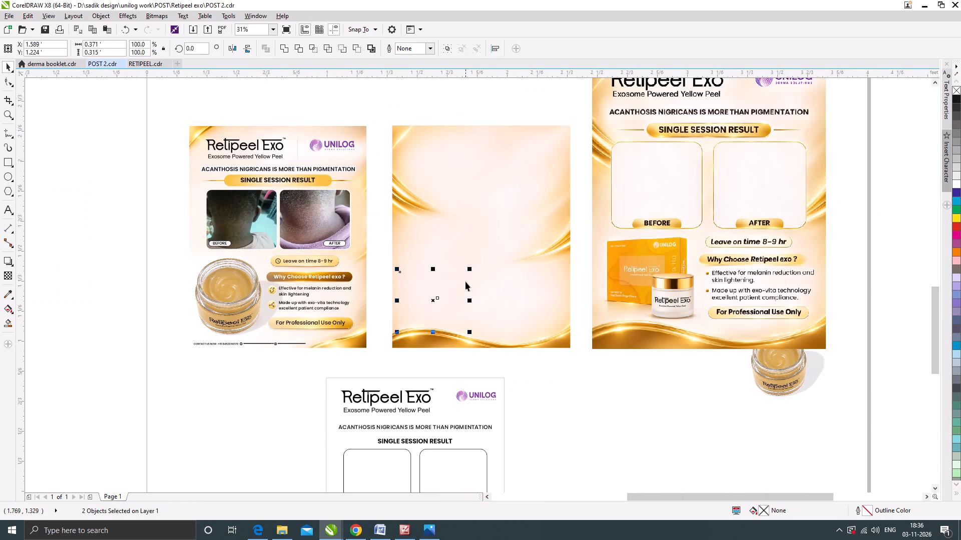
{"action": "key", "text": "ctrl+x"}
{"action": "key", "text": "ctrl+v"}
{"action": "left_click_drag", "start_coordinate": [471, 269], "coordinate": [508, 239]}
{"action": "left_click_drag", "start_coordinate": [507, 237], "coordinate": [502, 242]}
{"action": "scroll", "coordinate": [467, 278], "scroll_direction": "up", "scroll_amount": 1}
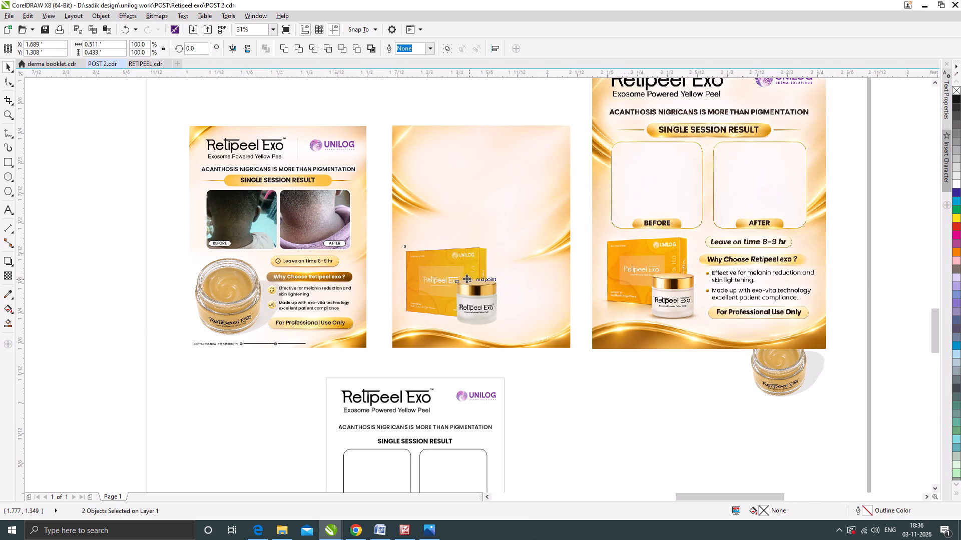
Position the enlarged product box and jar in the lower right corner of the golden background, just above the bottom wave.
{"action": "left_click_drag", "start_coordinate": [466, 276], "coordinate": [594, 271]}
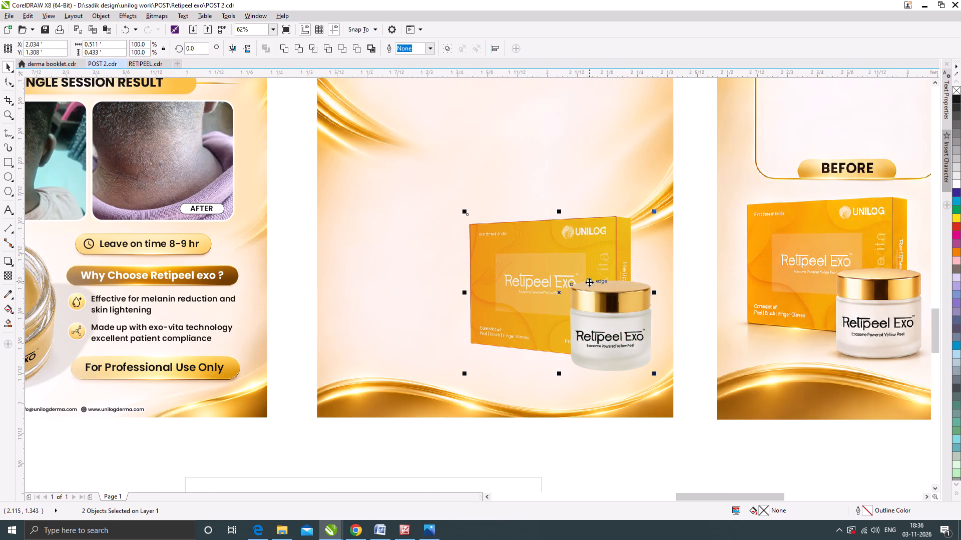
{"action": "scroll", "coordinate": [589, 282], "scroll_direction": "down", "scroll_amount": 1}
{"action": "scroll", "coordinate": [555, 311], "scroll_direction": "down", "scroll_amount": 1}
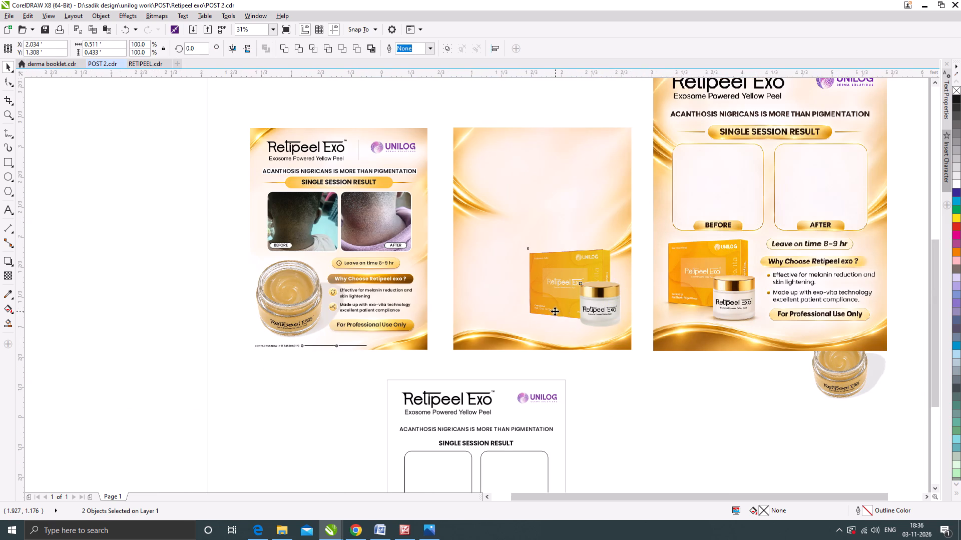
{"action": "scroll", "coordinate": [581, 297], "scroll_direction": "up", "scroll_amount": 2}
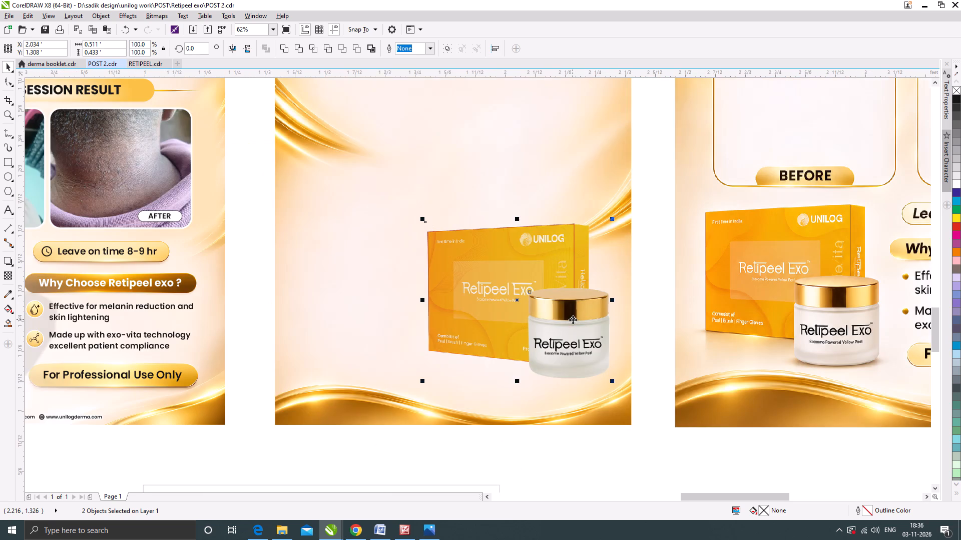
{"action": "left_click_drag", "start_coordinate": [573, 319], "coordinate": [573, 330]}
{"action": "left_click_drag", "start_coordinate": [564, 295], "coordinate": [566, 303]}
{"action": "scroll", "coordinate": [553, 290], "scroll_direction": "down", "scroll_amount": 1}
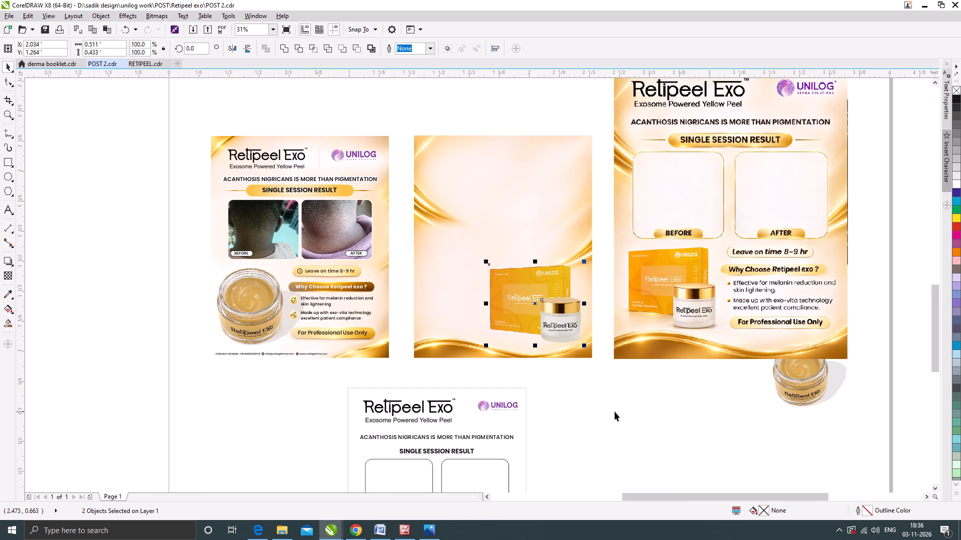
{"action": "left_click", "coordinate": [615, 411]}
Apply a linear fountain transparency to the wave bitmap inside the new post's PowerClip, fading diagonally toward the lower right behind the product.
{"action": "left_click", "coordinate": [508, 222]}
{"action": "left_click", "coordinate": [505, 228], "text": "ctrl"}
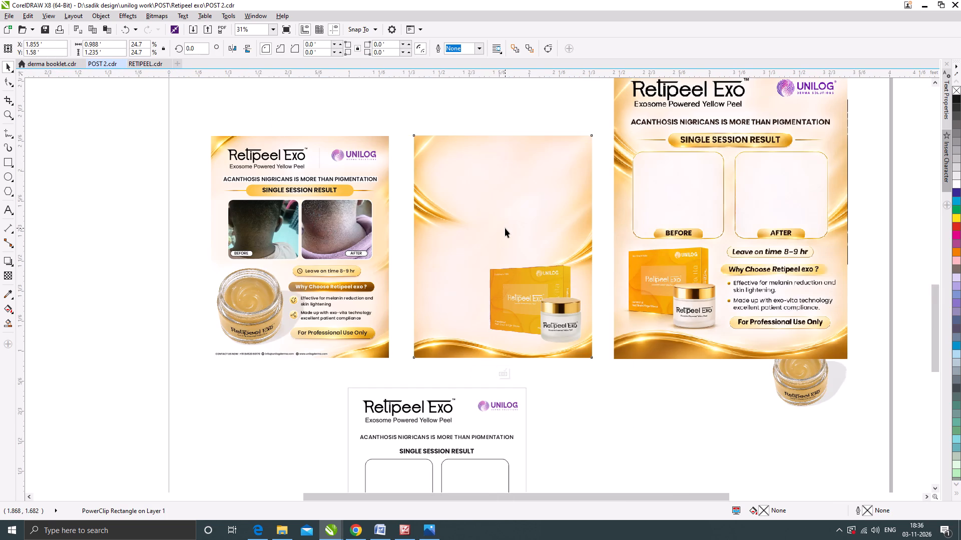
{"action": "left_click", "coordinate": [505, 228]}
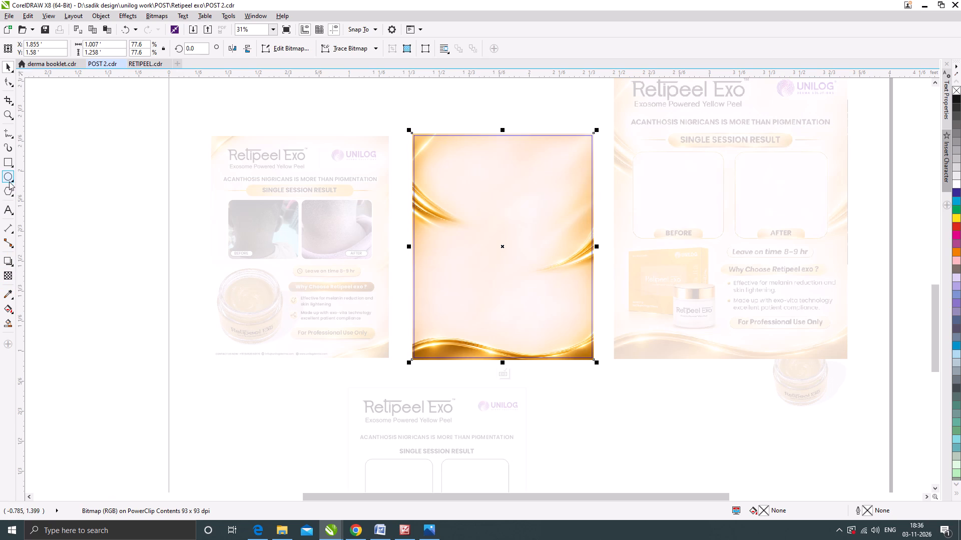
{"action": "left_click_drag", "start_coordinate": [491, 114], "coordinate": [634, 192]}
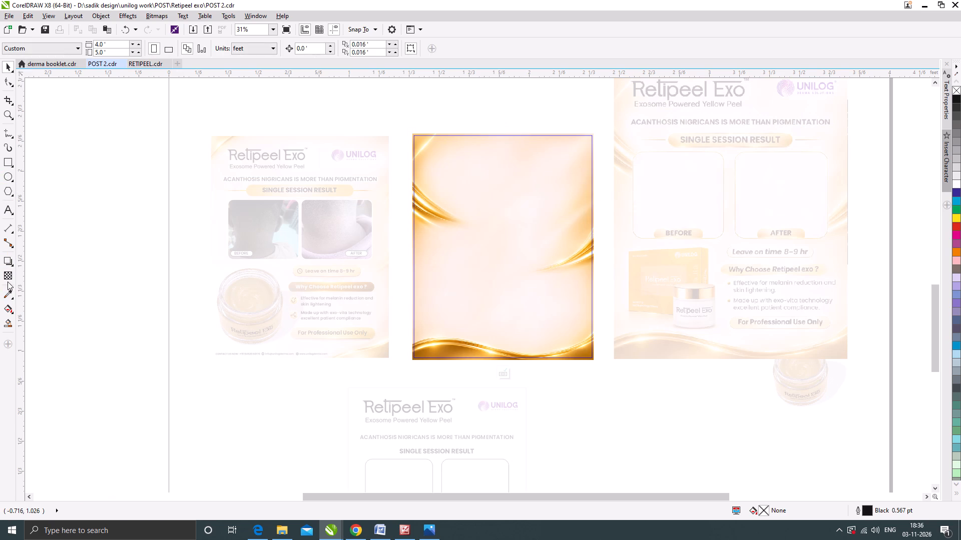
{"action": "left_click", "coordinate": [10, 274]}
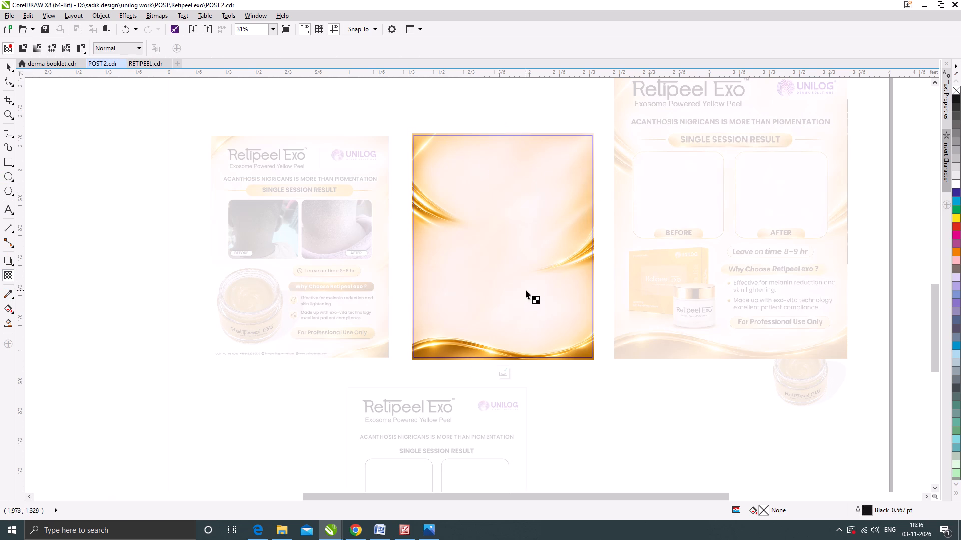
{"action": "left_click_drag", "start_coordinate": [495, 258], "coordinate": [581, 305]}
{"action": "left_click", "coordinate": [541, 299]}
{"action": "left_click_drag", "start_coordinate": [478, 259], "coordinate": [594, 326]}
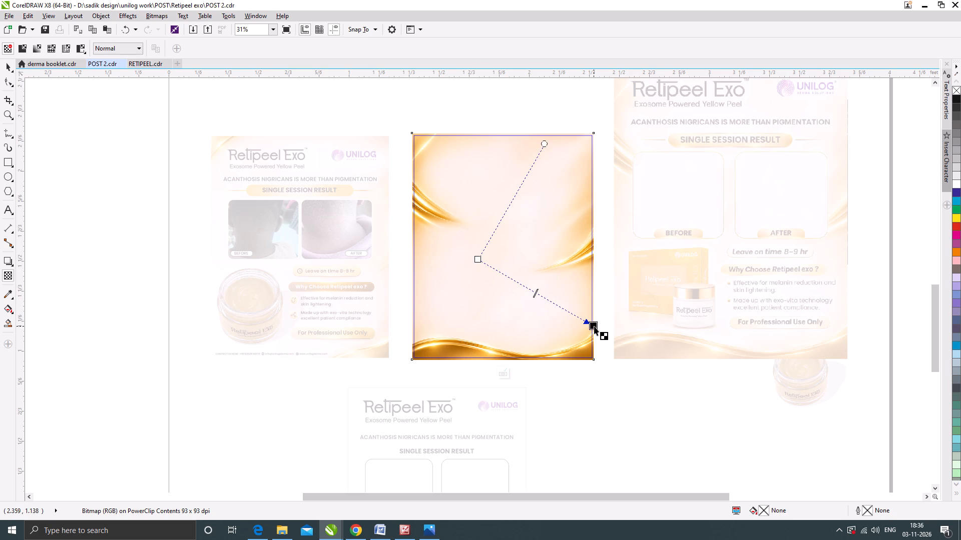
{"action": "left_click_drag", "start_coordinate": [594, 326], "coordinate": [579, 321]}
{"action": "left_click_drag", "start_coordinate": [582, 323], "coordinate": [593, 309]}
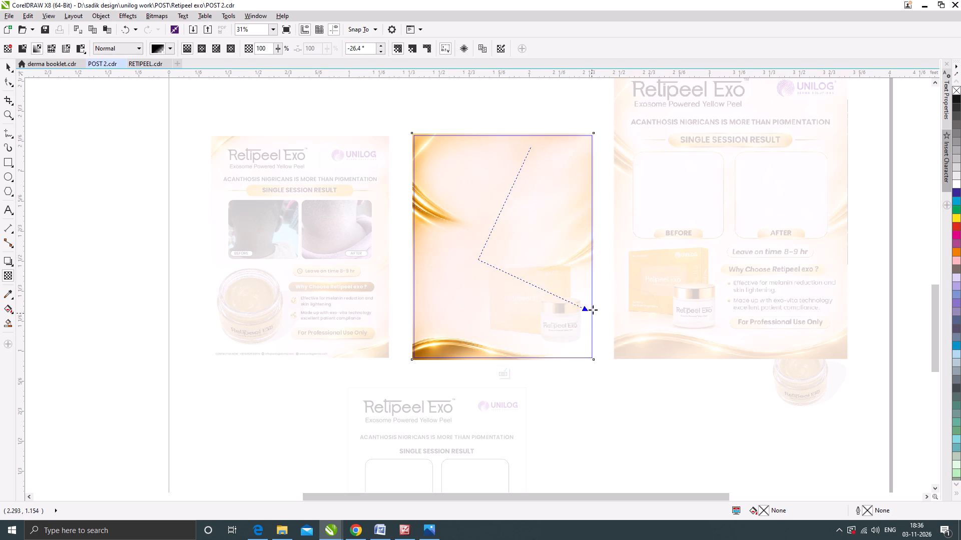
{"action": "left_click_drag", "start_coordinate": [593, 309], "coordinate": [595, 306]}
{"action": "left_click_drag", "start_coordinate": [478, 257], "coordinate": [466, 240]}
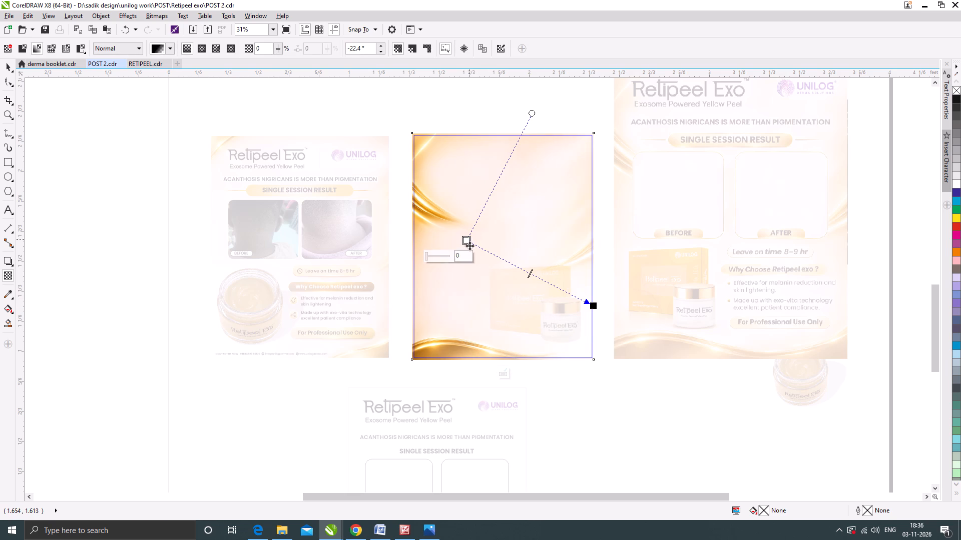
{"action": "left_click", "coordinate": [4, 65]}
{"action": "left_click", "coordinate": [59, 131], "text": "ctrl"}
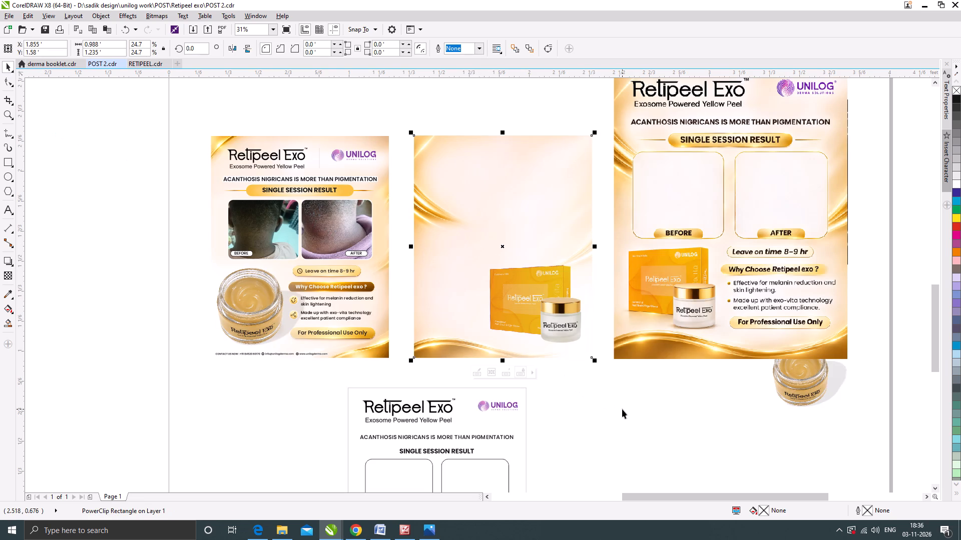
{"action": "left_click", "coordinate": [623, 409]}
{"action": "left_click", "coordinate": [619, 405]}
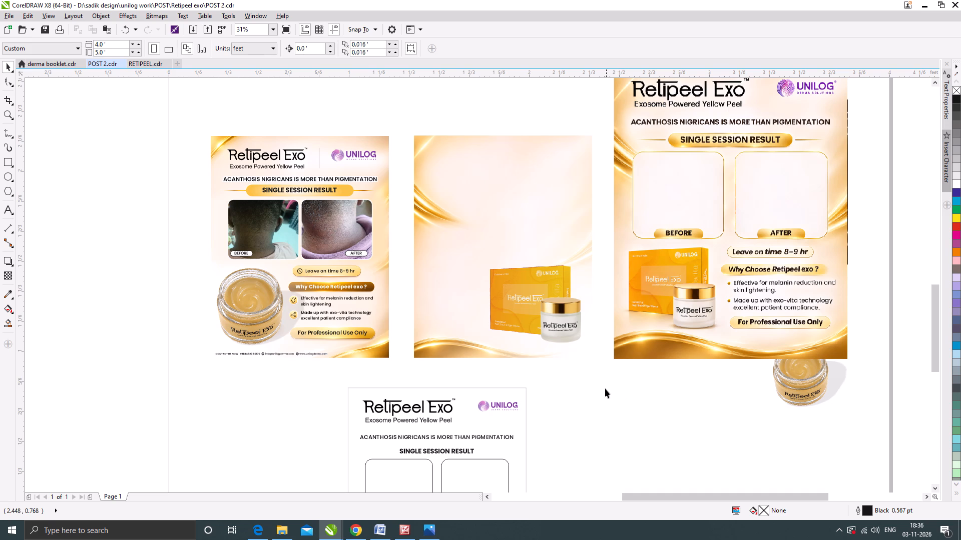
Change the clipped wave bitmap's transparency to elliptical, widen the ellipse and shift its centre over the product box and jar.
{"action": "left_click", "coordinate": [508, 222], "text": "ctrl"}
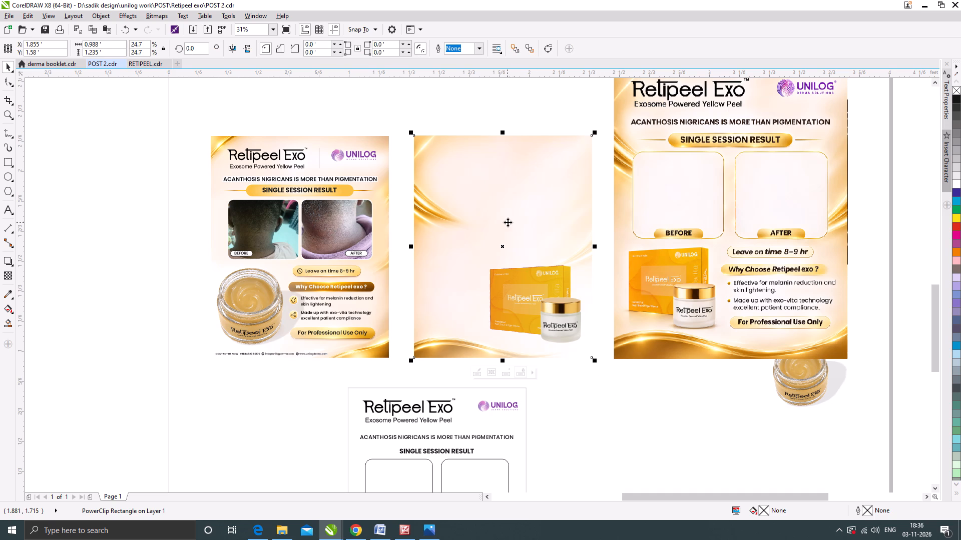
{"action": "left_click", "coordinate": [508, 222], "text": "ctrl"}
{"action": "left_click", "coordinate": [508, 222]}
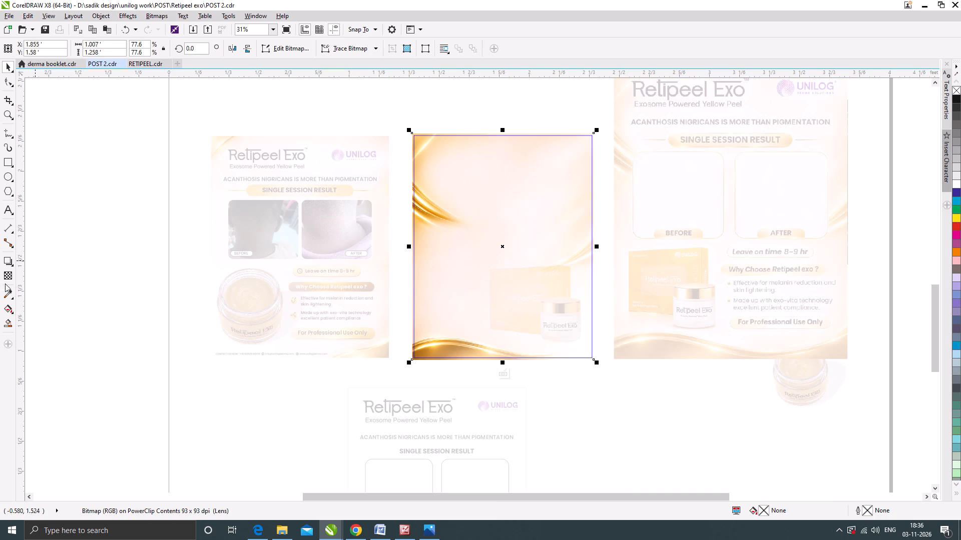
{"action": "left_click", "coordinate": [8, 274]}
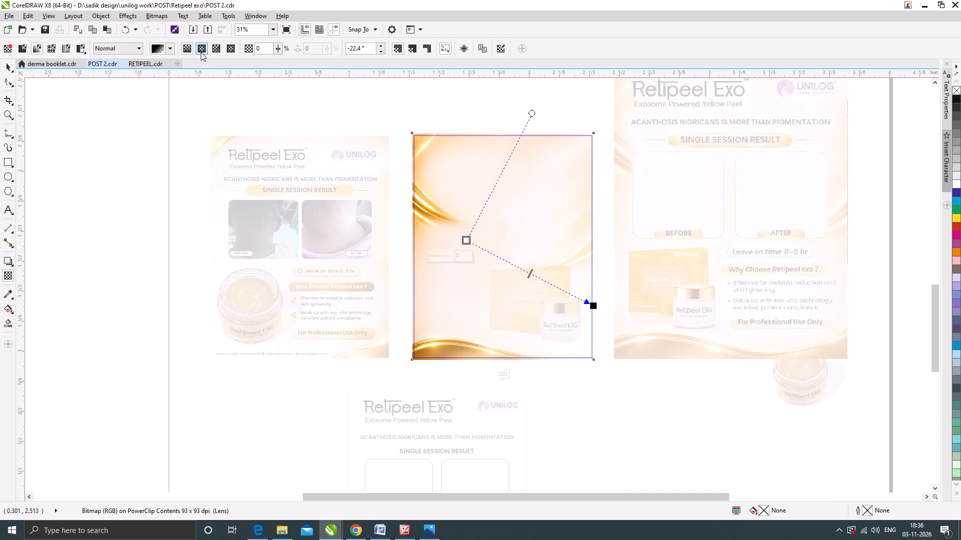
{"action": "left_click", "coordinate": [201, 50]}
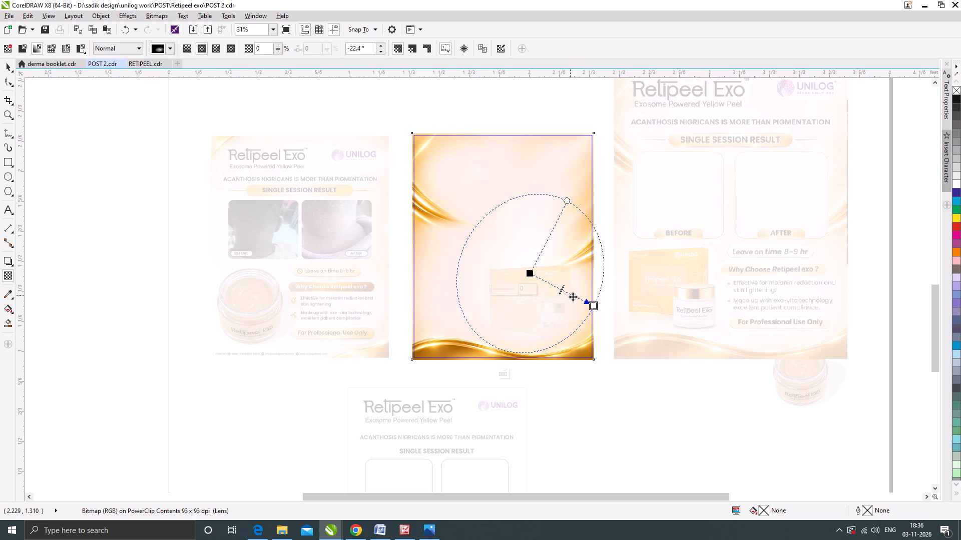
{"action": "left_click_drag", "start_coordinate": [592, 305], "coordinate": [600, 308]}
{"action": "left_click_drag", "start_coordinate": [570, 191], "coordinate": [564, 201]}
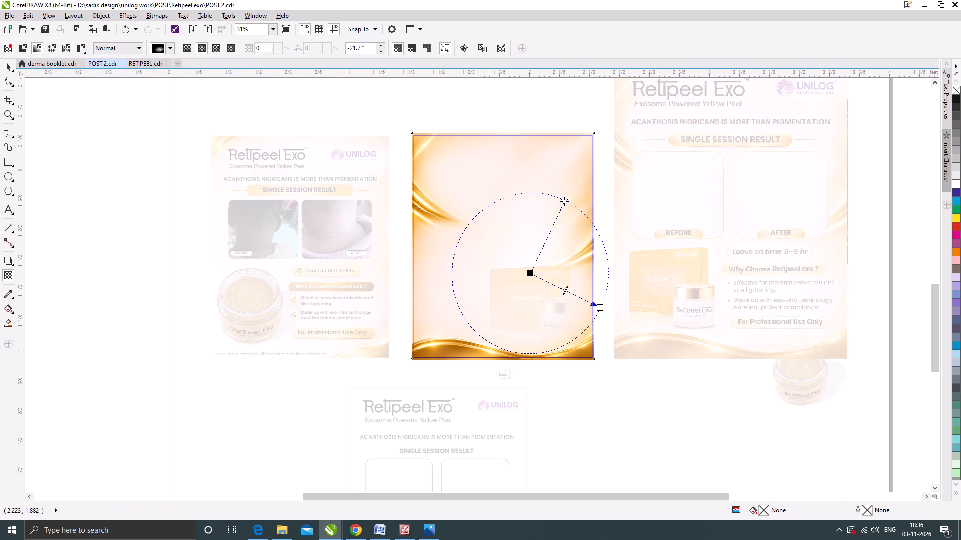
{"action": "left_click_drag", "start_coordinate": [564, 201], "coordinate": [564, 202]}
{"action": "left_click_drag", "start_coordinate": [546, 281], "coordinate": [561, 293]}
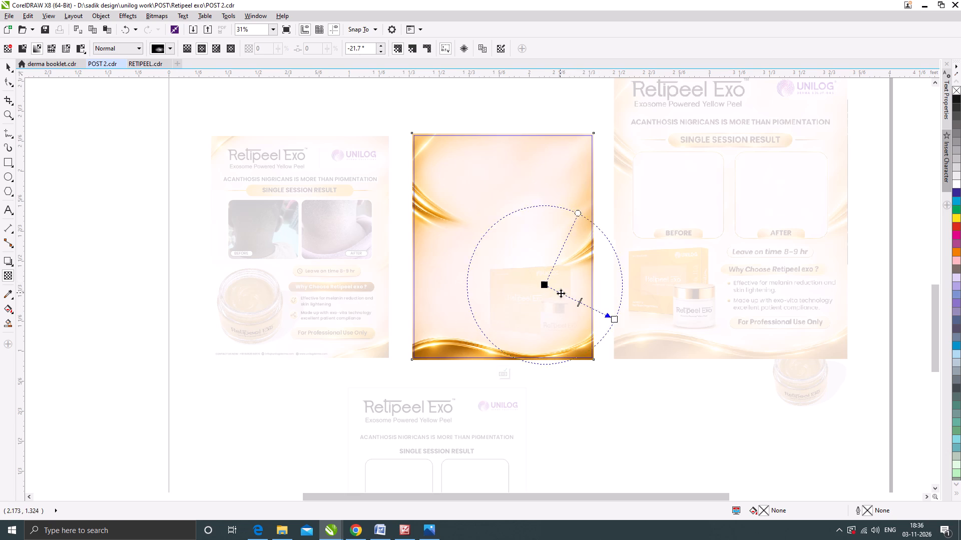
{"action": "left_click_drag", "start_coordinate": [561, 293], "coordinate": [563, 295]}
{"action": "left_click", "coordinate": [7, 64]}
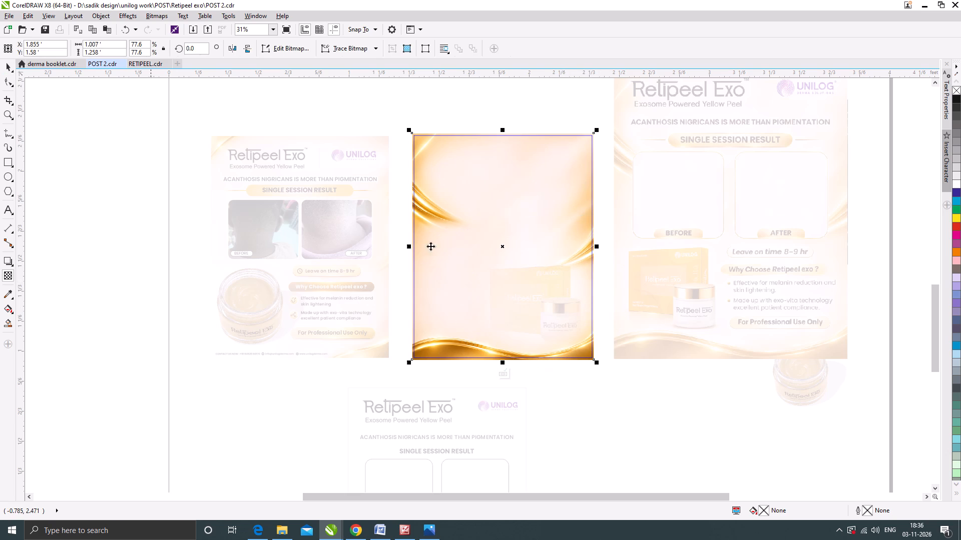
{"action": "left_click", "coordinate": [655, 394], "text": "ctrl"}
{"action": "left_click", "coordinate": [650, 400]}
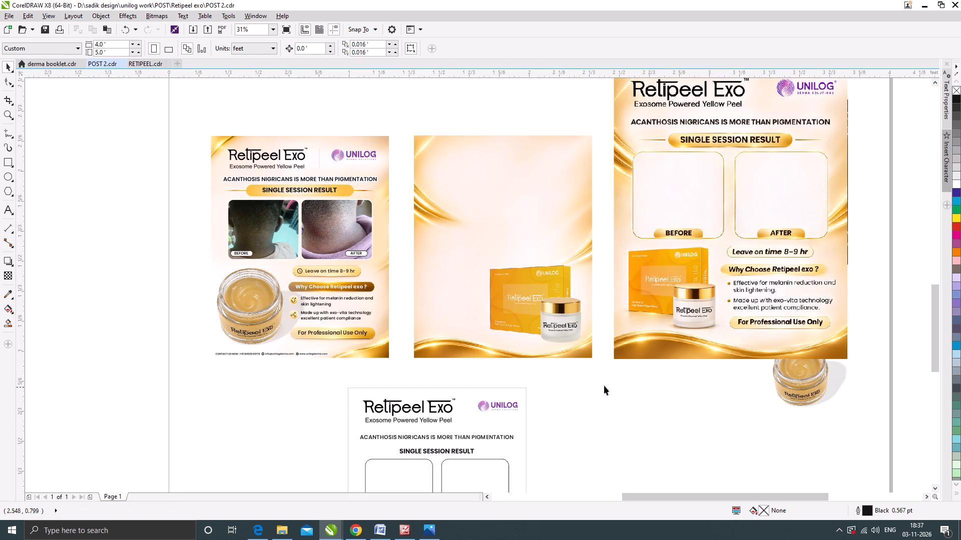
Copy the before and after photos with their labels from the first golden post onto the new one, group them and centre them horizontally.
{"action": "left_click", "coordinate": [270, 219]}
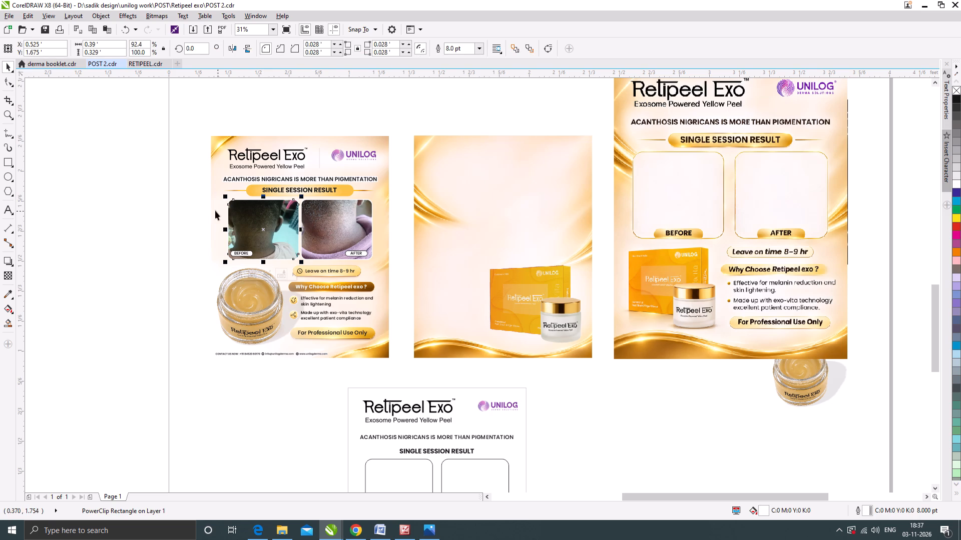
{"action": "left_click_drag", "start_coordinate": [194, 195], "coordinate": [383, 261]}
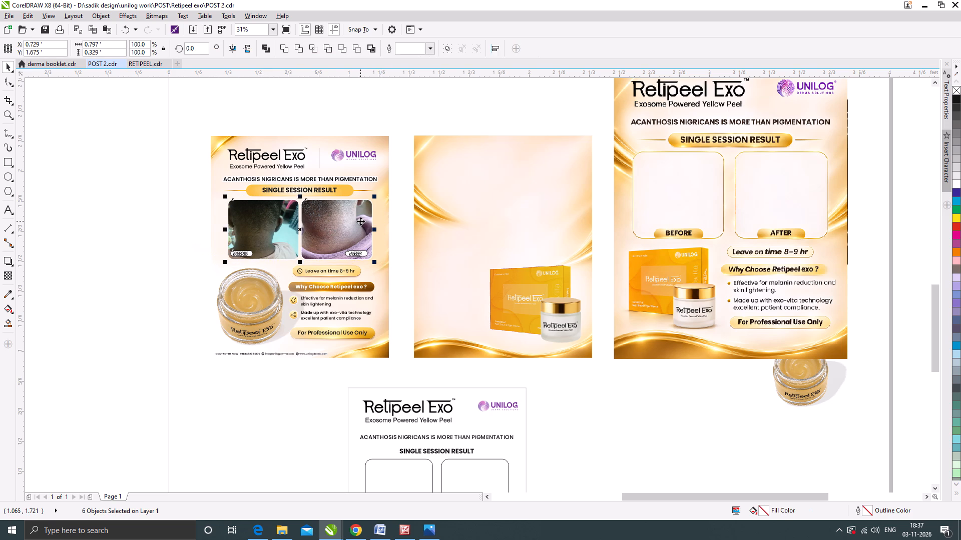
{"action": "left_click_drag", "start_coordinate": [360, 221], "coordinate": [563, 214]}
{"action": "right_click", "coordinate": [563, 214], "text": "shift"}
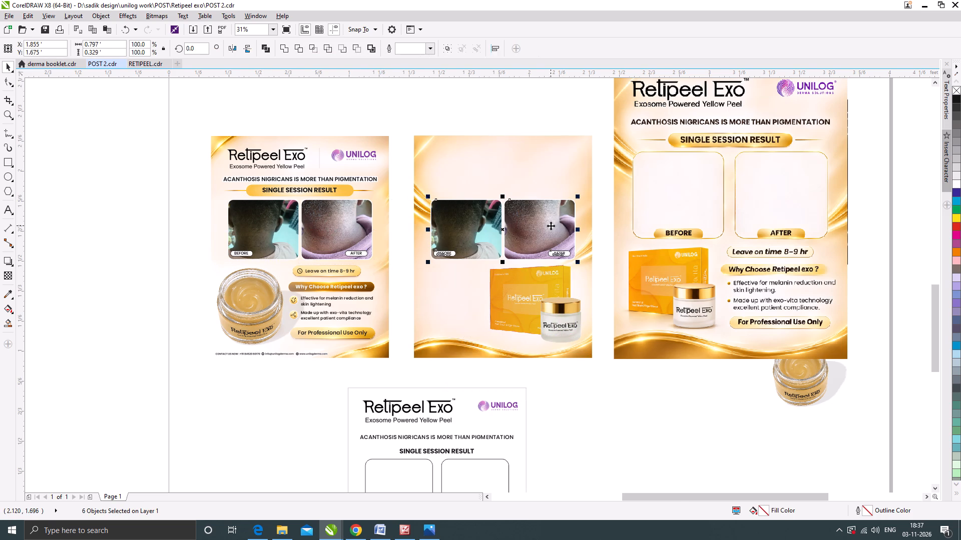
{"action": "scroll", "coordinate": [551, 225], "scroll_direction": "up", "scroll_amount": 1}
{"action": "key", "text": "ctrl+g"}
{"action": "left_click", "coordinate": [509, 149], "text": "shift"}
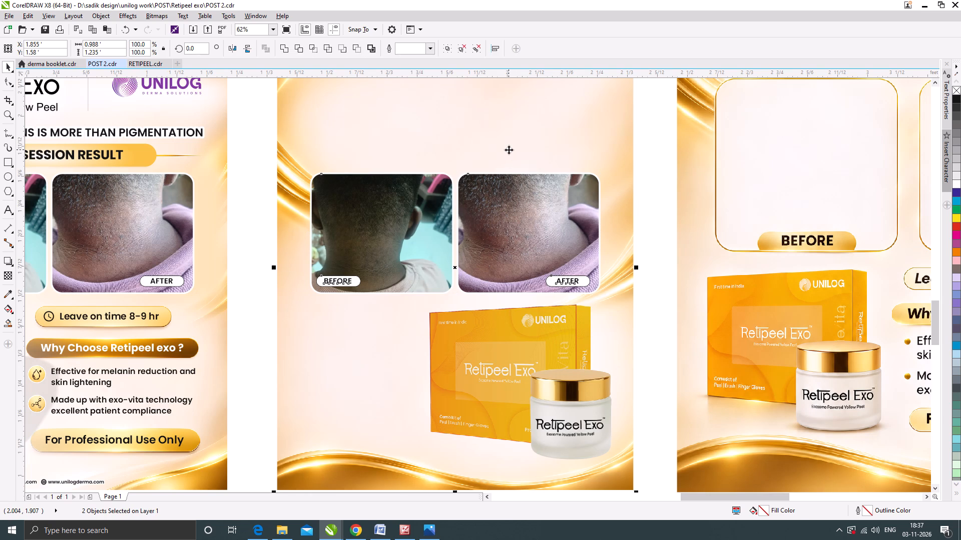
{"action": "key", "text": "c"}
{"action": "left_click", "coordinate": [659, 282]}
{"action": "scroll", "coordinate": [527, 232], "scroll_direction": "down", "scroll_amount": 1}
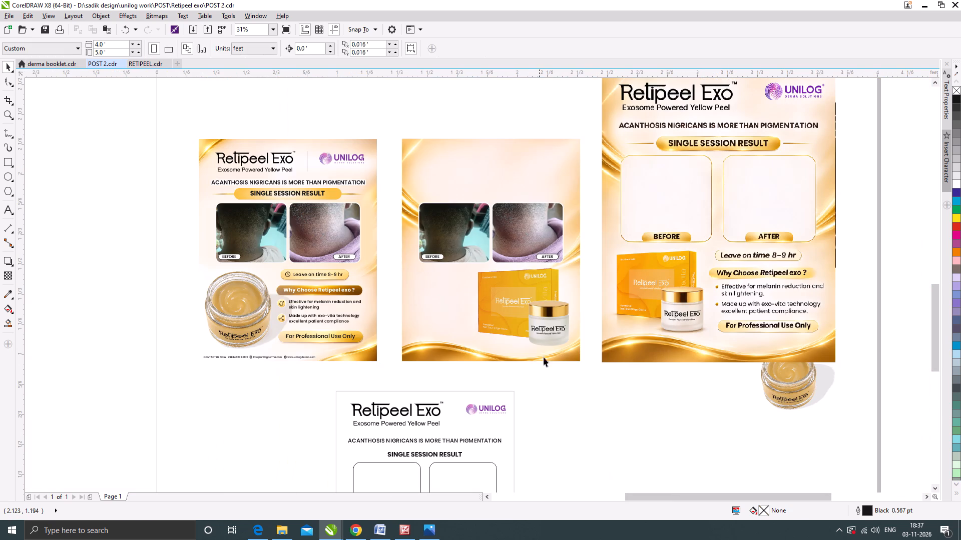
{"action": "left_click", "coordinate": [533, 227]}
{"action": "left_click", "coordinate": [510, 170], "text": "shift"}
{"action": "key", "text": "c"}
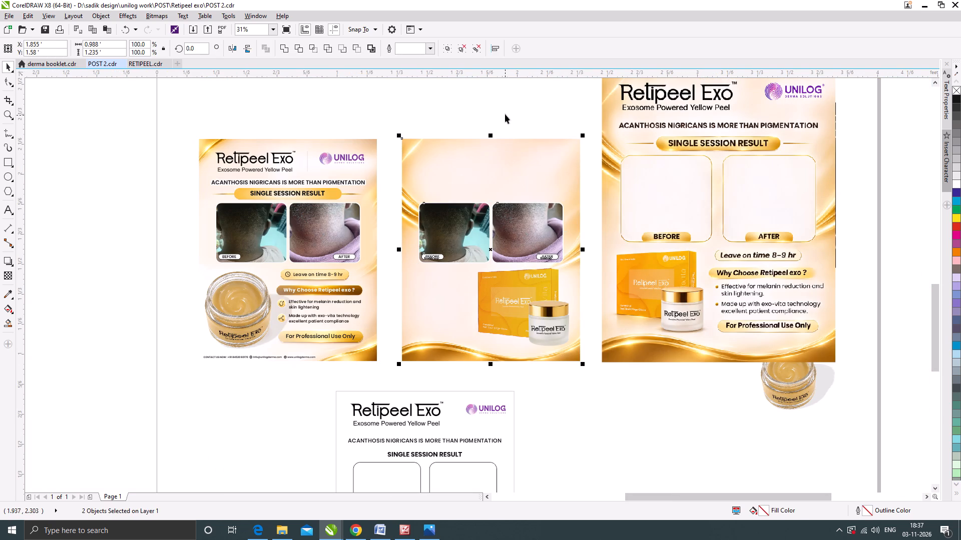
{"action": "left_click", "coordinate": [505, 114]}
Copy the Retipeel Exo logo, UNILOG logo and "Acanthosis Nigricans is more than pigmentation" headline from the first golden post to the top of the new one.
{"action": "left_click_drag", "start_coordinate": [179, 134], "coordinate": [392, 187]}
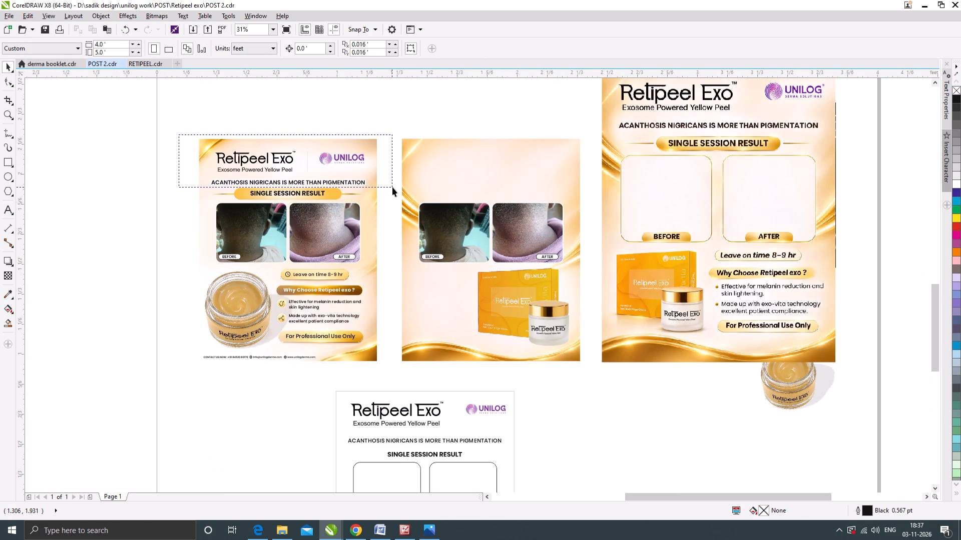
{"action": "left_click_drag", "start_coordinate": [392, 187], "coordinate": [393, 187]}
{"action": "left_click_drag", "start_coordinate": [356, 159], "coordinate": [558, 143]}
{"action": "right_click", "coordinate": [558, 142], "text": "shift"}
{"action": "scroll", "coordinate": [507, 183], "scroll_direction": "down", "scroll_amount": 1}
{"action": "scroll", "coordinate": [524, 159], "scroll_direction": "up", "scroll_amount": 2}
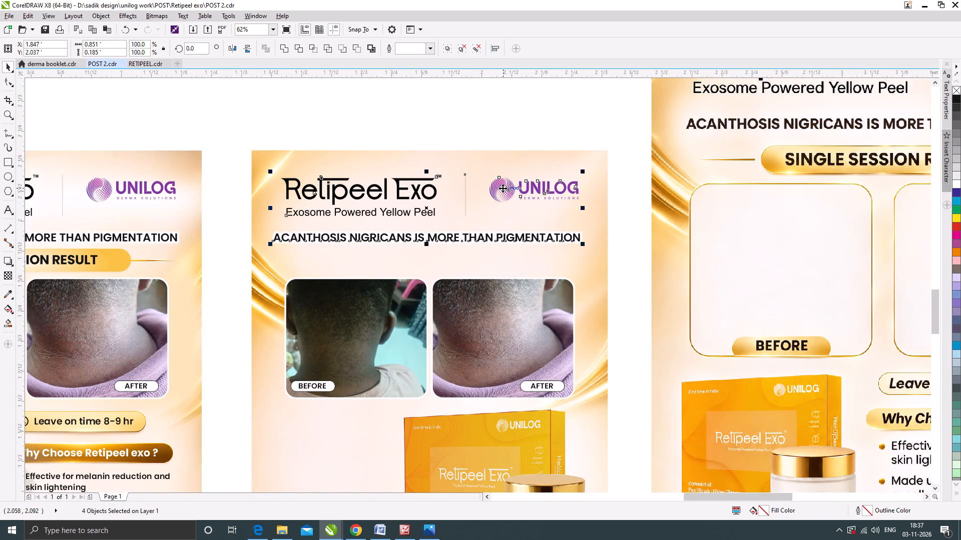
{"action": "left_click", "coordinate": [487, 126]}
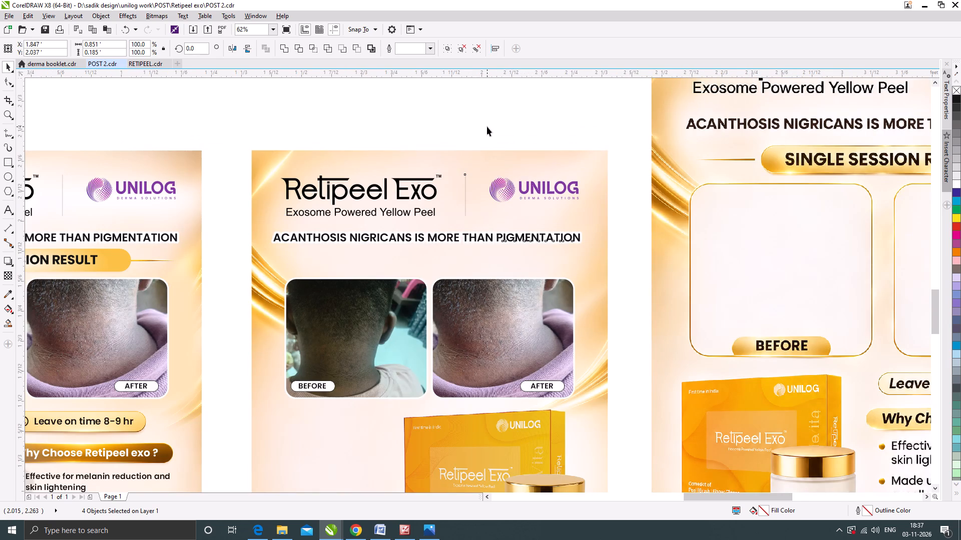
{"action": "scroll", "coordinate": [500, 180], "scroll_direction": "down", "scroll_amount": 1}
{"action": "left_click", "coordinate": [501, 134]}
{"action": "left_click", "coordinate": [347, 195]}
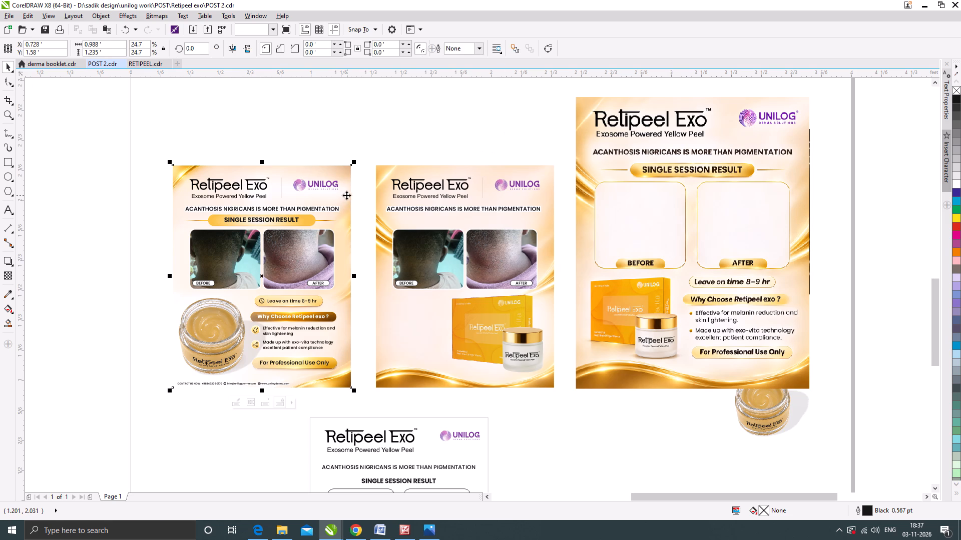
Copy the white glow bitmap from inside the first golden post's PowerClip and clip it into the new post behind the UNILOG logo.
{"action": "left_click", "coordinate": [343, 195], "text": "ctrl"}
{"action": "left_click", "coordinate": [332, 190]}
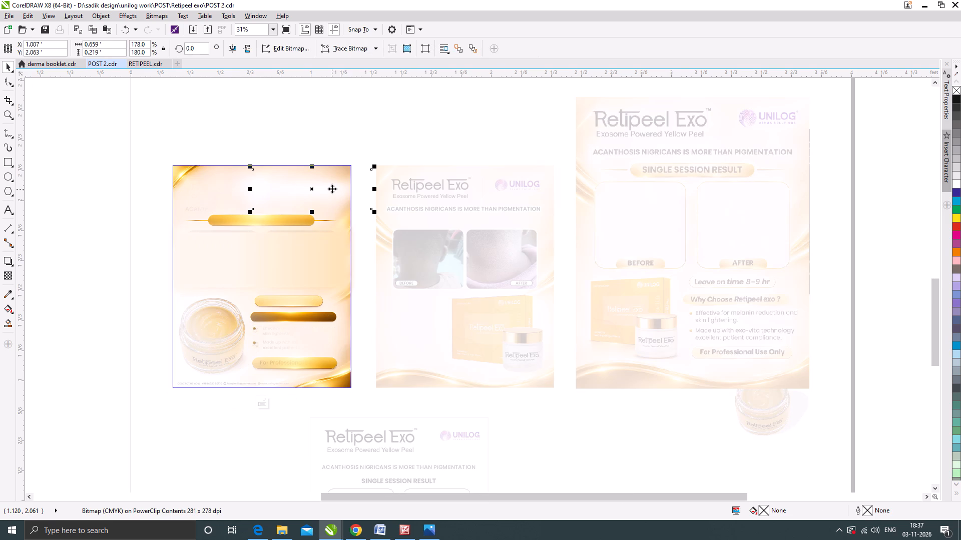
{"action": "key", "text": "ctrl+c"}
{"action": "left_click", "coordinate": [369, 114], "text": "ctrl"}
{"action": "left_click", "coordinate": [367, 121], "text": "ctrl"}
{"action": "key", "text": "ctrl+v"}
{"action": "left_click_drag", "start_coordinate": [325, 192], "coordinate": [399, 186]}
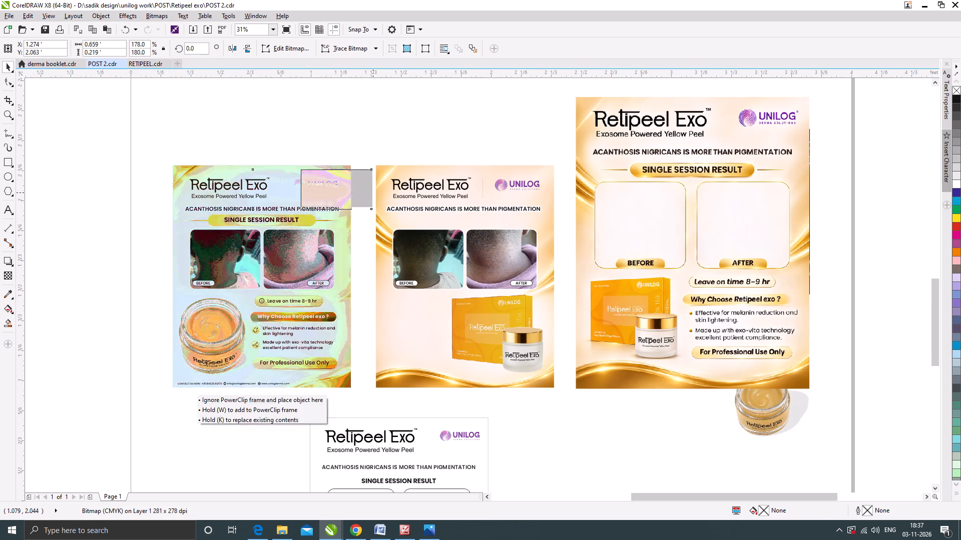
{"action": "left_click_drag", "start_coordinate": [399, 186], "coordinate": [534, 174]}
{"action": "scroll", "coordinate": [535, 181], "scroll_direction": "up", "scroll_amount": 1}
{"action": "left_click_drag", "start_coordinate": [554, 189], "coordinate": [562, 179]}
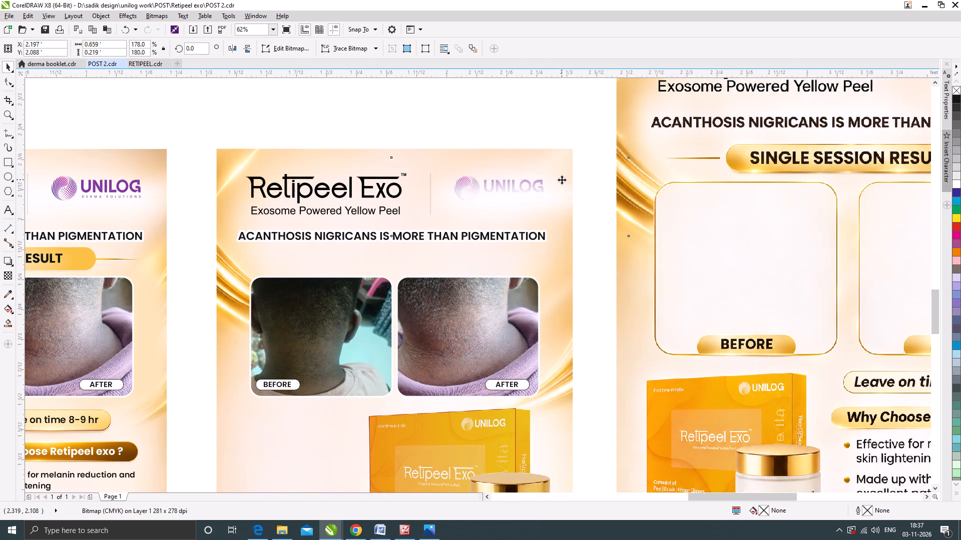
{"action": "right_click", "coordinate": [580, 180]}
{"action": "left_click", "coordinate": [591, 185]}
{"action": "left_click", "coordinate": [357, 158]}
{"action": "left_click", "coordinate": [414, 106]}
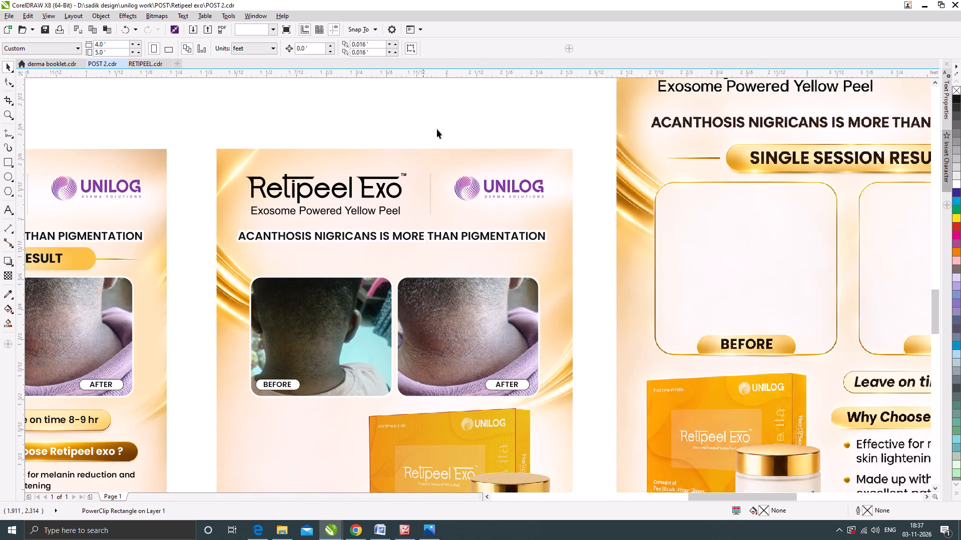
Centre the "Acanthosis Nigricans is more than pigmentation" headline horizontally on the new post's background.
{"action": "scroll", "coordinate": [484, 179], "scroll_direction": "down", "scroll_amount": 1}
{"action": "left_click", "coordinate": [436, 131]}
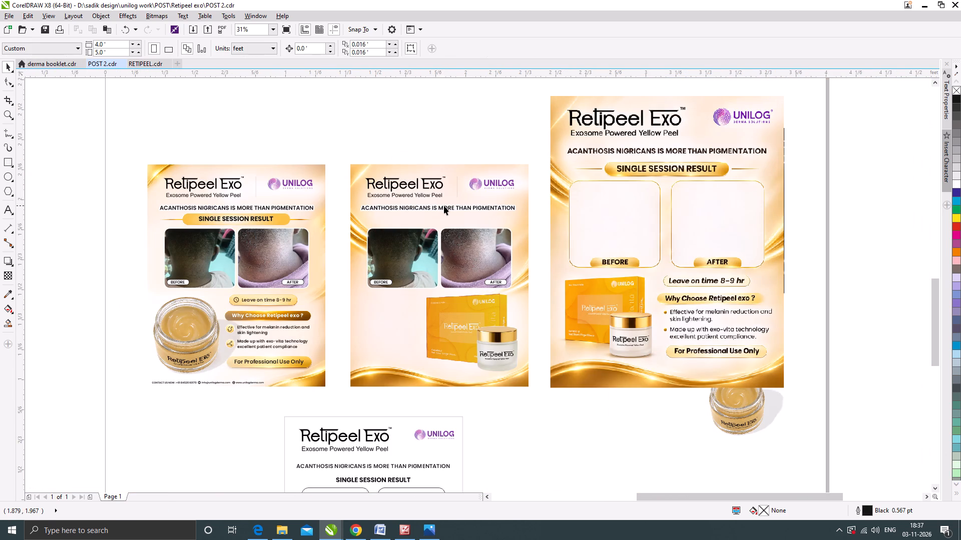
{"action": "left_click", "coordinate": [444, 205]}
{"action": "scroll", "coordinate": [523, 213], "scroll_direction": "up", "scroll_amount": 1}
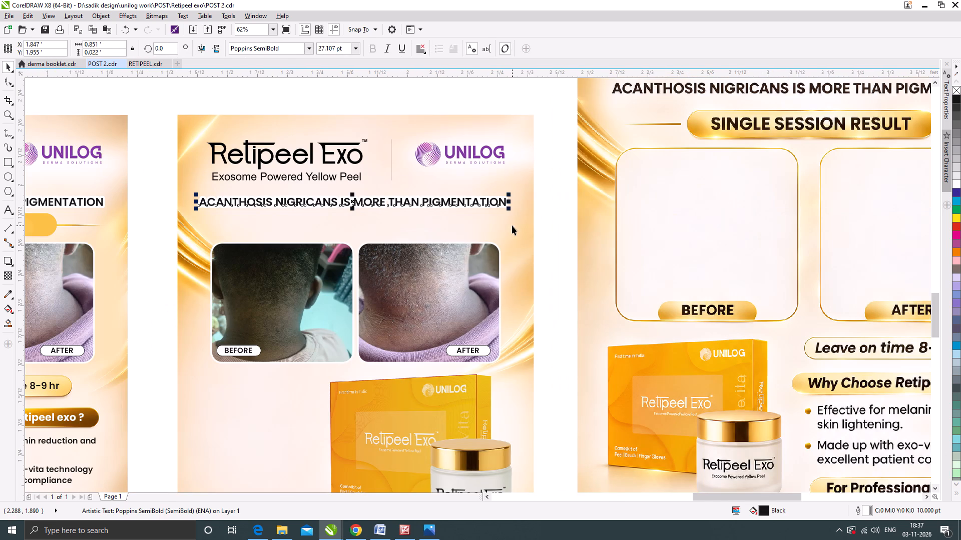
{"action": "left_click", "coordinate": [512, 225], "text": "shift"}
{"action": "key", "text": "c"}
{"action": "left_click", "coordinate": [554, 229]}
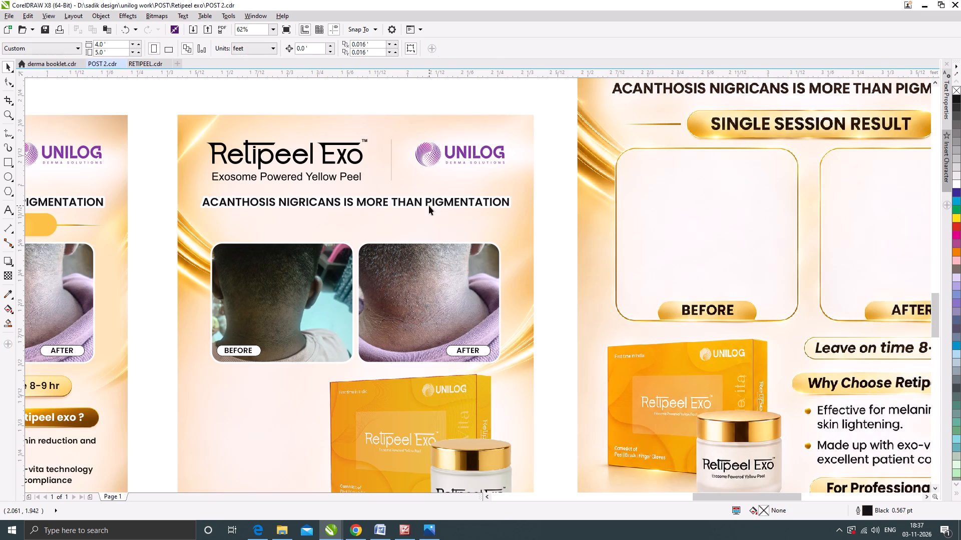
Copy the "SINGLE SESSION RESULT" text from the first golden post to just above the new post's before and after photos.
{"action": "scroll", "coordinate": [429, 205], "scroll_direction": "down", "scroll_amount": 1}
{"action": "left_click_drag", "start_coordinate": [181, 214], "coordinate": [386, 208]}
{"action": "right_click", "coordinate": [386, 208], "text": "shift"}
{"action": "scroll", "coordinate": [406, 208], "scroll_direction": "up", "scroll_amount": 1}
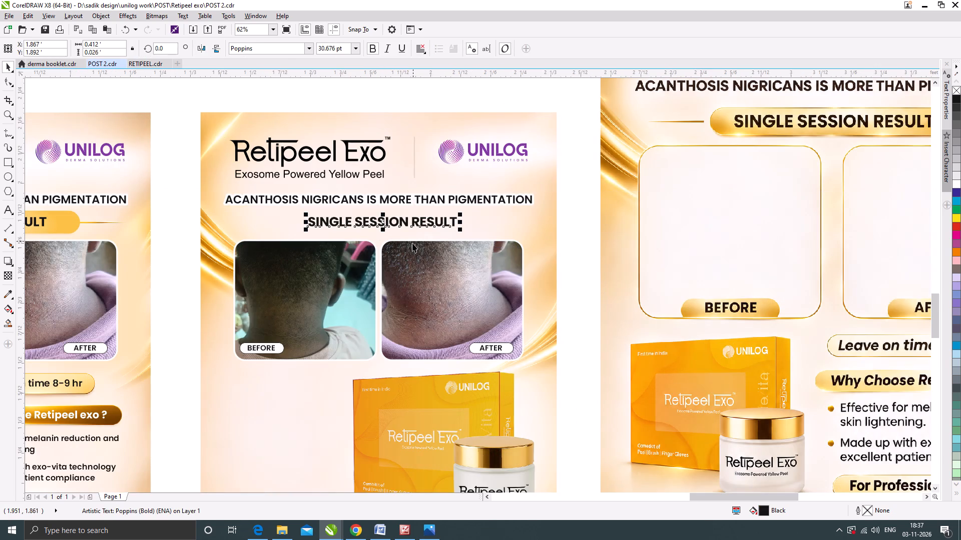
Copy the first post's gold pill behind the new post's "SINGLE SESSION RESULT" text, centred and narrowed to about 0.476 ft wide.
{"action": "scroll", "coordinate": [413, 238], "scroll_direction": "down", "scroll_amount": 1}
{"action": "left_click_drag", "start_coordinate": [245, 231], "coordinate": [449, 227]}
{"action": "right_click", "coordinate": [449, 227], "text": "shift"}
{"action": "scroll", "coordinate": [438, 230], "scroll_direction": "up", "scroll_amount": 1}
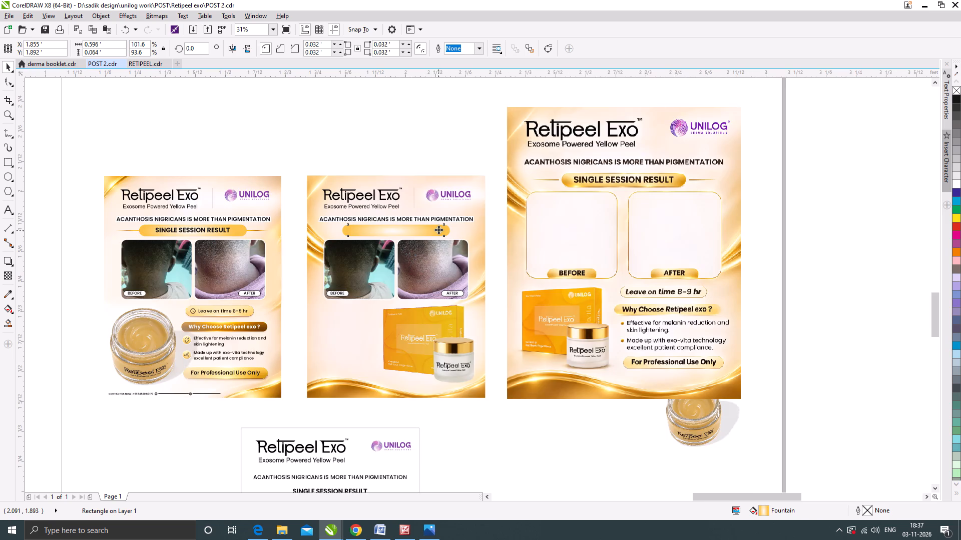
{"action": "left_click_drag", "start_coordinate": [463, 232], "coordinate": [441, 234]}
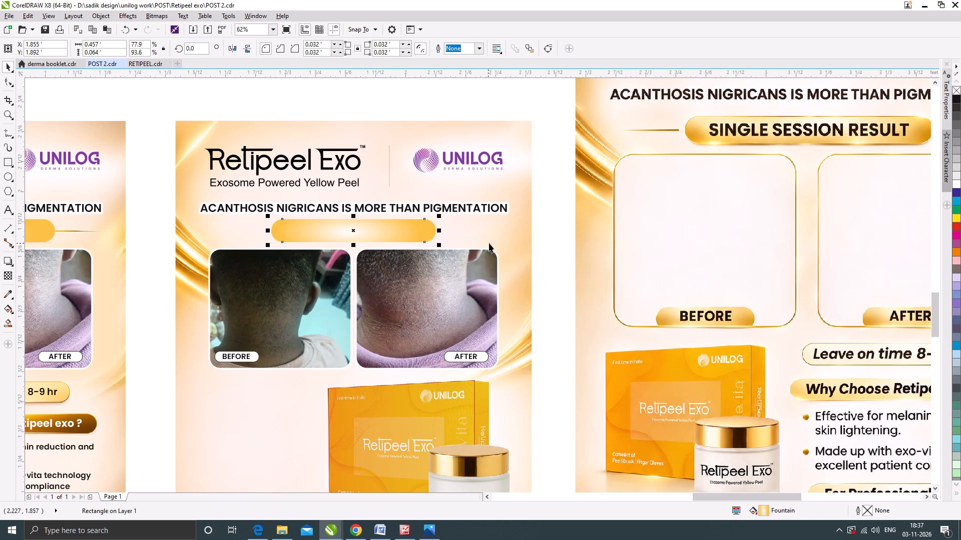
{"action": "left_click", "coordinate": [502, 243], "text": "shift"}
{"action": "key", "text": "c"}
{"action": "left_click", "coordinate": [547, 261]}
{"action": "left_click", "coordinate": [408, 241]}
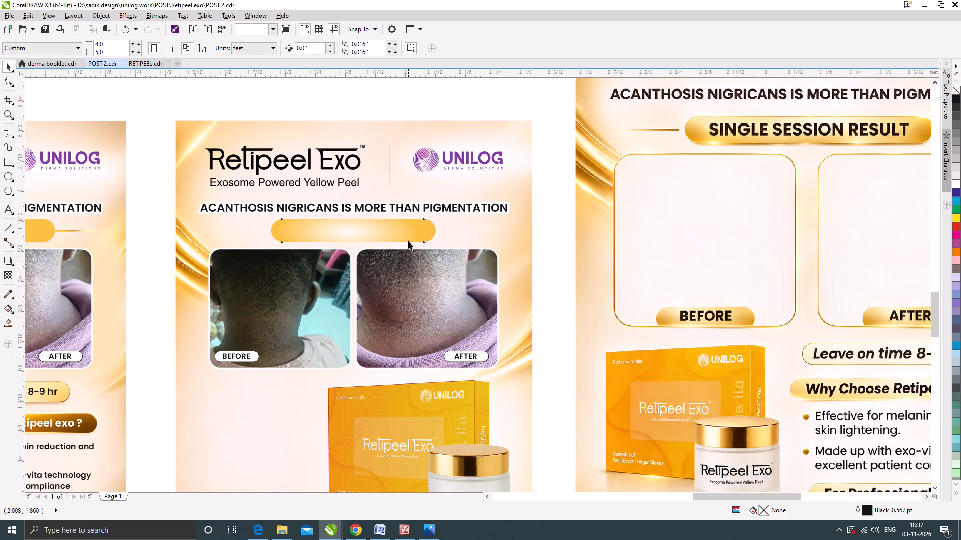
{"action": "key", "text": "ctrl+Page_Down"}
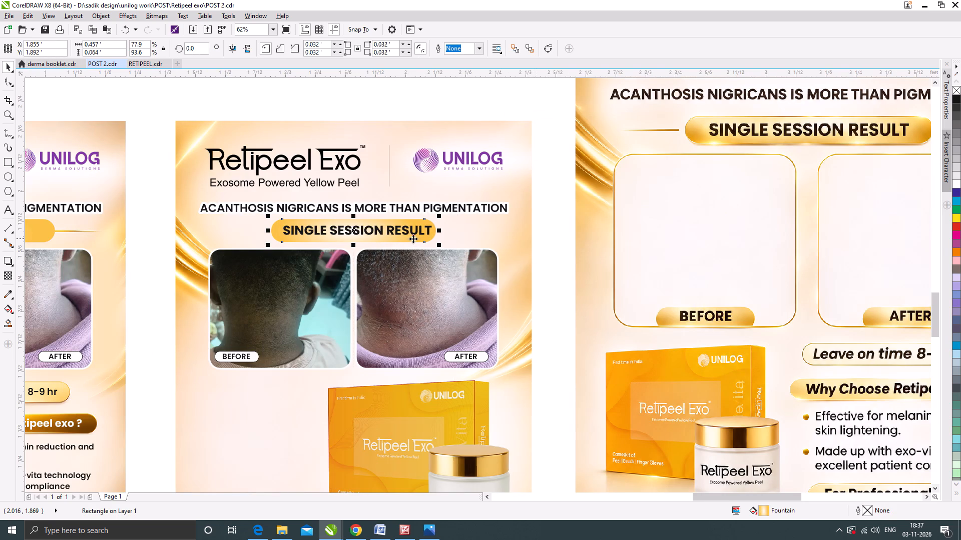
{"action": "scroll", "coordinate": [449, 231], "scroll_direction": "up", "scroll_amount": 1}
{"action": "left_click_drag", "start_coordinate": [428, 231], "coordinate": [442, 234]}
{"action": "scroll", "coordinate": [439, 232], "scroll_direction": "down", "scroll_amount": 2}
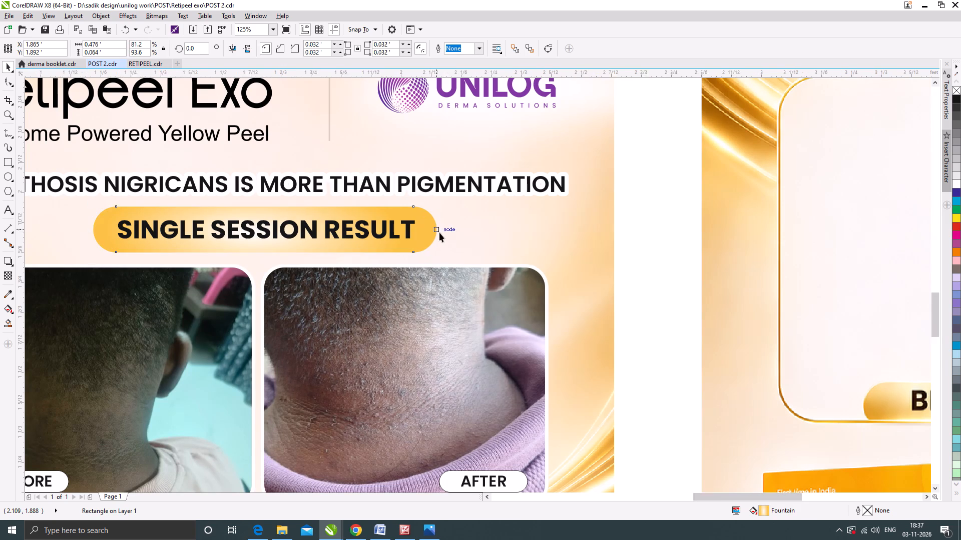
Sample the gold at the new pill's edge and fill the whole pill with that solid colour, C2 M27 Y82 K0.
{"action": "scroll", "coordinate": [403, 231], "scroll_direction": "up", "scroll_amount": 1}
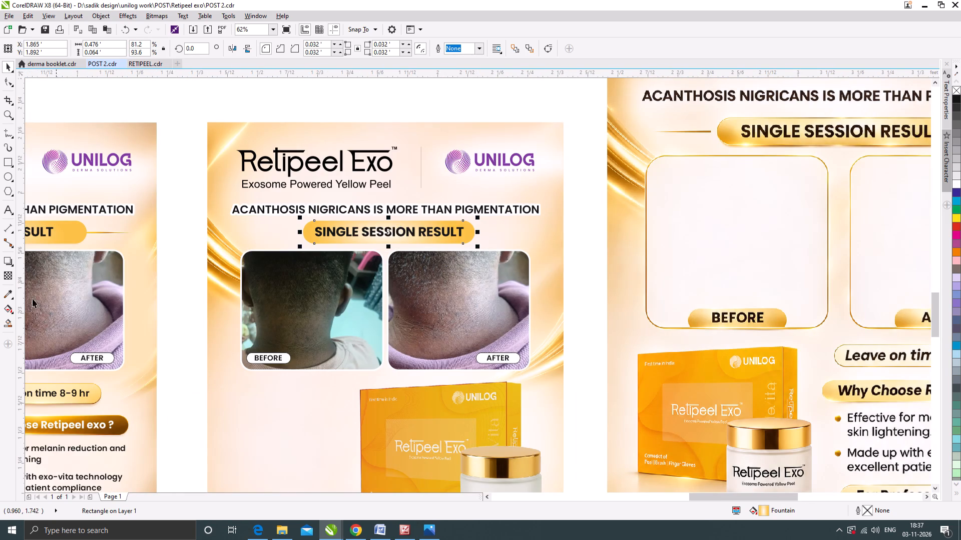
{"action": "left_click", "coordinate": [5, 292]}
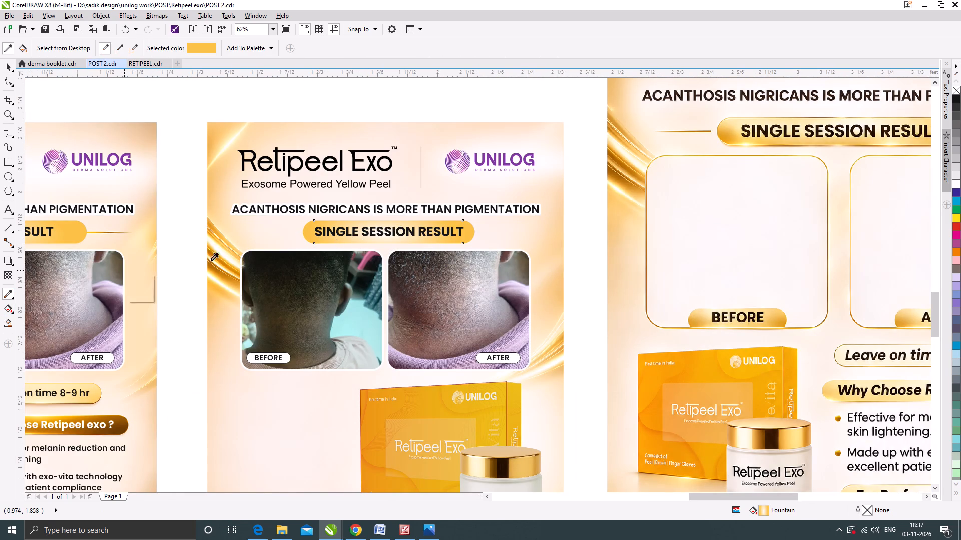
{"action": "scroll", "coordinate": [368, 256], "scroll_direction": "down", "scroll_amount": 1}
{"action": "scroll", "coordinate": [335, 241], "scroll_direction": "up", "scroll_amount": 1}
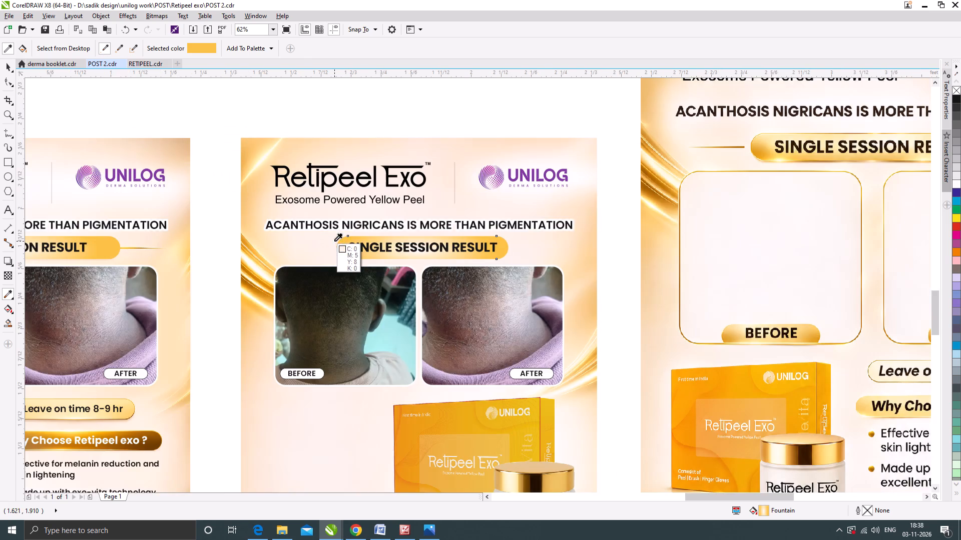
{"action": "scroll", "coordinate": [342, 243], "scroll_direction": "up", "scroll_amount": 1}
{"action": "double_click", "coordinate": [336, 251]}
{"action": "scroll", "coordinate": [387, 237], "scroll_direction": "down", "scroll_amount": 1}
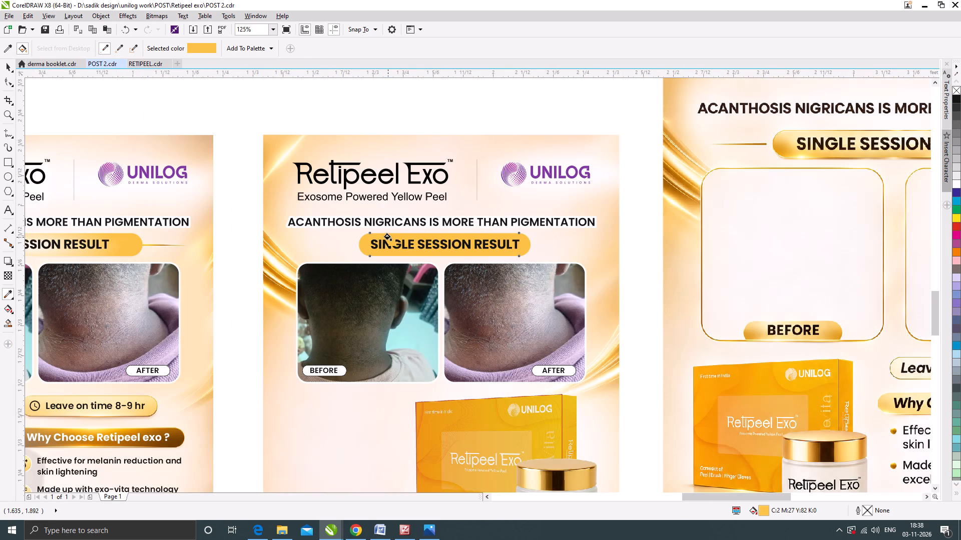
{"action": "left_click", "coordinate": [9, 65]}
{"action": "scroll", "coordinate": [475, 244], "scroll_direction": "down", "scroll_amount": 1}
{"action": "left_click", "coordinate": [555, 246]}
Resize the new post's gold pill to about 0.473 ft wide and 0.05 ft high around its text.
{"action": "scroll", "coordinate": [500, 245], "scroll_direction": "up", "scroll_amount": 1}
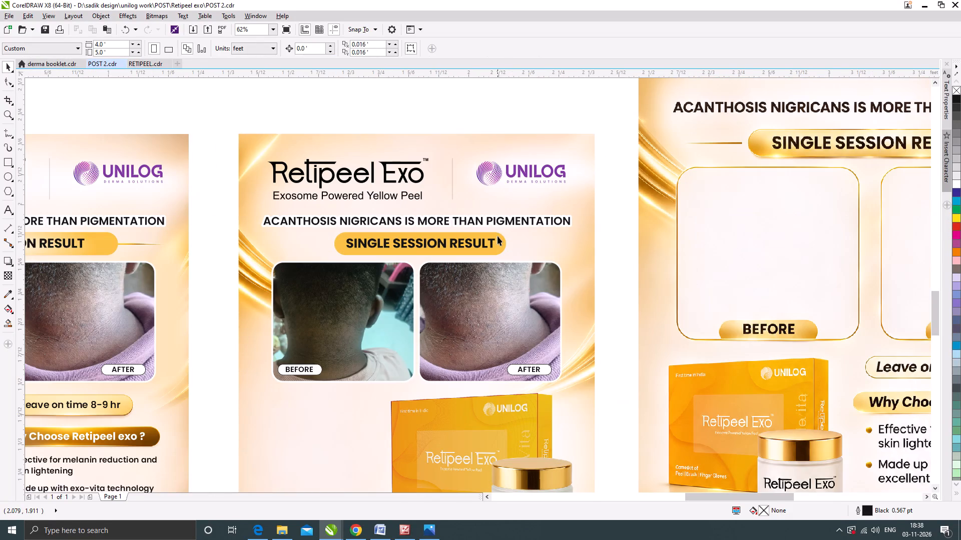
{"action": "left_click", "coordinate": [498, 236]}
{"action": "scroll", "coordinate": [436, 236], "scroll_direction": "up", "scroll_amount": 2}
{"action": "left_click_drag", "start_coordinate": [400, 224], "coordinate": [409, 233]}
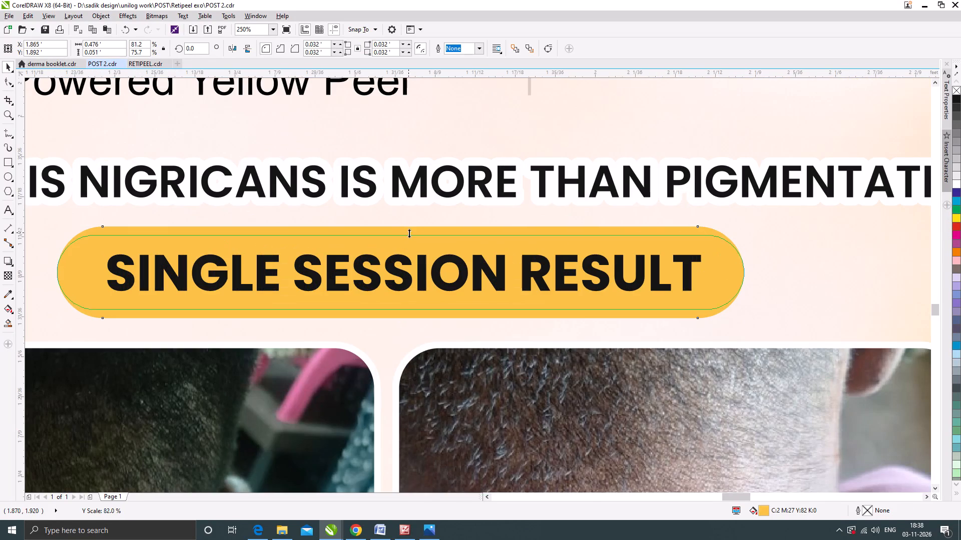
{"action": "left_click_drag", "start_coordinate": [409, 233], "coordinate": [409, 233]}
{"action": "scroll", "coordinate": [589, 267], "scroll_direction": "down", "scroll_amount": 1}
{"action": "left_click_drag", "start_coordinate": [671, 269], "coordinate": [670, 269]}
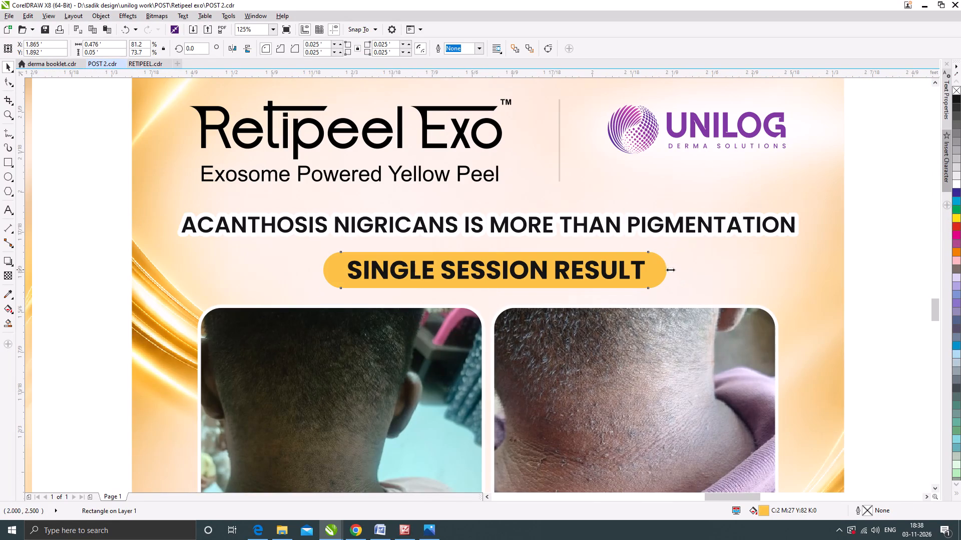
{"action": "left_click_drag", "start_coordinate": [670, 269], "coordinate": [663, 269]}
{"action": "left_click_drag", "start_coordinate": [662, 270], "coordinate": [671, 272]}
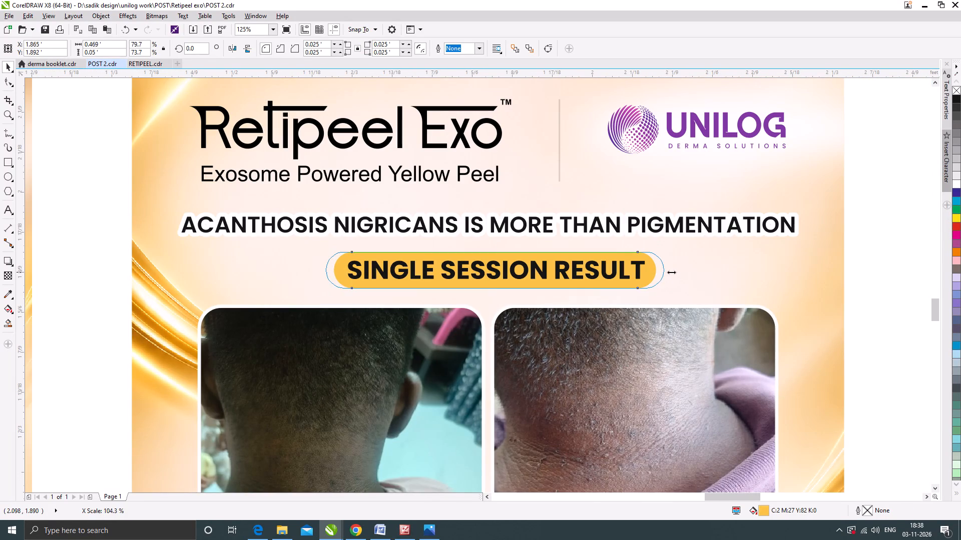
{"action": "left_click_drag", "start_coordinate": [671, 272], "coordinate": [672, 272]}
Centre the pill and its "SINGLE SESSION RESULT" text on the new post and move both slightly lower, closer to the photos.
{"action": "left_click", "coordinate": [697, 275], "text": "shift"}
{"action": "key", "text": "c"}
{"action": "scroll", "coordinate": [498, 241], "scroll_direction": "down", "scroll_amount": 2}
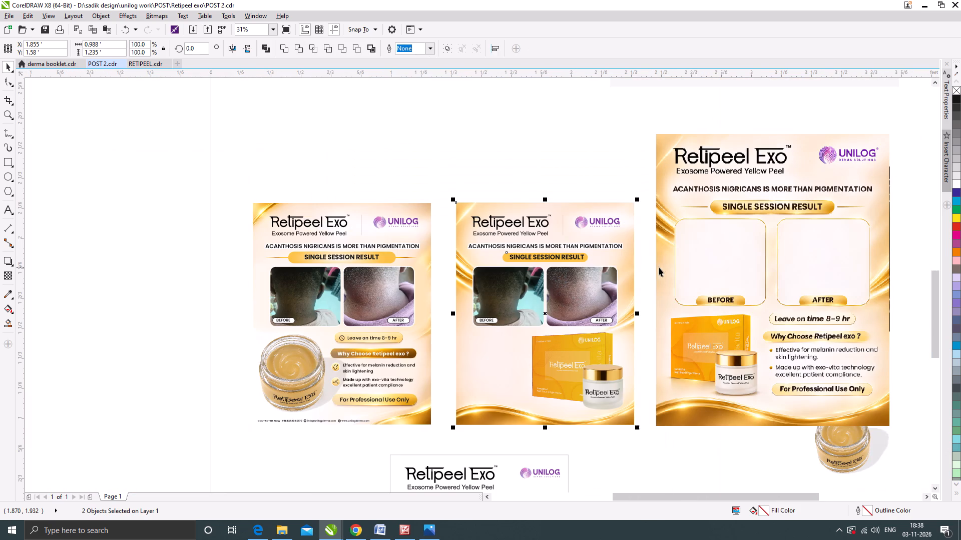
{"action": "left_click_drag", "start_coordinate": [640, 266], "coordinate": [498, 248]}
{"action": "key", "text": "c"}
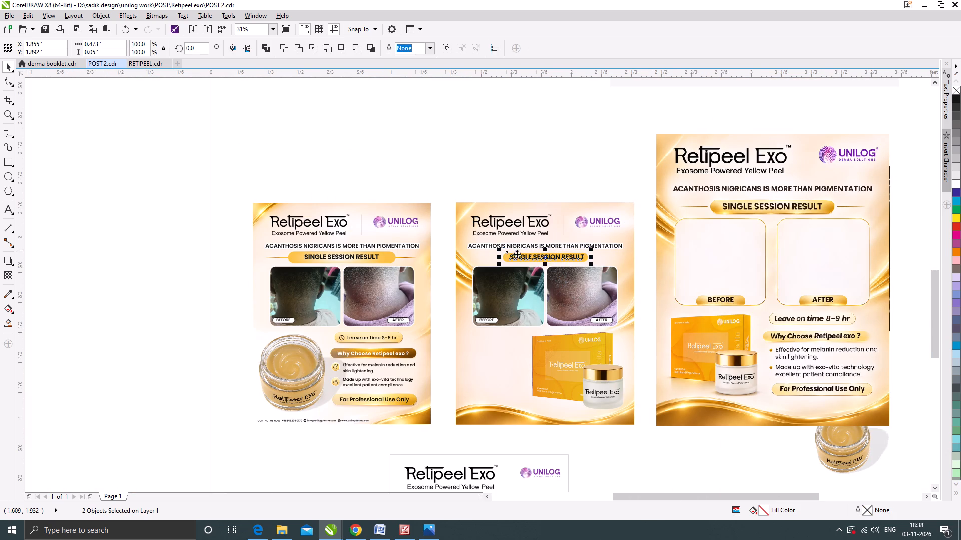
{"action": "scroll", "coordinate": [561, 256], "scroll_direction": "up", "scroll_amount": 3}
{"action": "left_click_drag", "start_coordinate": [576, 257], "coordinate": [579, 269]}
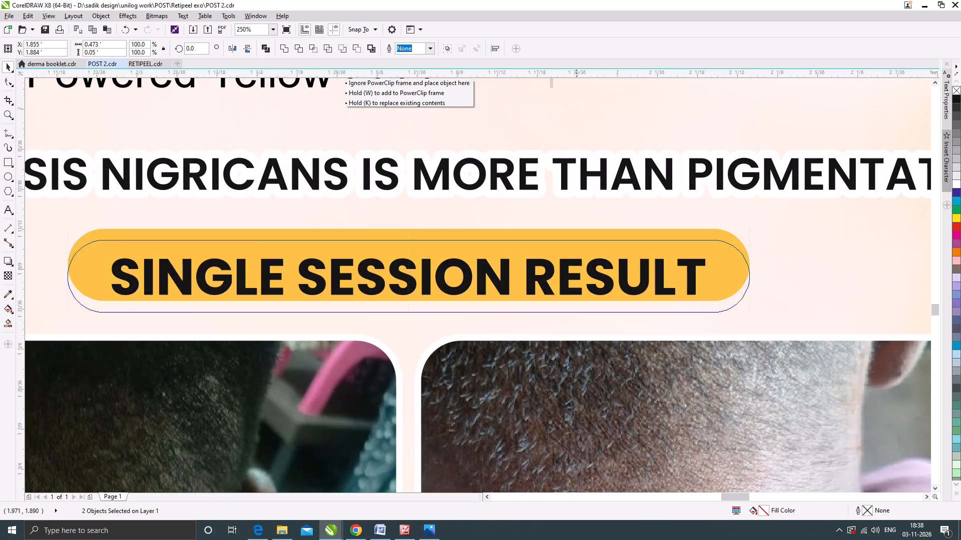
{"action": "left_click_drag", "start_coordinate": [579, 269], "coordinate": [579, 270]}
{"action": "scroll", "coordinate": [494, 241], "scroll_direction": "down", "scroll_amount": 3}
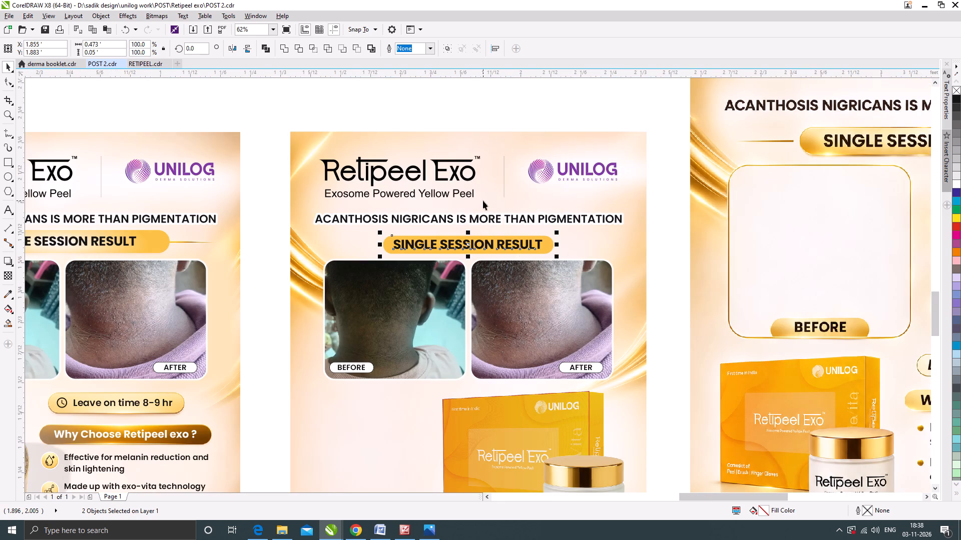
Colour the new post's "SINGLE SESSION RESULT" text white.
{"action": "scroll", "coordinate": [483, 200], "scroll_direction": "down", "scroll_amount": 1}
{"action": "left_click", "coordinate": [460, 143]}
{"action": "scroll", "coordinate": [479, 226], "scroll_direction": "up", "scroll_amount": 1}
{"action": "left_click", "coordinate": [484, 223]}
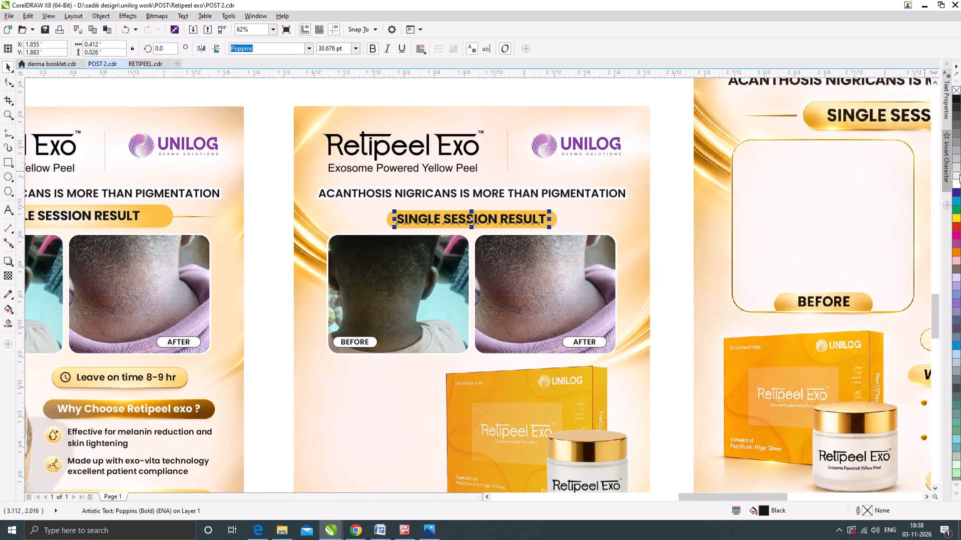
{"action": "left_click", "coordinate": [955, 185]}
{"action": "left_click", "coordinate": [655, 225]}
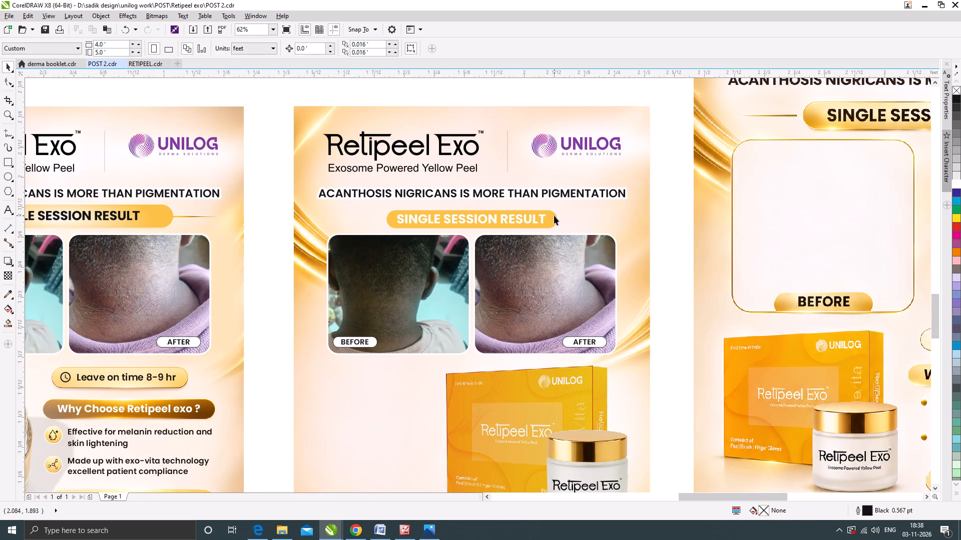
Darken the new post's pill fill to a deep gold of C6 M34 Y96 K24.
{"action": "left_click", "coordinate": [554, 215]}
{"action": "double_click", "coordinate": [761, 506]}
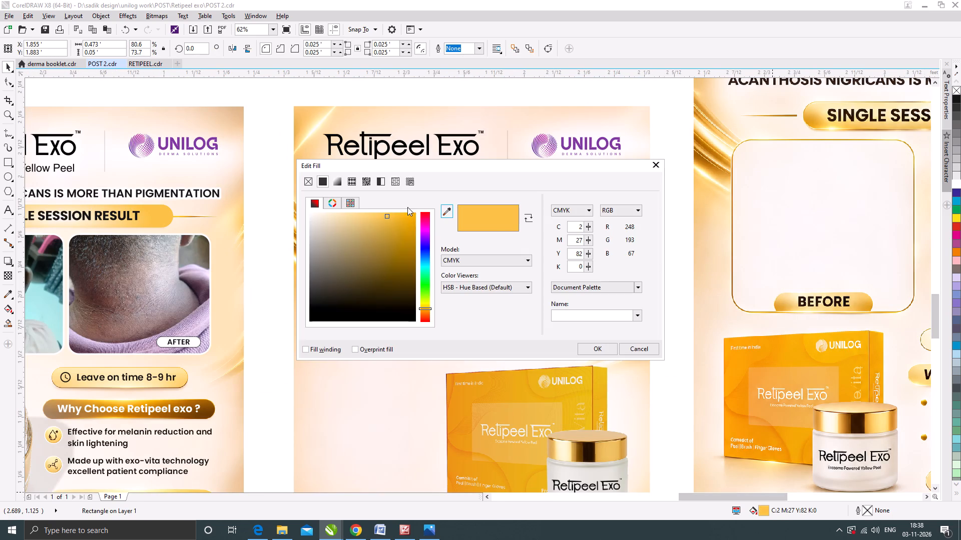
{"action": "left_click_drag", "start_coordinate": [390, 161], "coordinate": [697, 206]}
{"action": "left_click", "coordinate": [694, 271]}
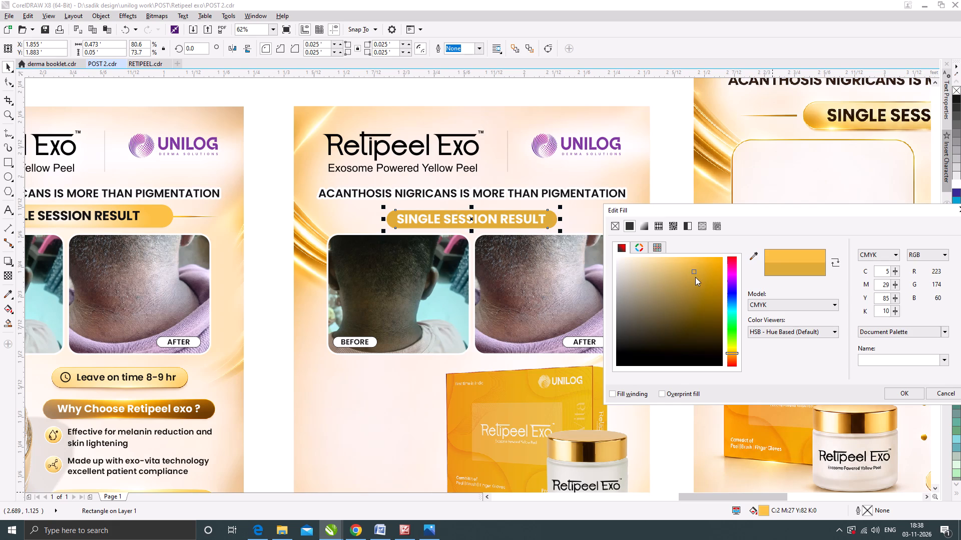
{"action": "left_click", "coordinate": [695, 277]}
{"action": "left_click", "coordinate": [700, 279]}
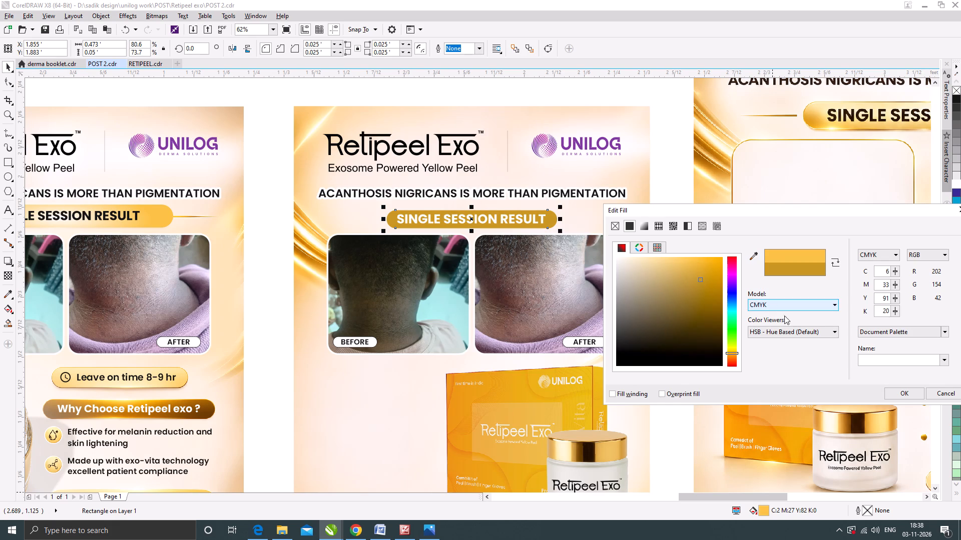
{"action": "left_click", "coordinate": [704, 283]}
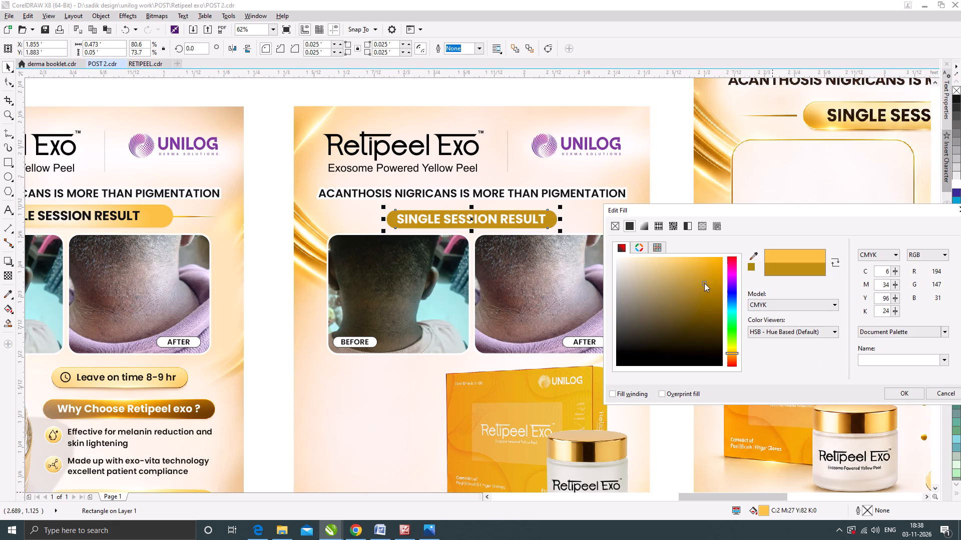
{"action": "left_click", "coordinate": [897, 392]}
{"action": "left_click", "coordinate": [664, 204]}
Move the new post's "Acanthosis Nigricans is more than pigmentation" headline slightly down towards the pill.
{"action": "scroll", "coordinate": [468, 207], "scroll_direction": "down", "scroll_amount": 1}
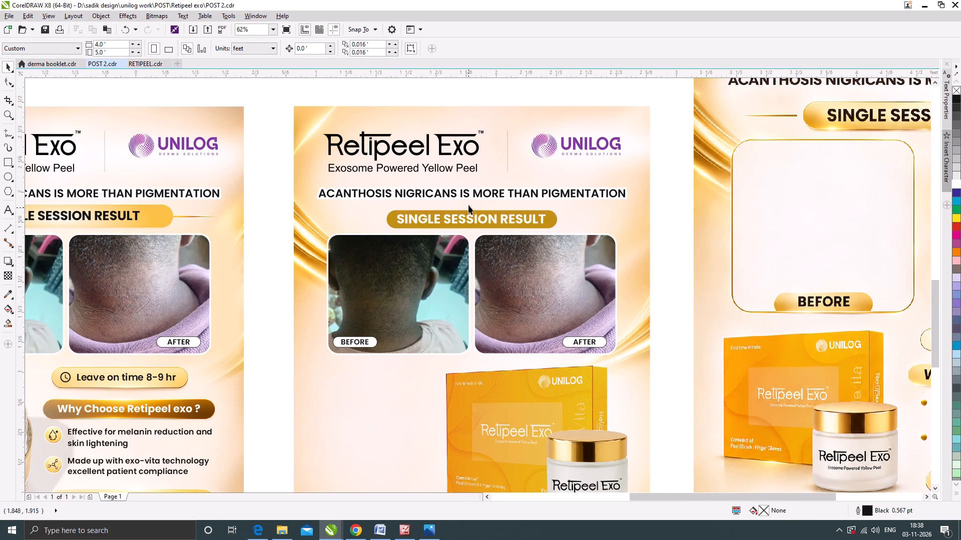
{"action": "left_click", "coordinate": [476, 199]}
{"action": "scroll", "coordinate": [489, 199], "scroll_direction": "up", "scroll_amount": 2}
{"action": "left_click_drag", "start_coordinate": [492, 199], "coordinate": [492, 200]}
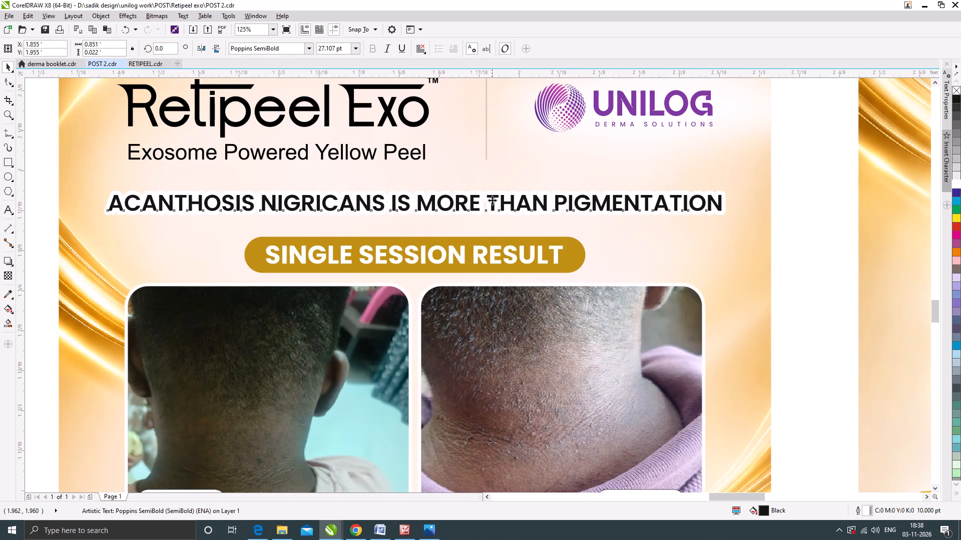
{"action": "left_click_drag", "start_coordinate": [492, 200], "coordinate": [493, 204]}
Colour the new post's "Acanthosis Nigricans is more than pigmentation" headline with the pill's gold, darkened to C8 M34 Y98 K37.
{"action": "left_click", "coordinate": [8, 294]}
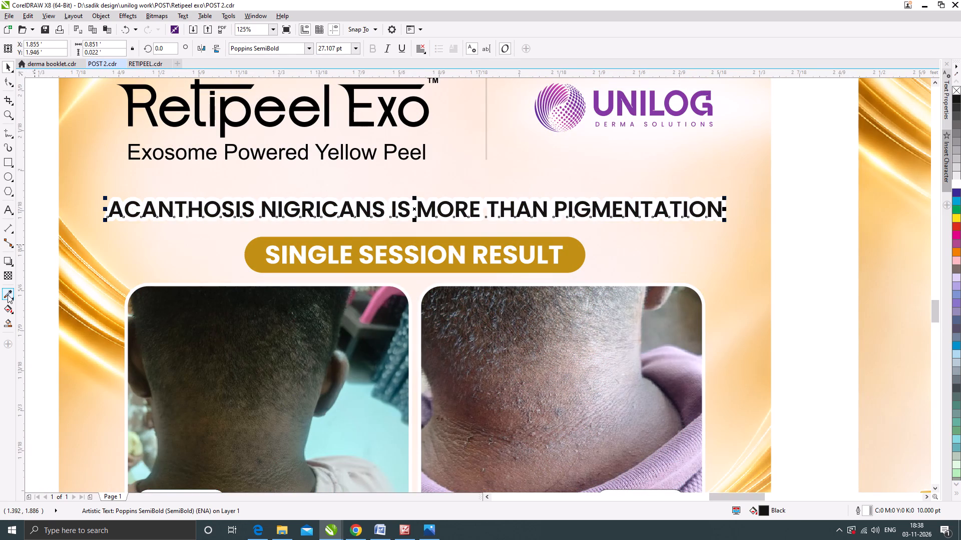
{"action": "left_click", "coordinate": [248, 258]}
{"action": "scroll", "coordinate": [254, 207], "scroll_direction": "up", "scroll_amount": 1}
{"action": "left_click", "coordinate": [273, 200]}
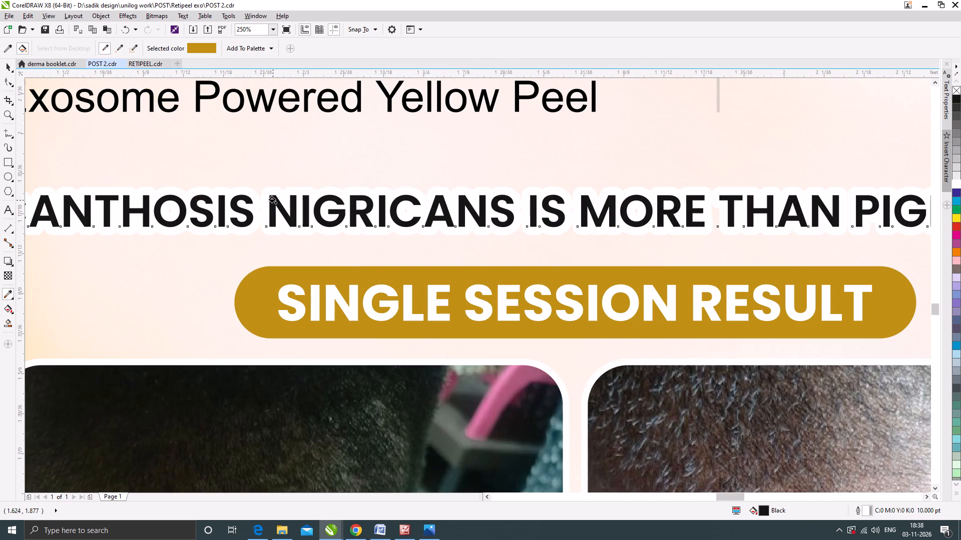
{"action": "scroll", "coordinate": [370, 201], "scroll_direction": "down", "scroll_amount": 1}
{"action": "left_click", "coordinate": [7, 63]}
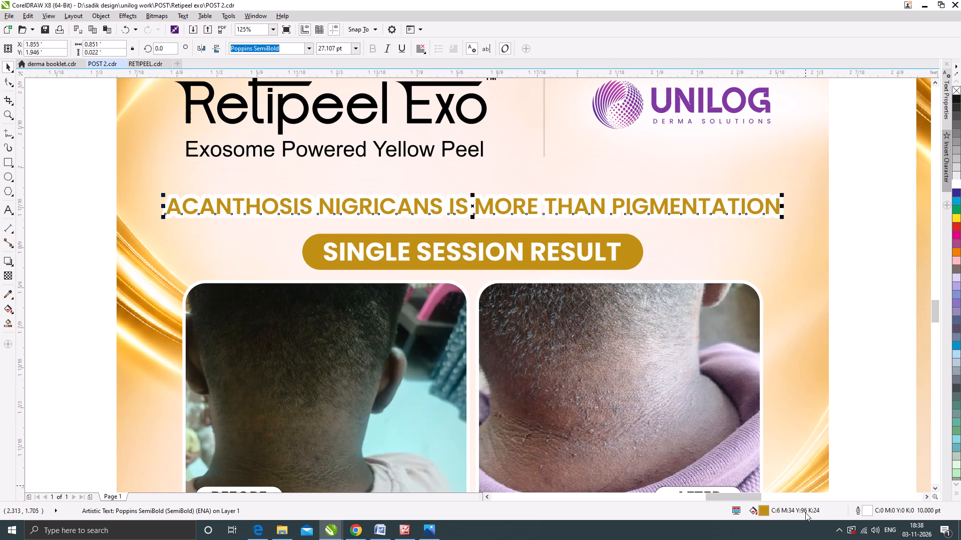
{"action": "double_click", "coordinate": [766, 510]}
{"action": "left_click", "coordinate": [397, 256]}
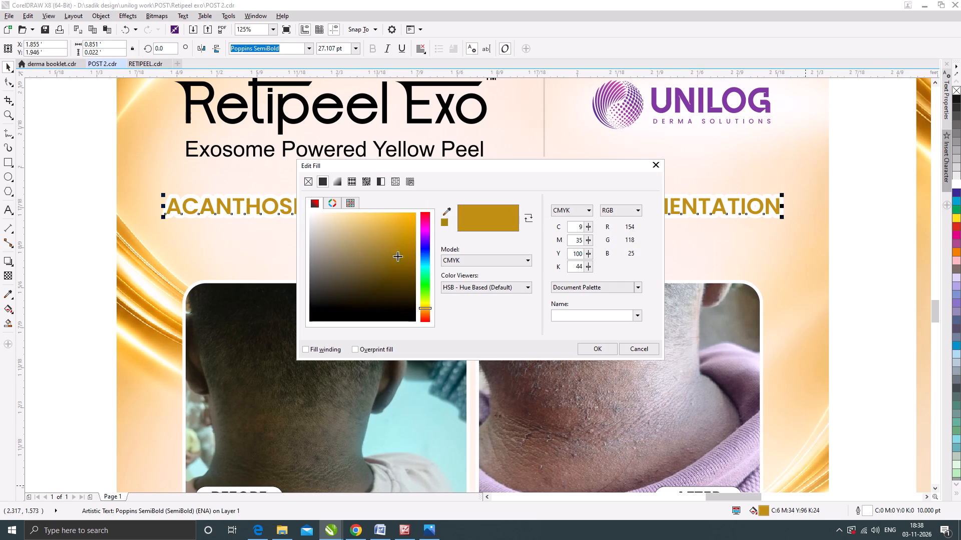
{"action": "left_click", "coordinate": [397, 250]}
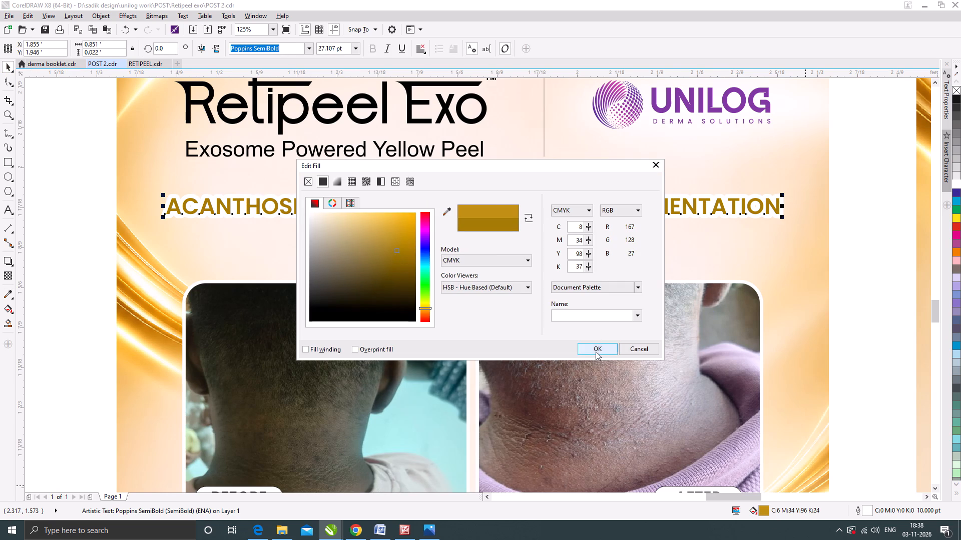
{"action": "left_click", "coordinate": [598, 345]}
Draw a hairline-thin horizontal rectangle about 0.139 by 0.001 ft off the right end of the new post's pill, filled black without outline.
{"action": "scroll", "coordinate": [541, 218], "scroll_direction": "down", "scroll_amount": 1}
{"action": "left_click", "coordinate": [501, 100]}
{"action": "scroll", "coordinate": [526, 169], "scroll_direction": "down", "scroll_amount": 1}
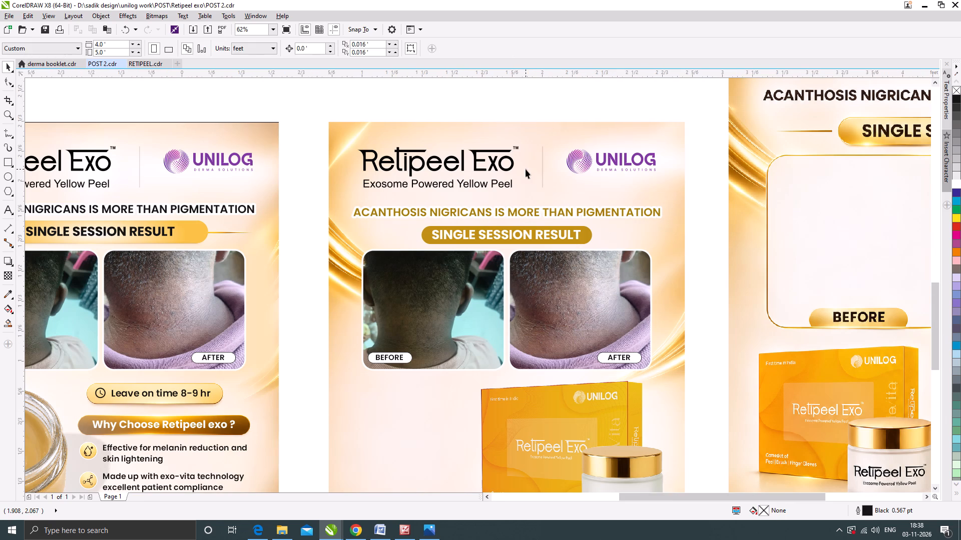
{"action": "left_click", "coordinate": [485, 122]}
{"action": "scroll", "coordinate": [521, 201], "scroll_direction": "up", "scroll_amount": 1}
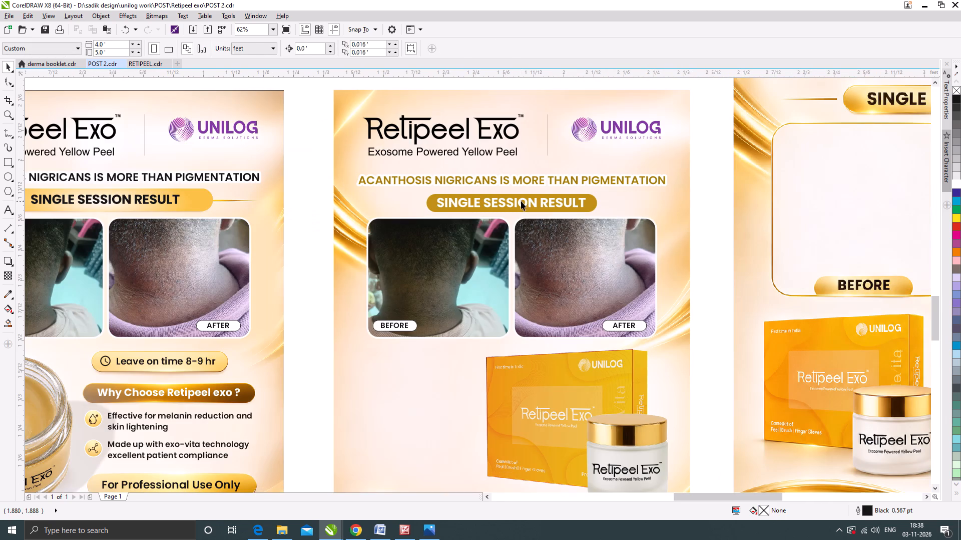
{"action": "left_click", "coordinate": [8, 160]}
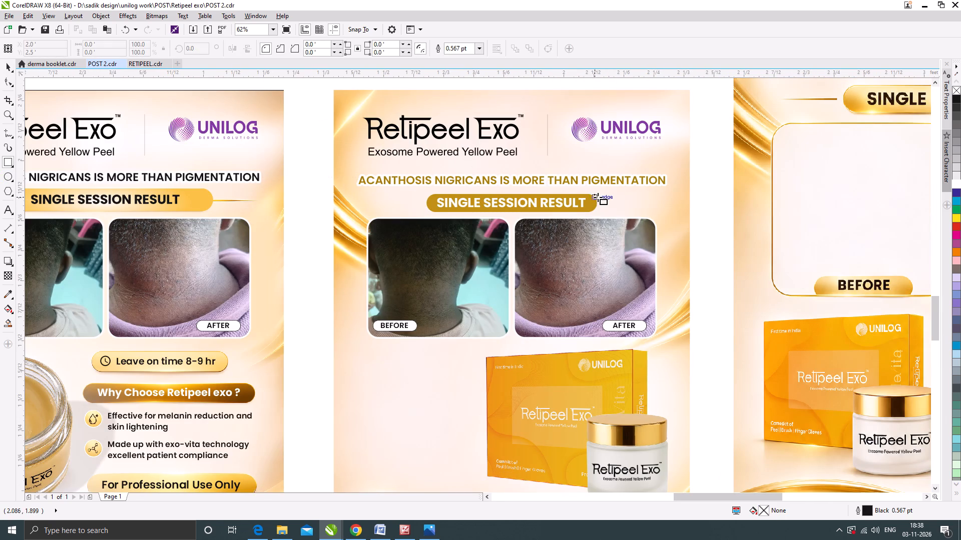
{"action": "scroll", "coordinate": [599, 198], "scroll_direction": "up", "scroll_amount": 2}
{"action": "scroll", "coordinate": [599, 198], "scroll_direction": "down", "scroll_amount": 1}
{"action": "scroll", "coordinate": [599, 208], "scroll_direction": "up", "scroll_amount": 1}
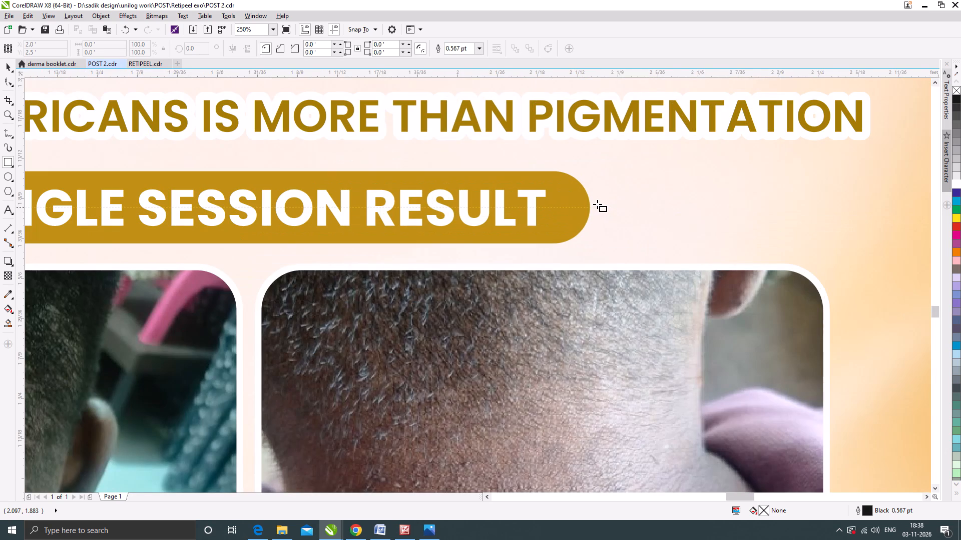
{"action": "left_click_drag", "start_coordinate": [597, 204], "coordinate": [798, 209]}
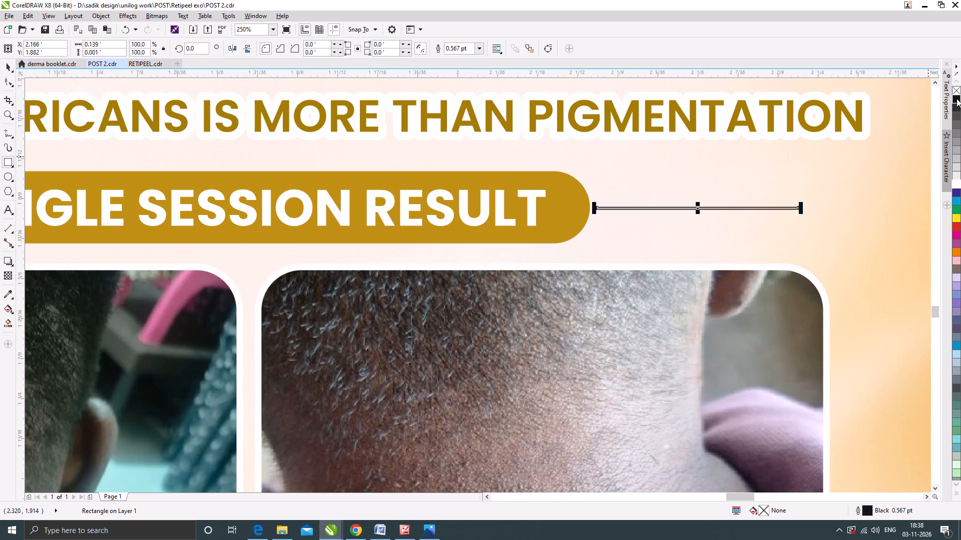
{"action": "left_click", "coordinate": [956, 98]}
{"action": "right_click", "coordinate": [958, 88]}
{"action": "left_click", "coordinate": [7, 65]}
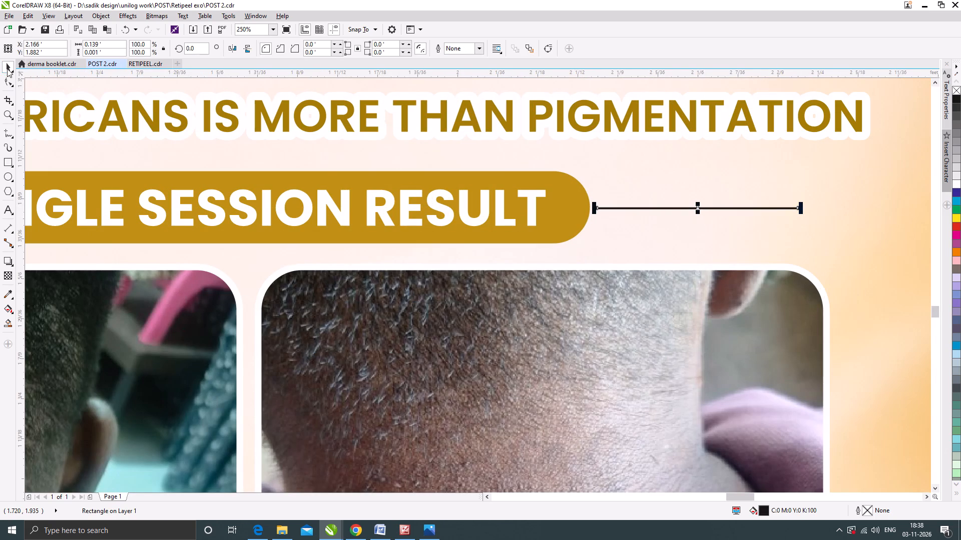
Fill the thin line beside the pill with the gold sampled from the pill.
{"action": "left_click", "coordinate": [5, 292]}
{"action": "left_click", "coordinate": [562, 201]}
{"action": "scroll", "coordinate": [601, 206], "scroll_direction": "up", "scroll_amount": 2}
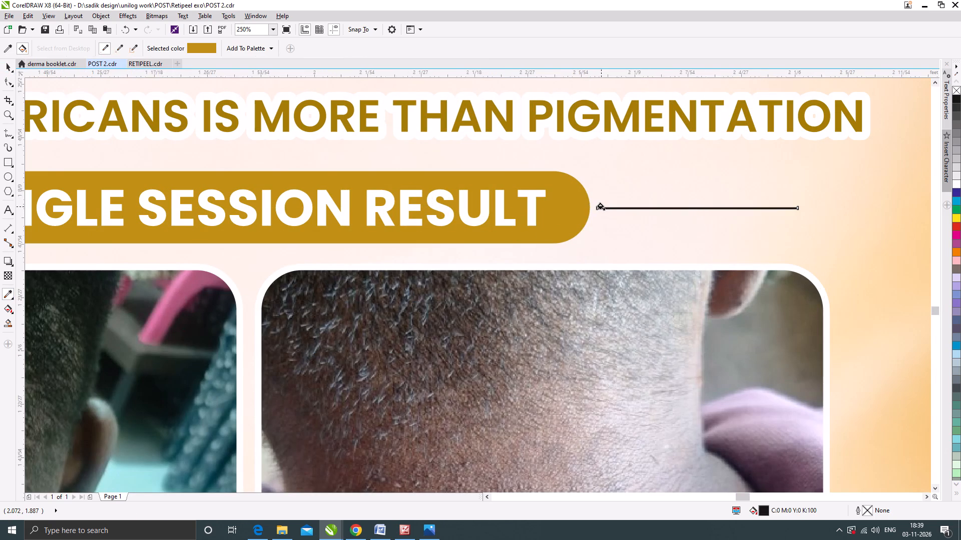
{"action": "left_click", "coordinate": [601, 212]}
{"action": "left_click", "coordinate": [7, 63]}
{"action": "scroll", "coordinate": [596, 181], "scroll_direction": "down", "scroll_amount": 3}
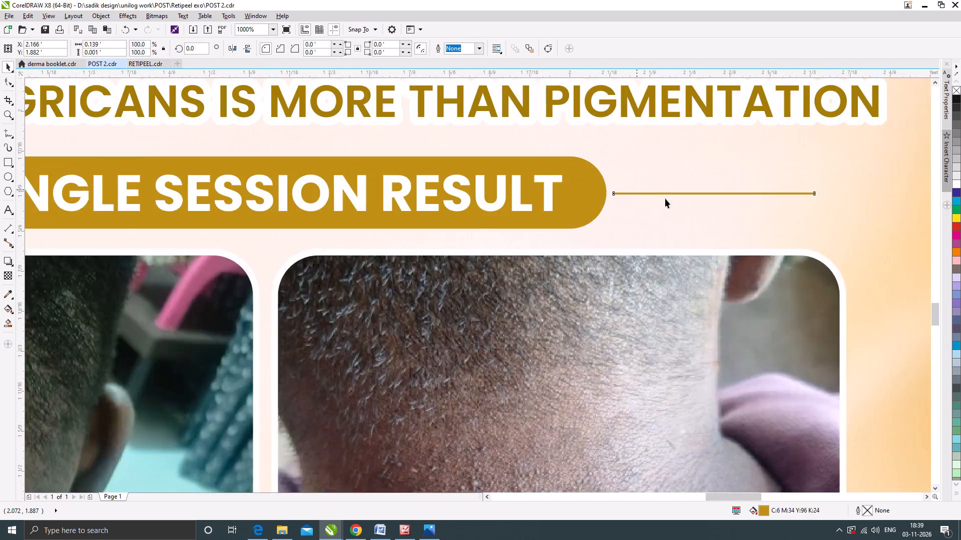
Place a copy of the thin gold line level with the original, off the left end of the "SINGLE SESSION RESULT" pill.
{"action": "left_click_drag", "start_coordinate": [682, 196], "coordinate": [246, 190]}
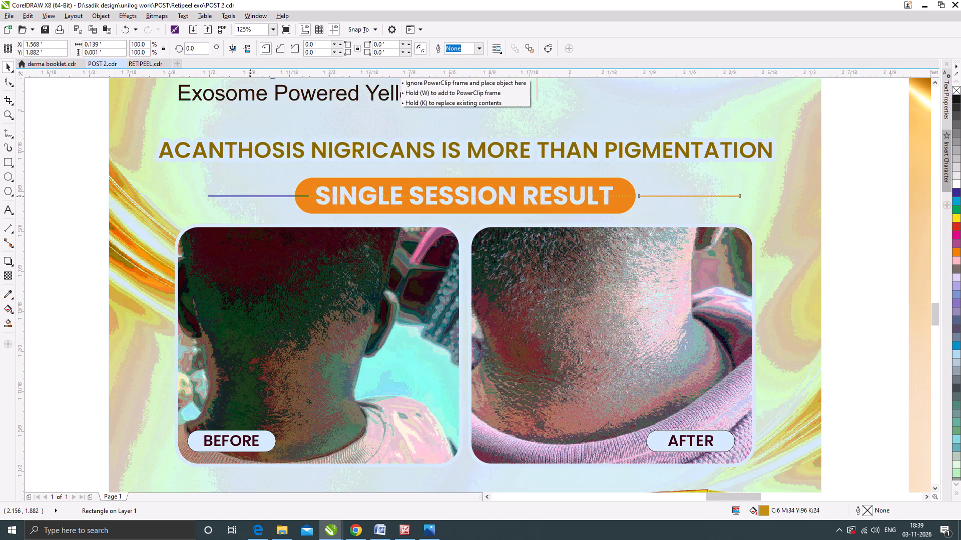
{"action": "left_click_drag", "start_coordinate": [246, 190], "coordinate": [230, 193]}
{"action": "right_click", "coordinate": [230, 193], "text": "shift"}
{"action": "scroll", "coordinate": [395, 202], "scroll_direction": "down", "scroll_amount": 1}
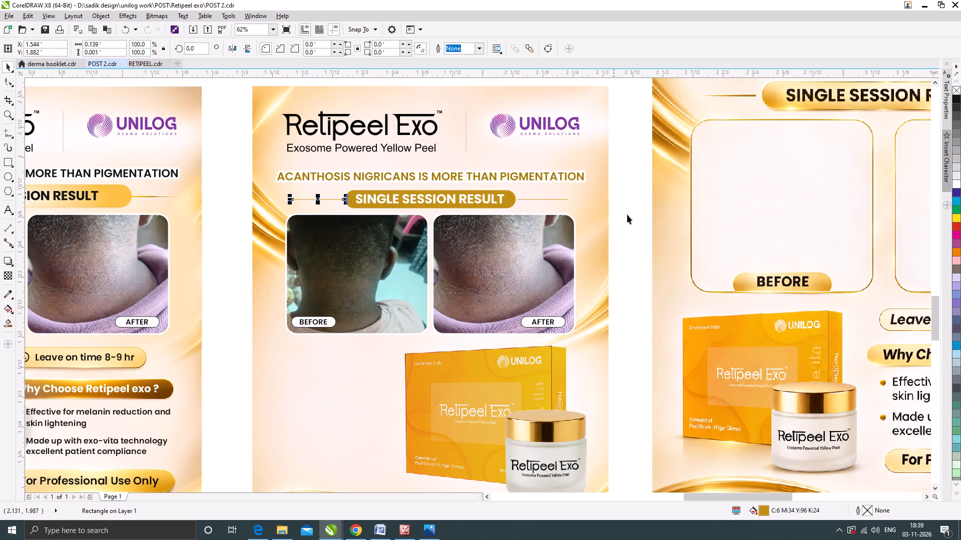
{"action": "left_click", "coordinate": [630, 221]}
{"action": "scroll", "coordinate": [441, 216], "scroll_direction": "down", "scroll_amount": 1}
{"action": "scroll", "coordinate": [429, 205], "scroll_direction": "up", "scroll_amount": 1}
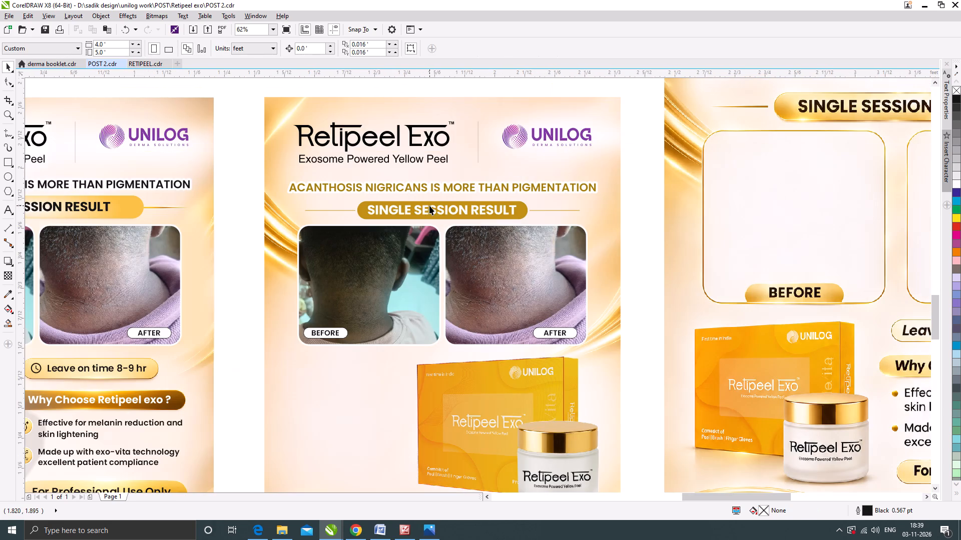
{"action": "scroll", "coordinate": [444, 204], "scroll_direction": "down", "scroll_amount": 1}
{"action": "scroll", "coordinate": [443, 193], "scroll_direction": "up", "scroll_amount": 1}
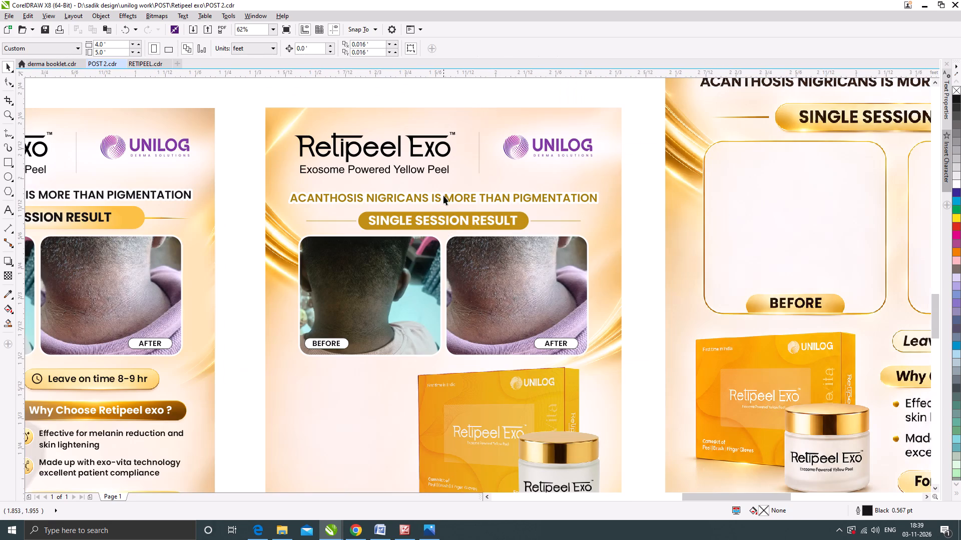
Darken the gold fill of the new post's headline slightly further.
{"action": "left_click", "coordinate": [443, 196]}
{"action": "double_click", "coordinate": [764, 509]}
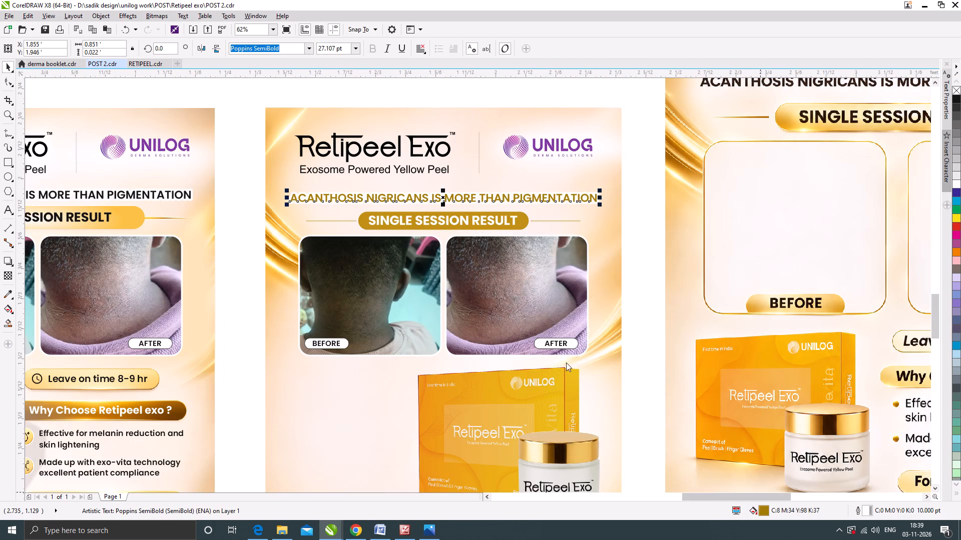
{"action": "left_click", "coordinate": [399, 256]}
{"action": "left_click", "coordinate": [590, 347]}
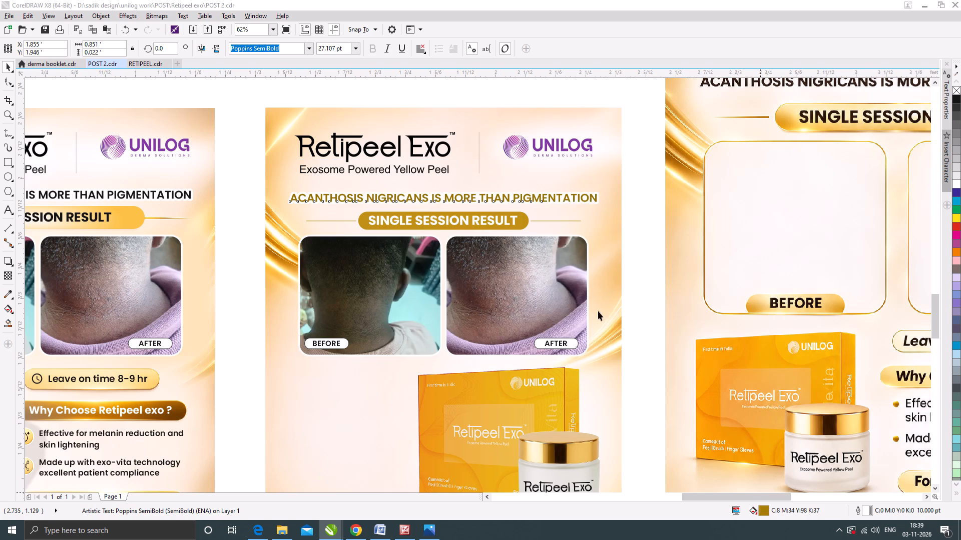
{"action": "left_click", "coordinate": [630, 251]}
{"action": "scroll", "coordinate": [457, 225], "scroll_direction": "down", "scroll_amount": 1}
Move the new post's product box and jar together lower, towards the gold wave at the bottom, undoing the last adjustment.
{"action": "left_click", "coordinate": [449, 143]}
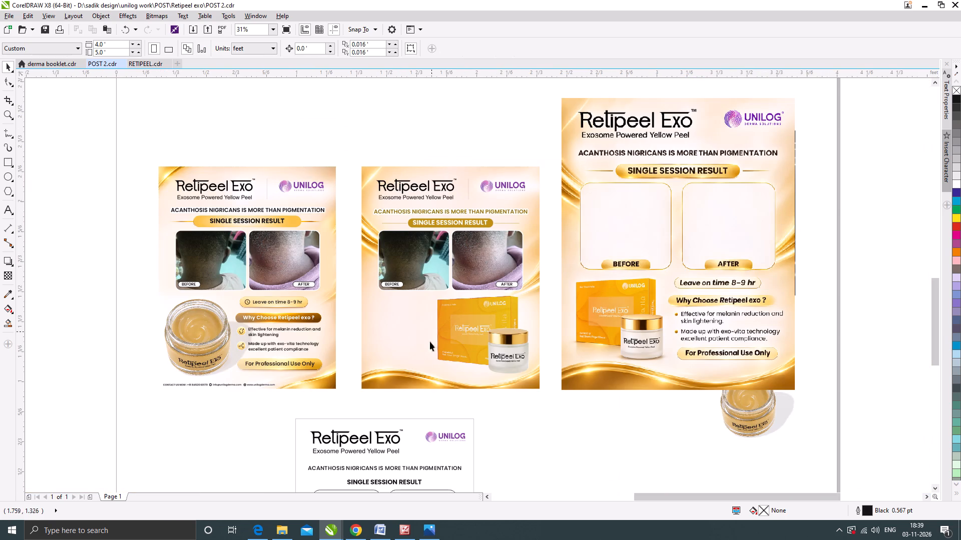
{"action": "left_click", "coordinate": [509, 351]}
{"action": "left_click", "coordinate": [451, 329], "text": "shift"}
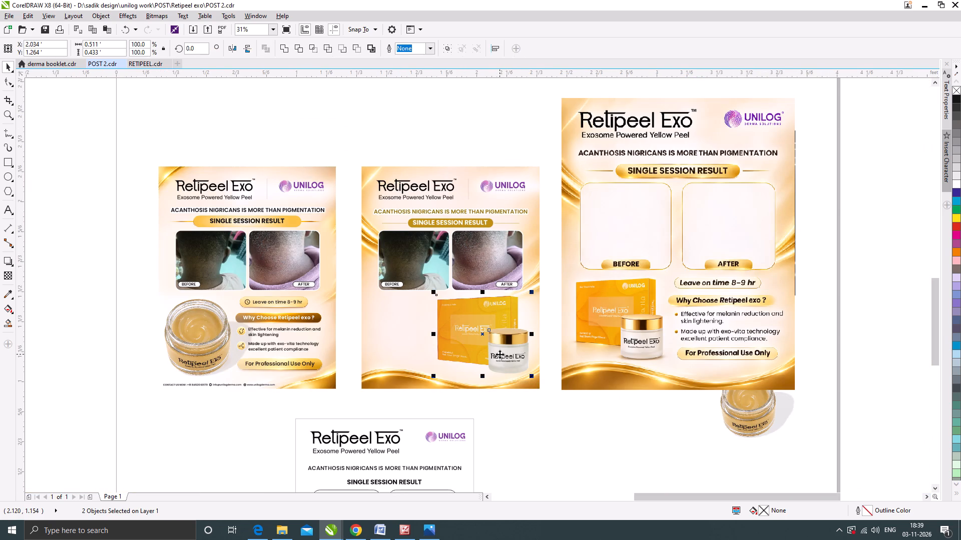
{"action": "scroll", "coordinate": [500, 354], "scroll_direction": "up", "scroll_amount": 1}
{"action": "left_click_drag", "start_coordinate": [513, 354], "coordinate": [514, 362]}
{"action": "left_click_drag", "start_coordinate": [527, 363], "coordinate": [528, 374]}
{"action": "scroll", "coordinate": [523, 304], "scroll_direction": "down", "scroll_amount": 1}
{"action": "scroll", "coordinate": [528, 345], "scroll_direction": "up", "scroll_amount": 2}
{"action": "left_click_drag", "start_coordinate": [528, 345], "coordinate": [528, 339]}
{"action": "left_click_drag", "start_coordinate": [526, 337], "coordinate": [528, 349]}
{"action": "scroll", "coordinate": [511, 285], "scroll_direction": "down", "scroll_amount": 1}
{"action": "key", "text": "ctrl+z"}
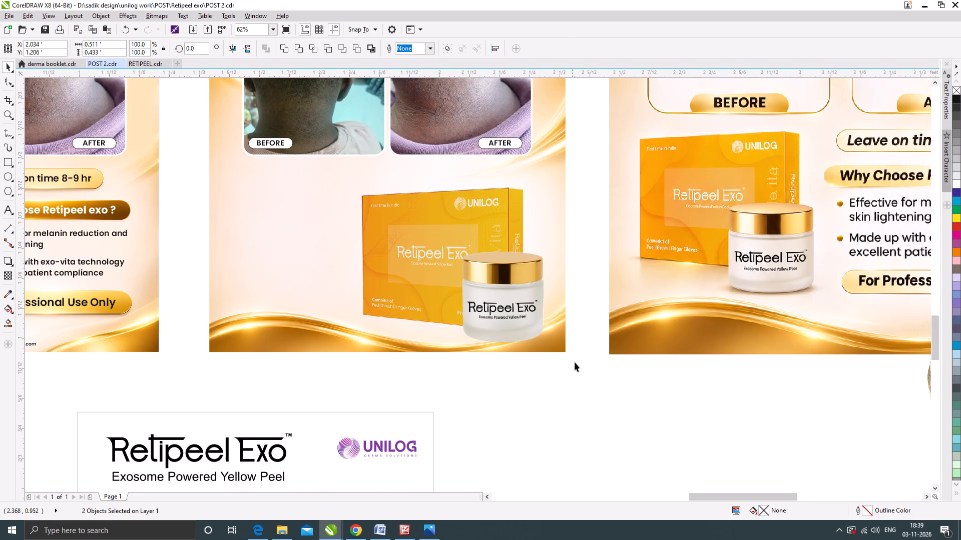
Scale the new post's product box and jar down to about 0.479 by 0.406 ft and reposition them slightly higher above the wave.
{"action": "left_click_drag", "start_coordinate": [546, 176], "coordinate": [542, 182]}
{"action": "left_click_drag", "start_coordinate": [512, 291], "coordinate": [513, 277]}
{"action": "left_click_drag", "start_coordinate": [507, 277], "coordinate": [512, 278]}
{"action": "left_click", "coordinate": [512, 278]}
{"action": "scroll", "coordinate": [502, 248], "scroll_direction": "down", "scroll_amount": 1}
{"action": "left_click", "coordinate": [564, 359]}
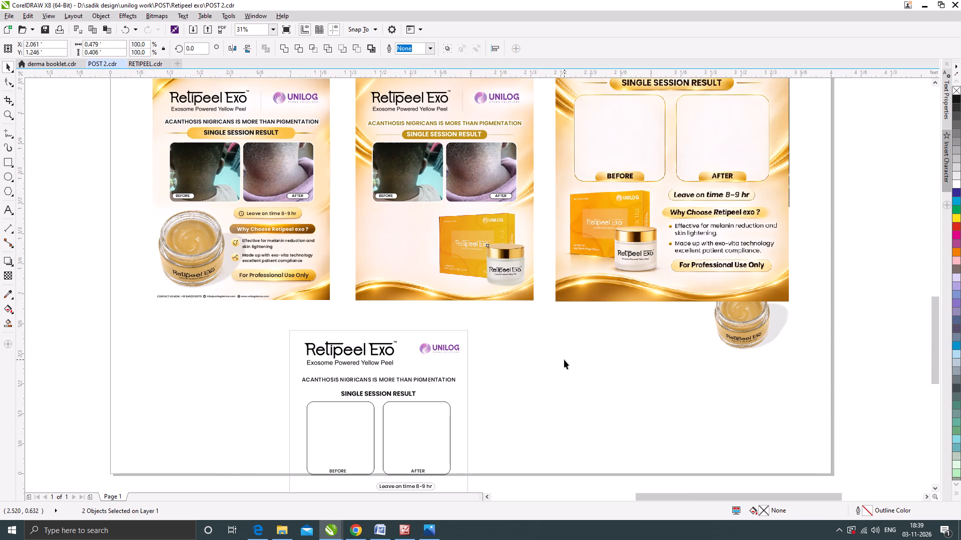
{"action": "left_click", "coordinate": [554, 347]}
{"action": "left_click", "coordinate": [554, 347]}
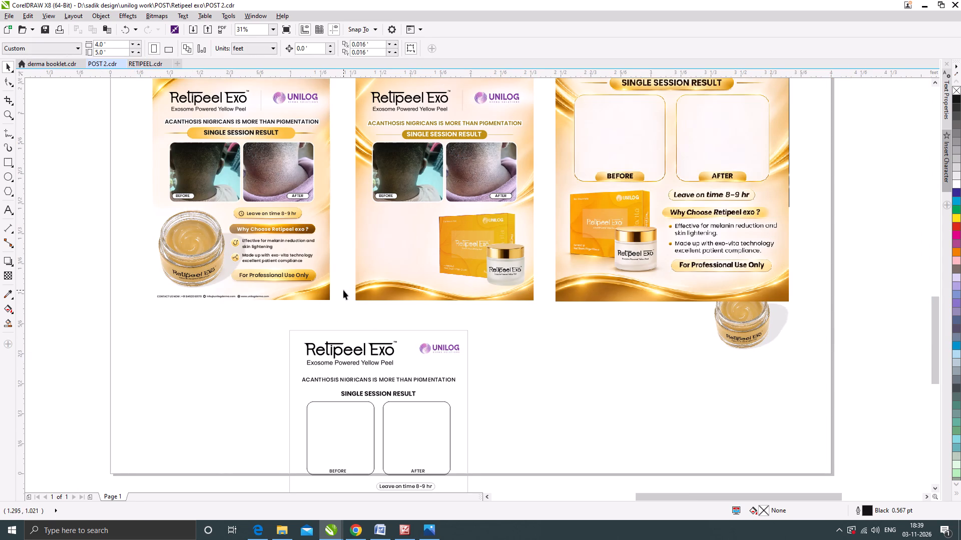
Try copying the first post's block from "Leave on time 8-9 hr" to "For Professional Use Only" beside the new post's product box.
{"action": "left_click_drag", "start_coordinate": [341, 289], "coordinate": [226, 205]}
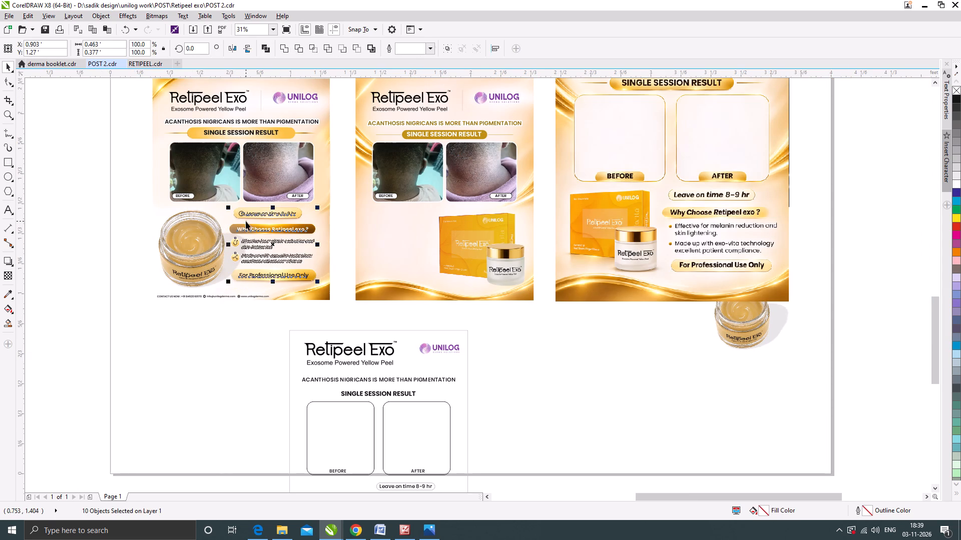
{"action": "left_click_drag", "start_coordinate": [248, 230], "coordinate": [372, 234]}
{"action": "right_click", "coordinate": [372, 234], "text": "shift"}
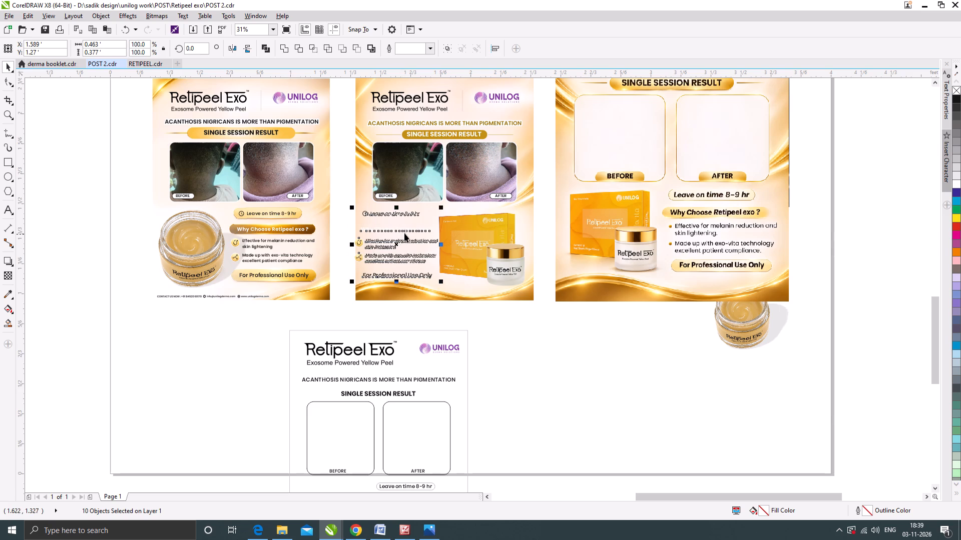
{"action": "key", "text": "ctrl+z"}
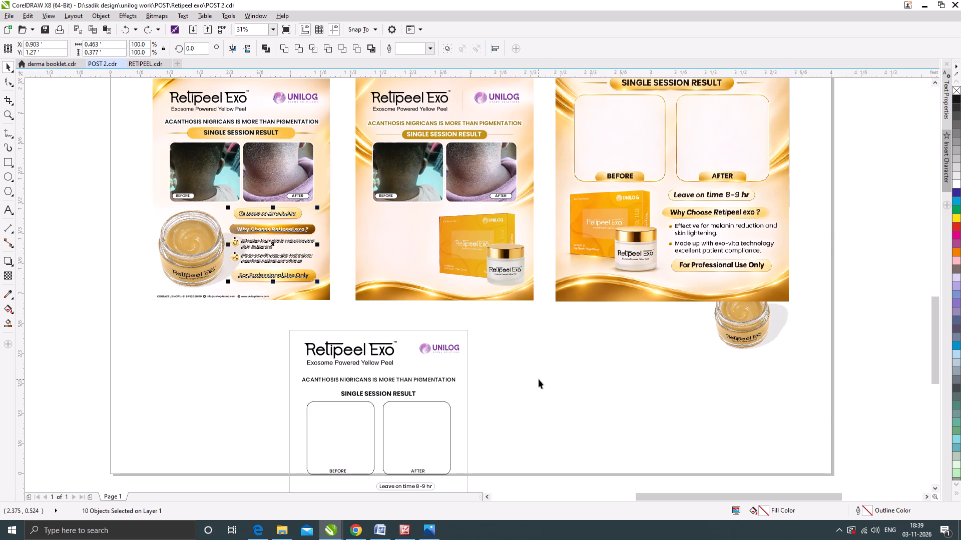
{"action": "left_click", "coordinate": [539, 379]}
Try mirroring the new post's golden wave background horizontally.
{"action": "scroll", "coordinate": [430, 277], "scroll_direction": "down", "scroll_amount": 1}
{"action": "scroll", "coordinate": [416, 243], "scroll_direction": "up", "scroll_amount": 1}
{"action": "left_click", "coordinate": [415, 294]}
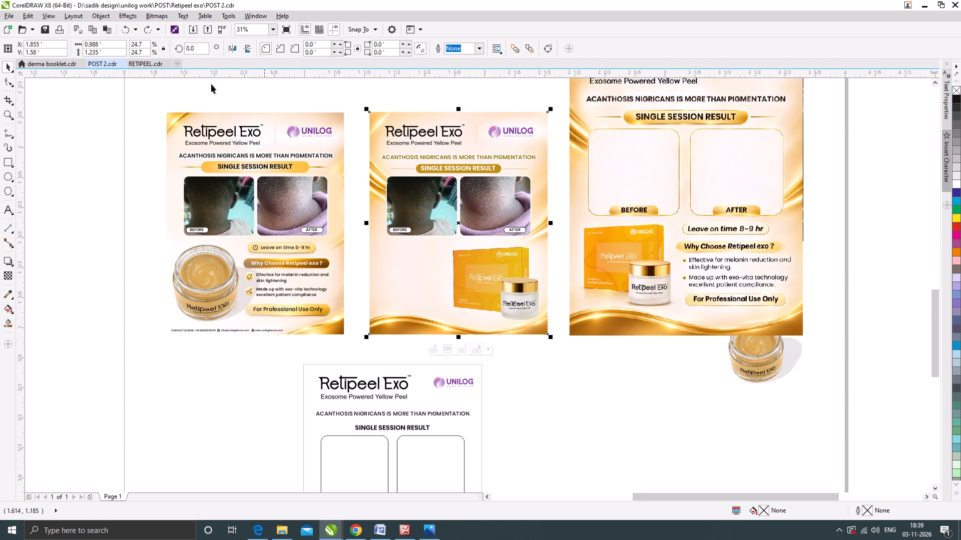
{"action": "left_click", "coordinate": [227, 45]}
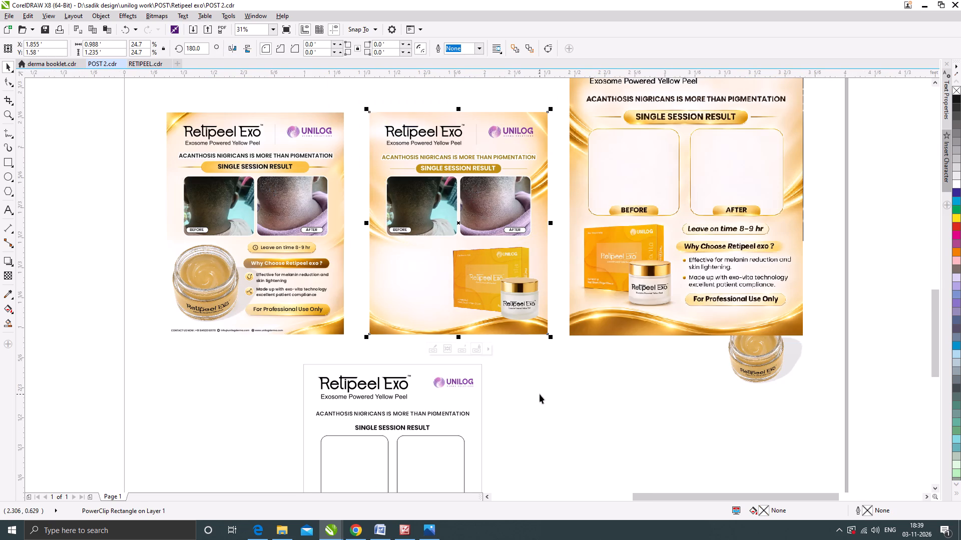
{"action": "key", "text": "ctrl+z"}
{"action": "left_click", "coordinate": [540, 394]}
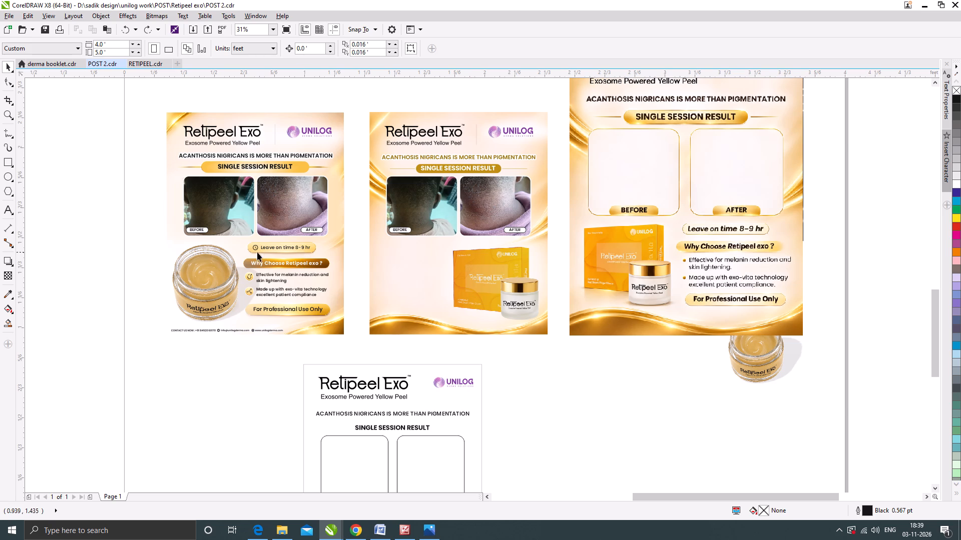
Draw a rectangle about 0.273 by 0.045 ft below the new post's BEFORE photo and round its corners to 0.022 ft.
{"action": "left_click", "coordinate": [6, 160]}
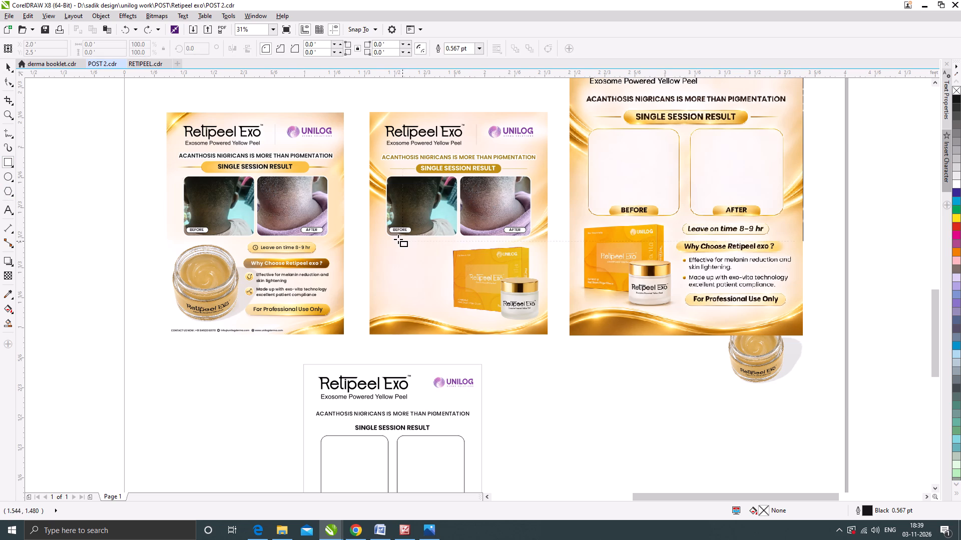
{"action": "scroll", "coordinate": [386, 245], "scroll_direction": "up", "scroll_amount": 1}
{"action": "left_click_drag", "start_coordinate": [376, 246], "coordinate": [463, 258]}
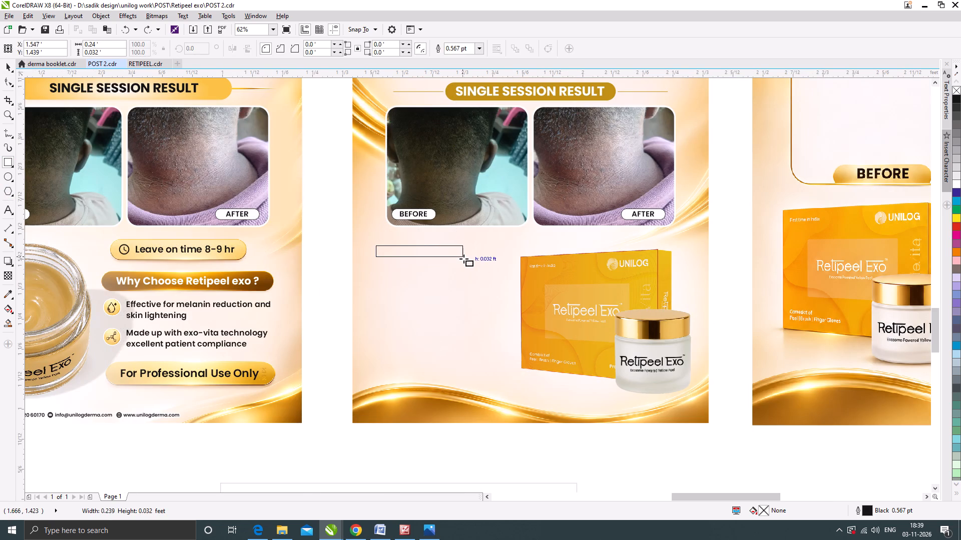
{"action": "left_click_drag", "start_coordinate": [463, 258], "coordinate": [474, 261]}
{"action": "left_click", "coordinate": [6, 80]}
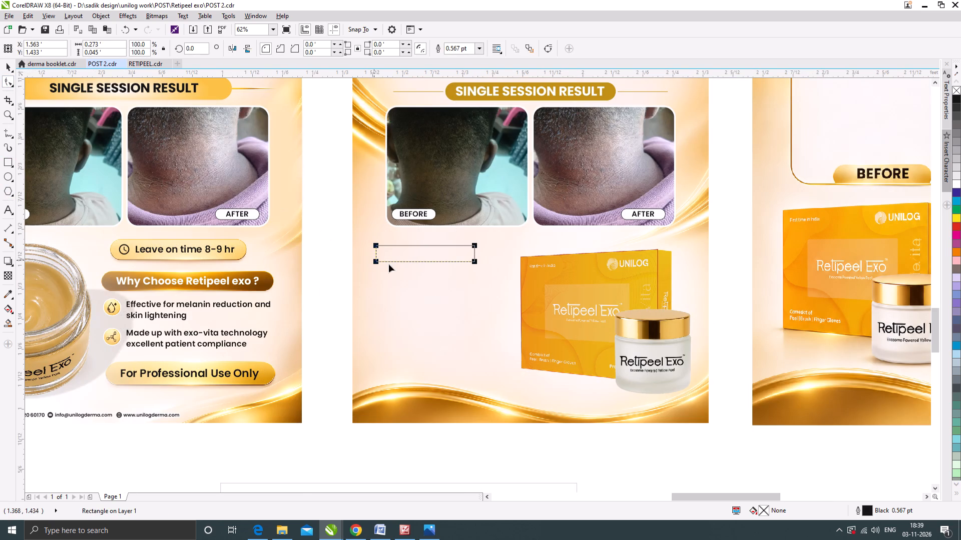
{"action": "left_click_drag", "start_coordinate": [376, 243], "coordinate": [426, 250]}
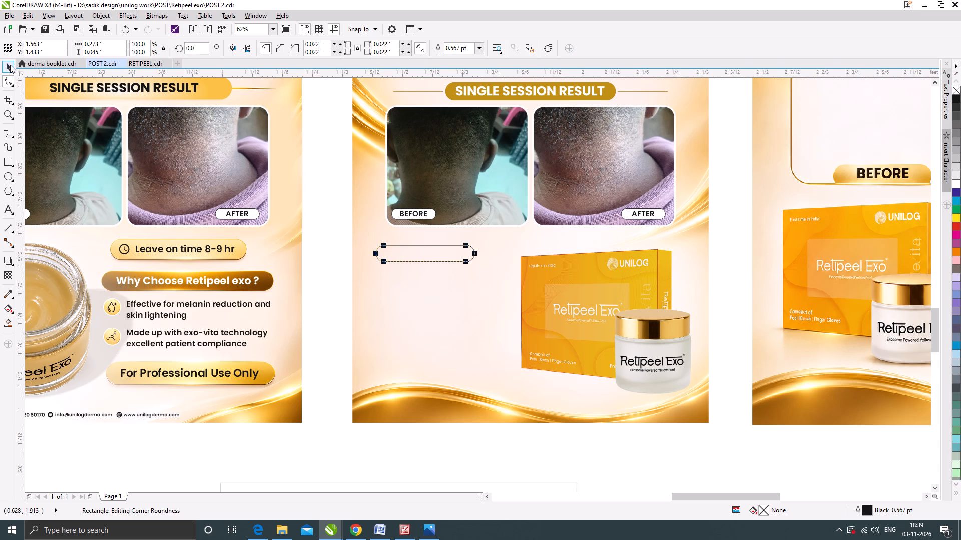
{"action": "left_click", "coordinate": [10, 65]}
Copy the first post's clock icon and "Leave on time 8-9 hr" text onto the new rounded rectangle, scaling them down to suit it.
{"action": "left_click", "coordinate": [216, 250]}
{"action": "left_click", "coordinate": [124, 250], "text": "shift"}
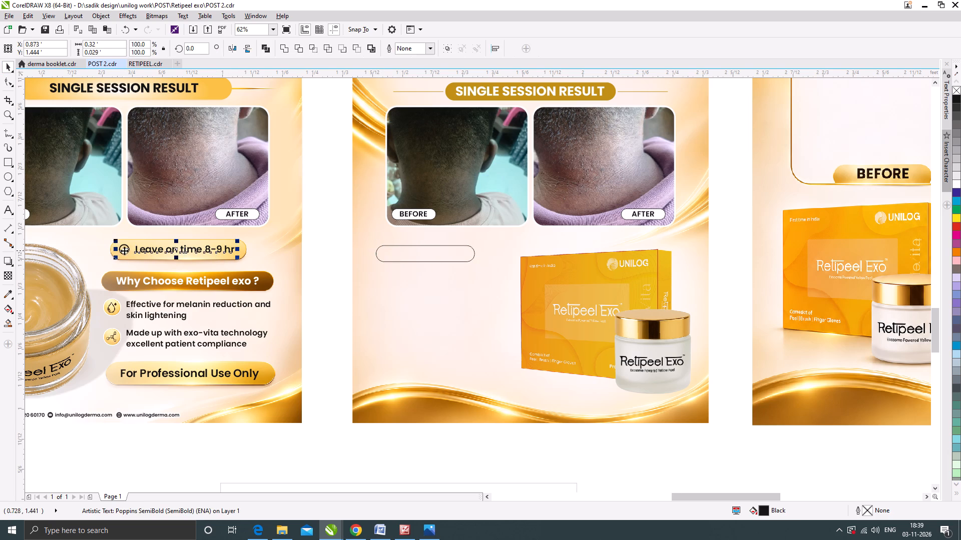
{"action": "left_click_drag", "start_coordinate": [155, 249], "coordinate": [419, 249]}
{"action": "right_click", "coordinate": [419, 249], "text": "shift"}
{"action": "scroll", "coordinate": [424, 247], "scroll_direction": "up", "scroll_amount": 2}
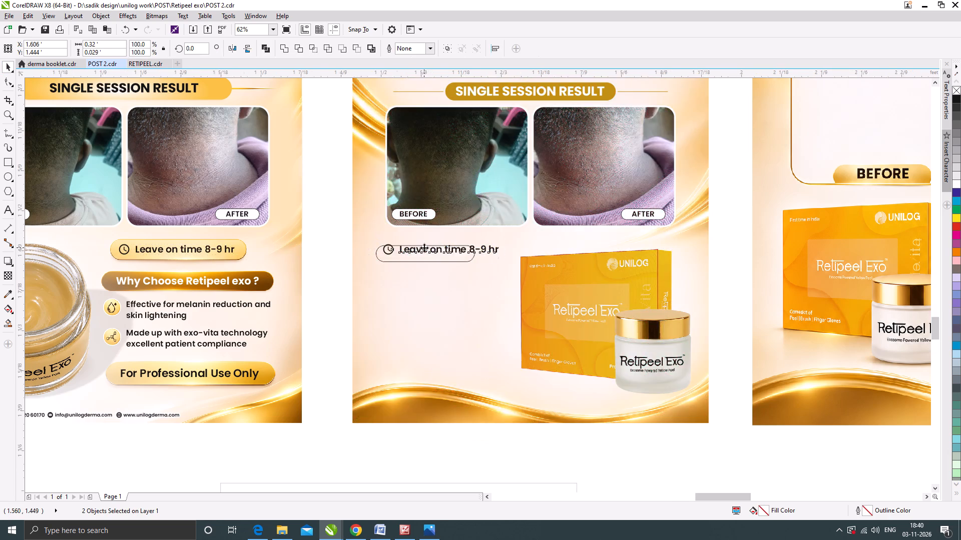
{"action": "left_click_drag", "start_coordinate": [420, 255], "coordinate": [409, 271]}
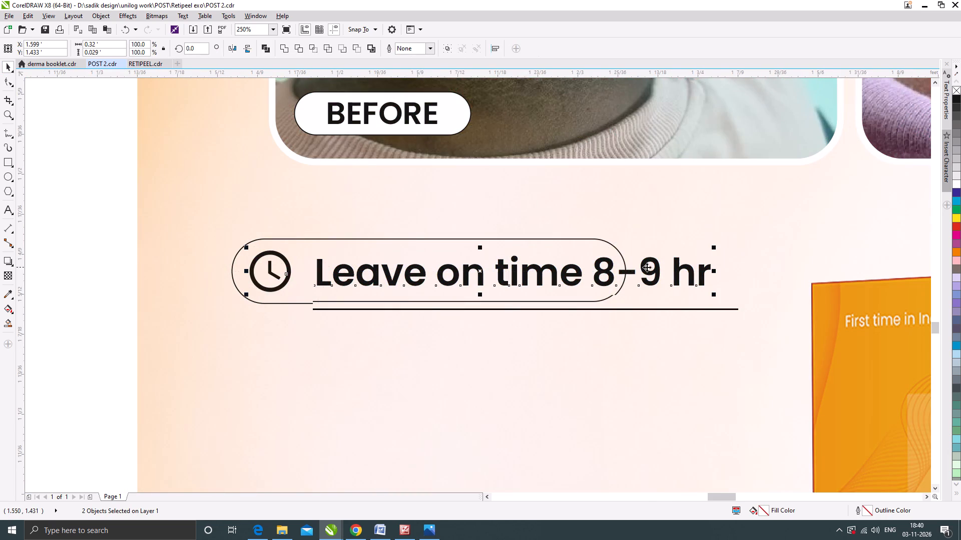
{"action": "scroll", "coordinate": [515, 243], "scroll_direction": "down", "scroll_amount": 1}
{"action": "left_click_drag", "start_coordinate": [616, 244], "coordinate": [600, 241]}
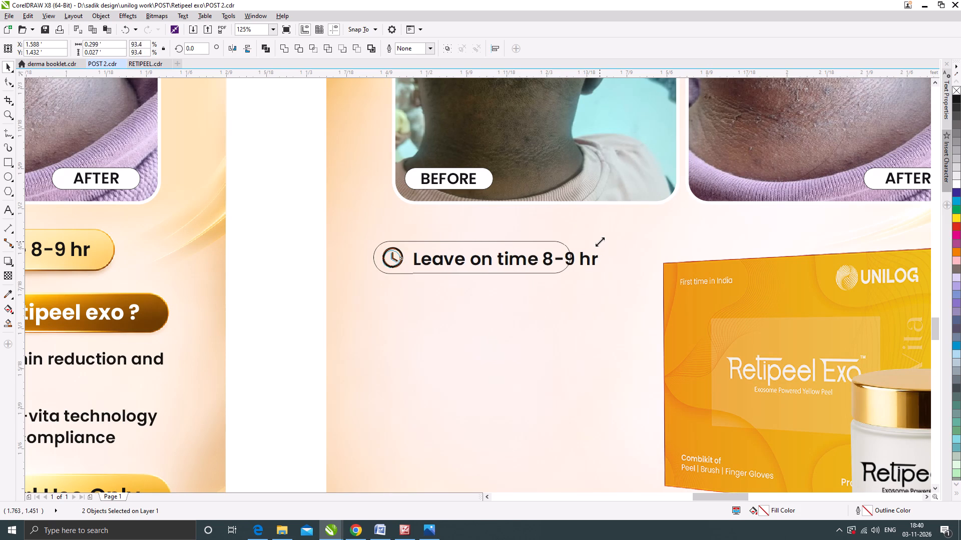
{"action": "left_click_drag", "start_coordinate": [600, 241], "coordinate": [594, 241]}
Resize the rounded rectangle around the "Leave on time 8-9 hr" text to about 0.326 by 0.042 ft.
{"action": "left_click", "coordinate": [550, 242]}
{"action": "left_click_drag", "start_coordinate": [576, 258], "coordinate": [599, 265]}
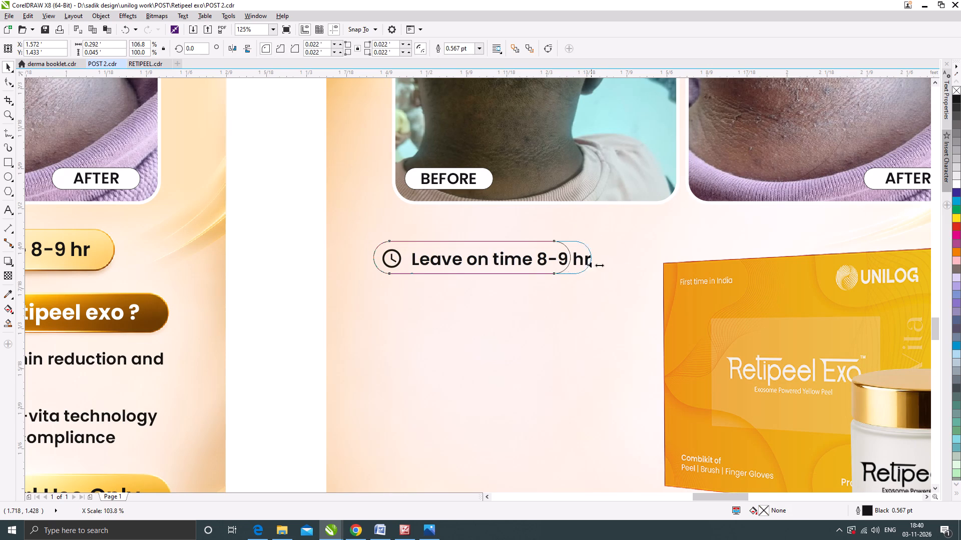
{"action": "left_click_drag", "start_coordinate": [599, 265], "coordinate": [614, 269]}
{"action": "scroll", "coordinate": [490, 245], "scroll_direction": "up", "scroll_amount": 2}
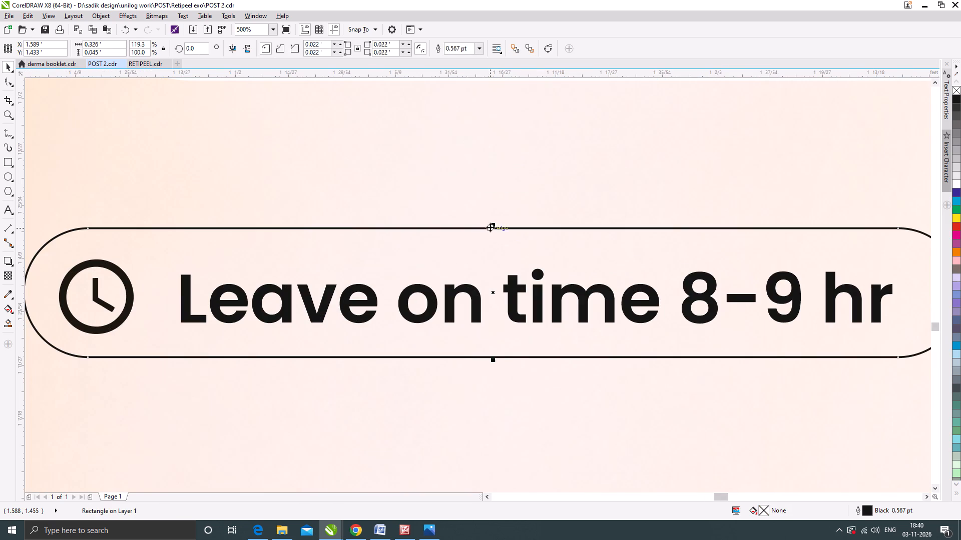
{"action": "left_click_drag", "start_coordinate": [492, 225], "coordinate": [502, 234]}
{"action": "scroll", "coordinate": [502, 234], "scroll_direction": "down", "scroll_amount": 3}
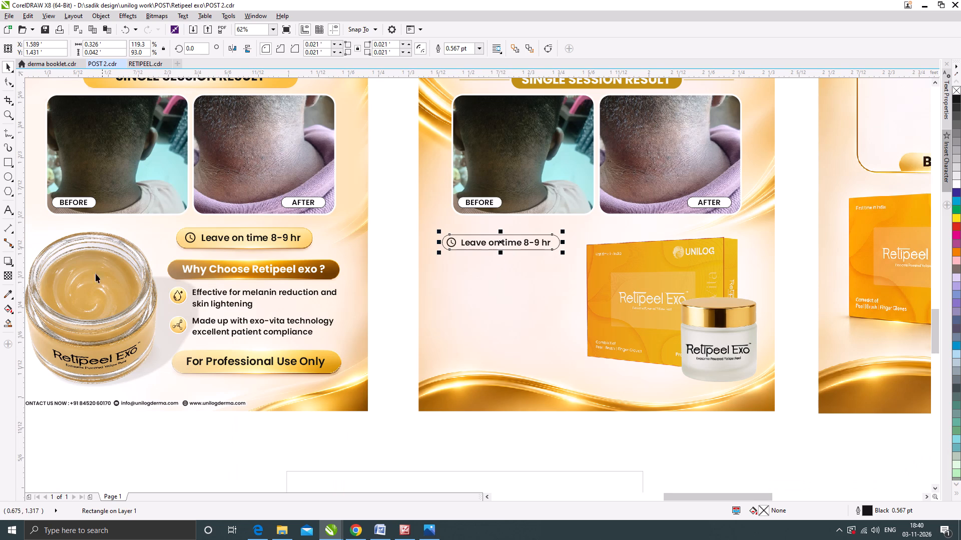
Fill the rounded rectangle with light gold C0 M11 Y54 K0 sampled from the first post's pill and remove its outline.
{"action": "left_click", "coordinate": [10, 293]}
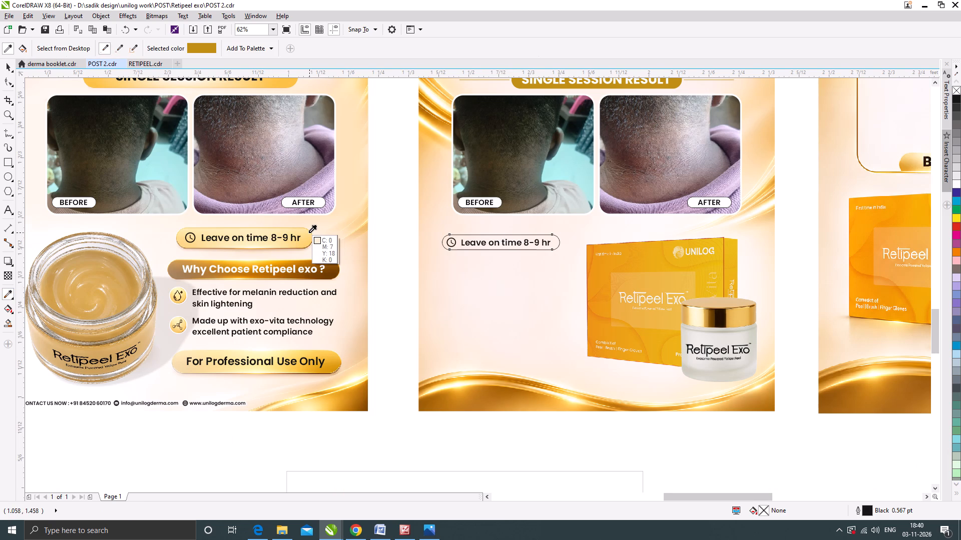
{"action": "left_click", "coordinate": [309, 232]}
{"action": "scroll", "coordinate": [473, 248], "scroll_direction": "up", "scroll_amount": 1}
{"action": "left_click", "coordinate": [464, 228]}
{"action": "scroll", "coordinate": [442, 252], "scroll_direction": "down", "scroll_amount": 2}
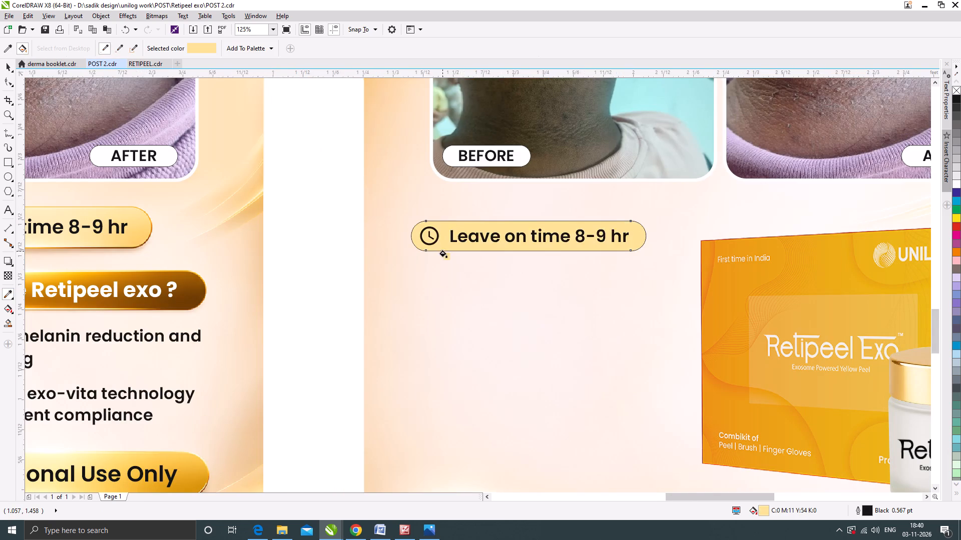
{"action": "right_click", "coordinate": [956, 90]}
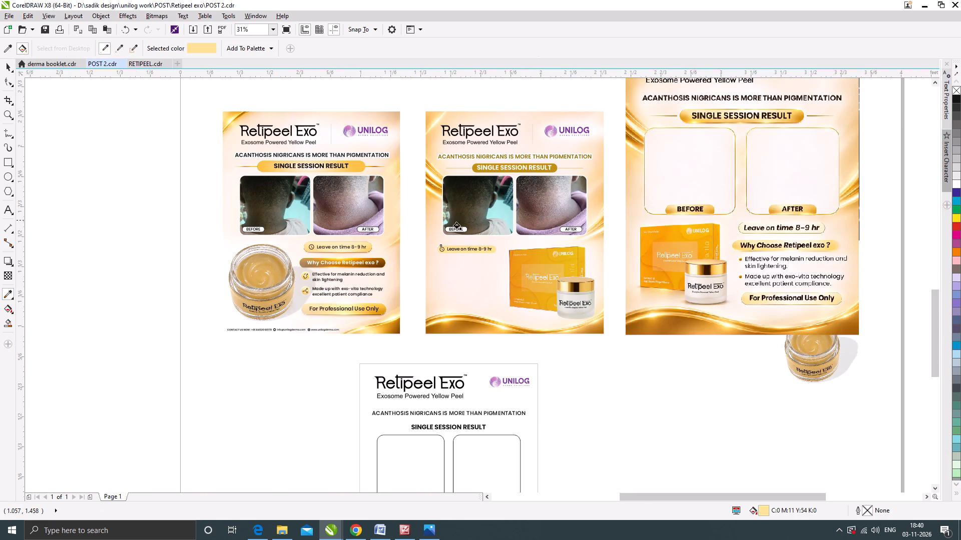
{"action": "left_click", "coordinate": [7, 63]}
Enlarge the light gold pill to about 0.335 by 0.044 ft around the clock icon and text.
{"action": "scroll", "coordinate": [475, 227], "scroll_direction": "up", "scroll_amount": 1}
{"action": "scroll", "coordinate": [416, 278], "scroll_direction": "up", "scroll_amount": 1}
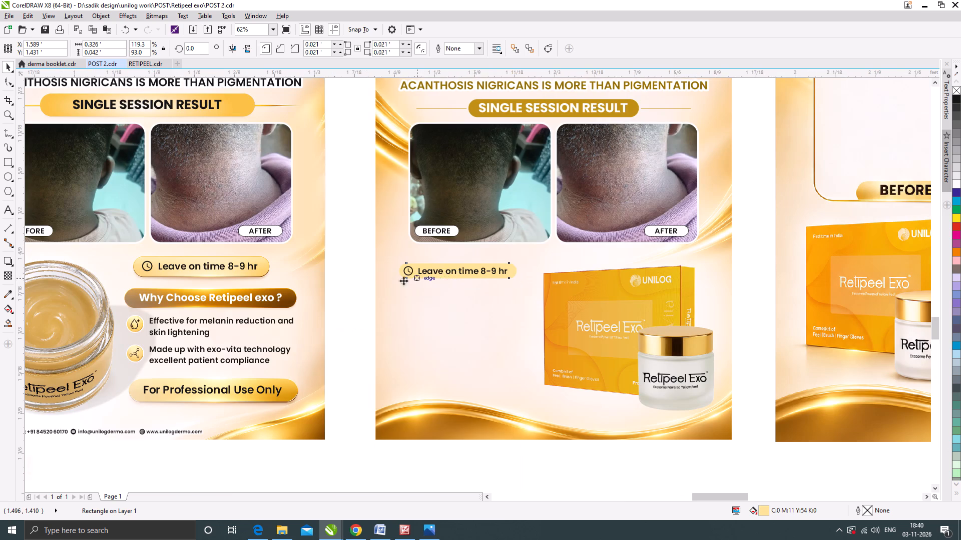
{"action": "scroll", "coordinate": [392, 263], "scroll_direction": "up", "scroll_amount": 1}
{"action": "left_click_drag", "start_coordinate": [368, 263], "coordinate": [355, 272]}
{"action": "scroll", "coordinate": [428, 274], "scroll_direction": "down", "scroll_amount": 1}
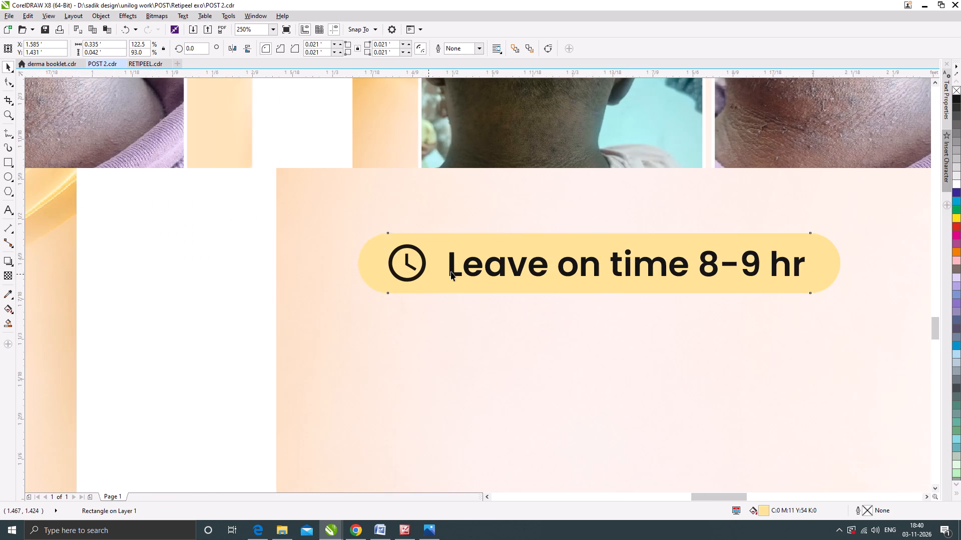
{"action": "scroll", "coordinate": [523, 268], "scroll_direction": "up", "scroll_amount": 2}
{"action": "left_click_drag", "start_coordinate": [502, 309], "coordinate": [518, 315]}
{"action": "scroll", "coordinate": [495, 264], "scroll_direction": "down", "scroll_amount": 5}
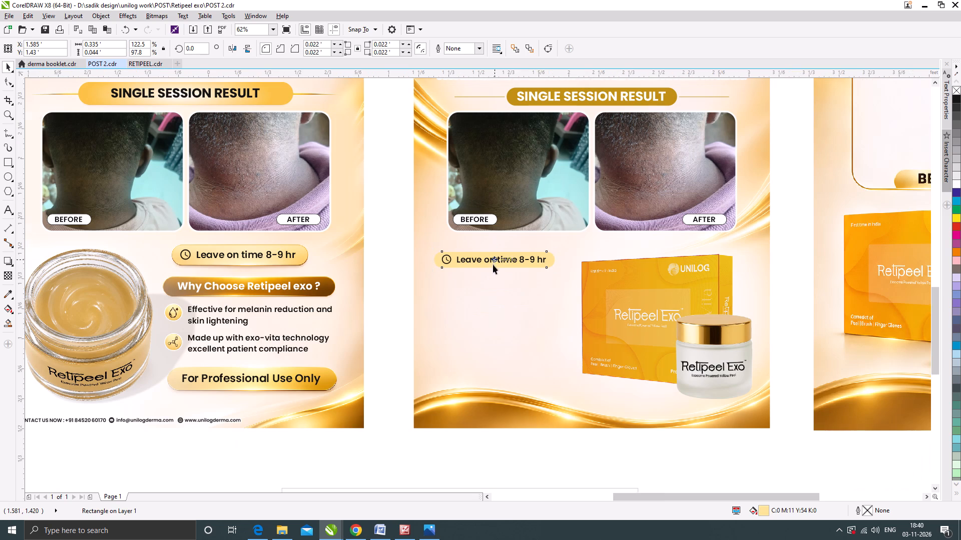
{"action": "left_click", "coordinate": [652, 397]}
Change the new post's "Leave on time 8-9 hr" text to uppercase and nudge it to sit inside the pill.
{"action": "scroll", "coordinate": [511, 263], "scroll_direction": "up", "scroll_amount": 1}
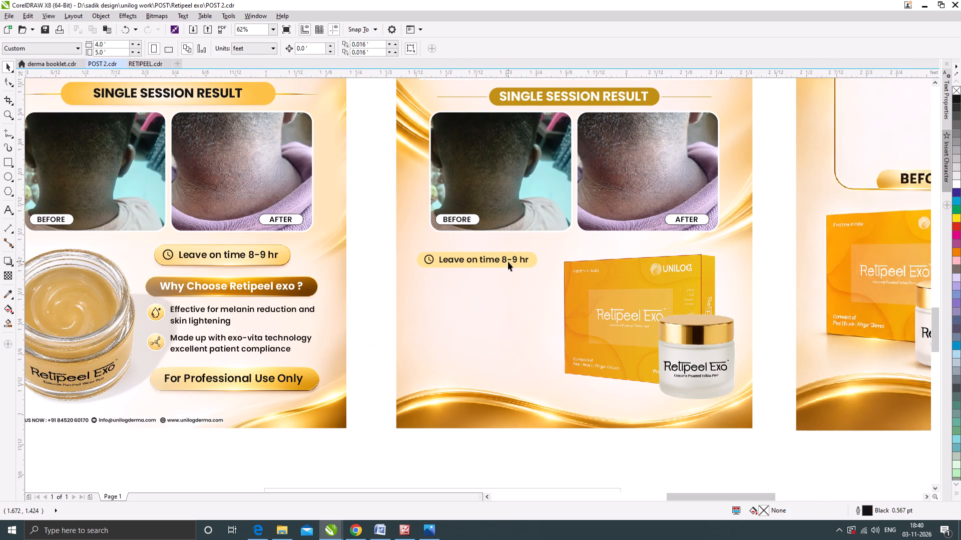
{"action": "left_click", "coordinate": [508, 259]}
{"action": "double_click", "coordinate": [508, 259]}
{"action": "key", "text": "ctrl+a"}
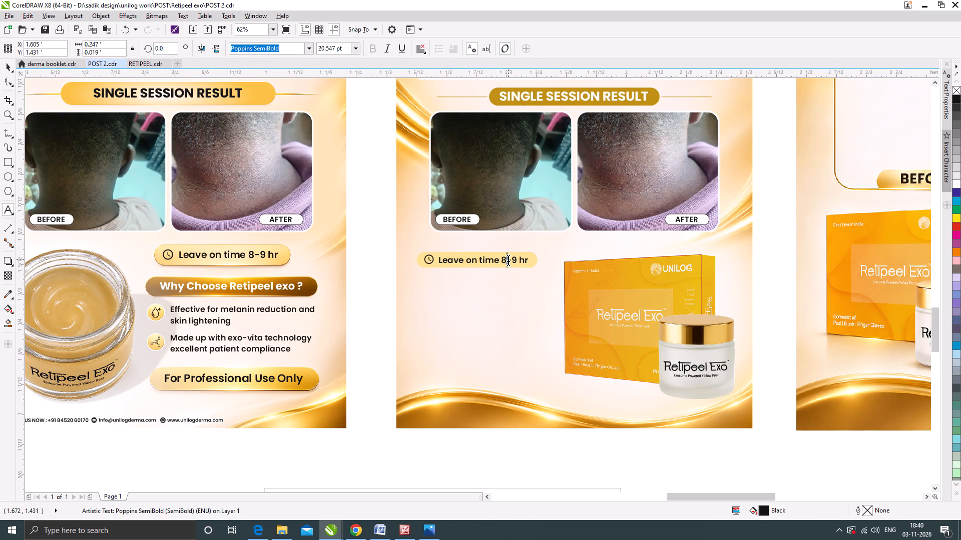
{"action": "right_click", "coordinate": [508, 259]}
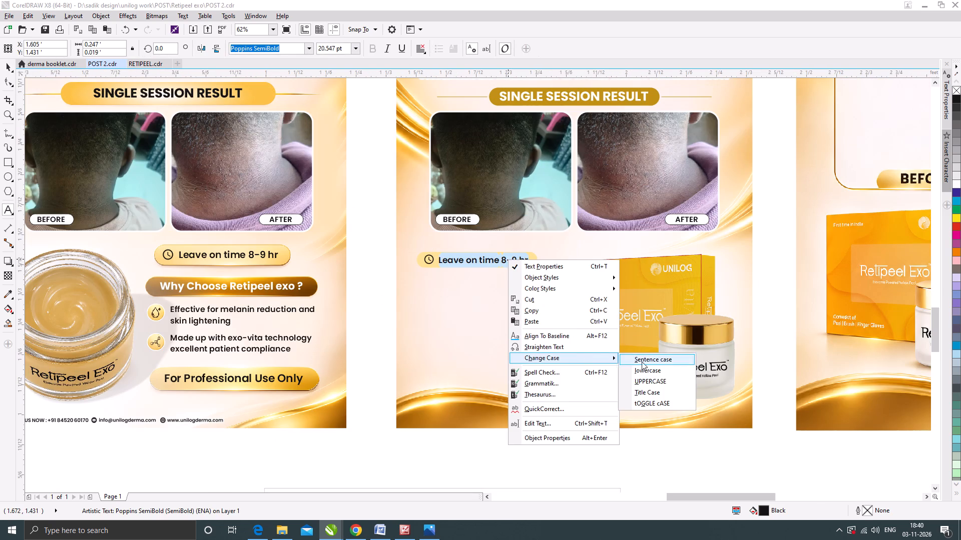
{"action": "left_click", "coordinate": [647, 379]}
{"action": "left_click", "coordinate": [5, 65]}
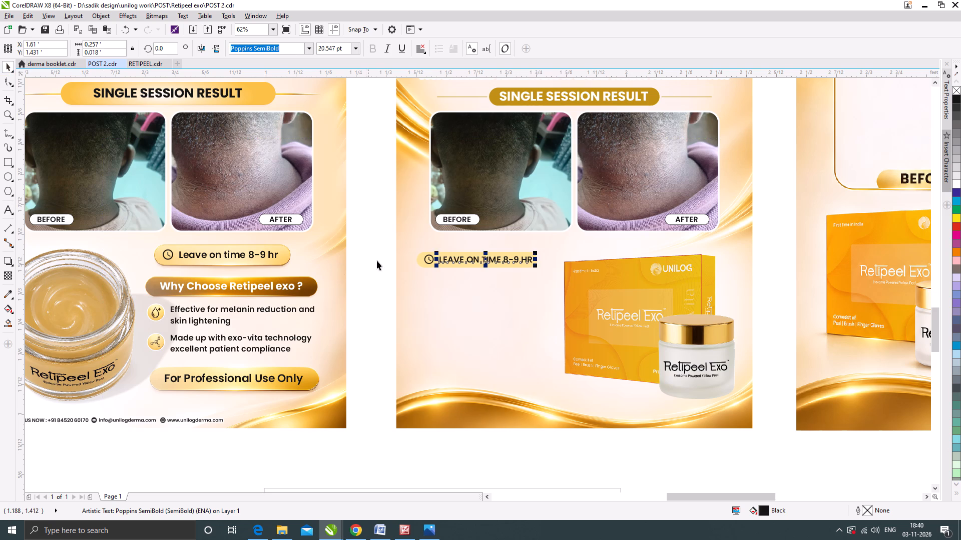
{"action": "left_click", "coordinate": [377, 260]}
{"action": "scroll", "coordinate": [527, 259], "scroll_direction": "up", "scroll_amount": 2}
{"action": "left_click_drag", "start_coordinate": [525, 258], "coordinate": [522, 257]}
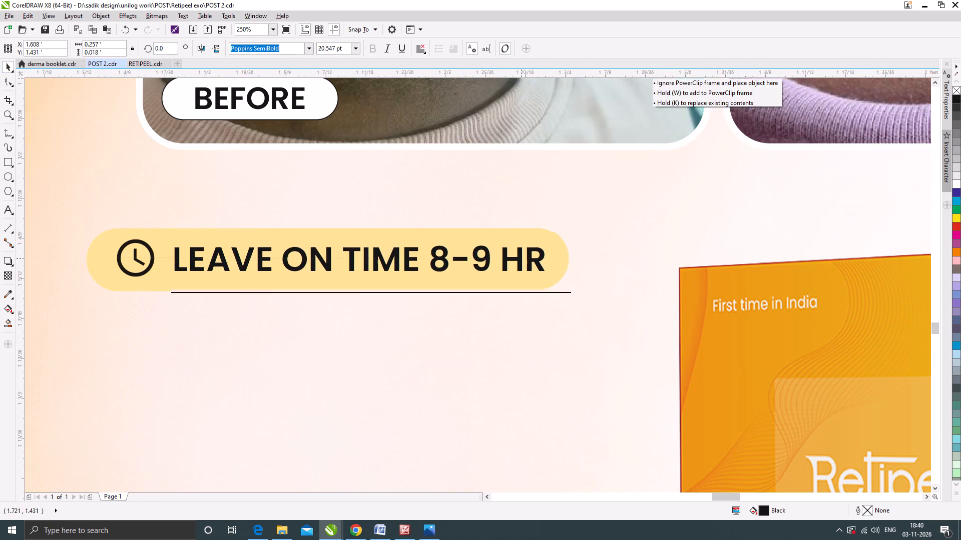
{"action": "left_click_drag", "start_coordinate": [522, 257], "coordinate": [518, 256]}
{"action": "scroll", "coordinate": [340, 241], "scroll_direction": "down", "scroll_amount": 3}
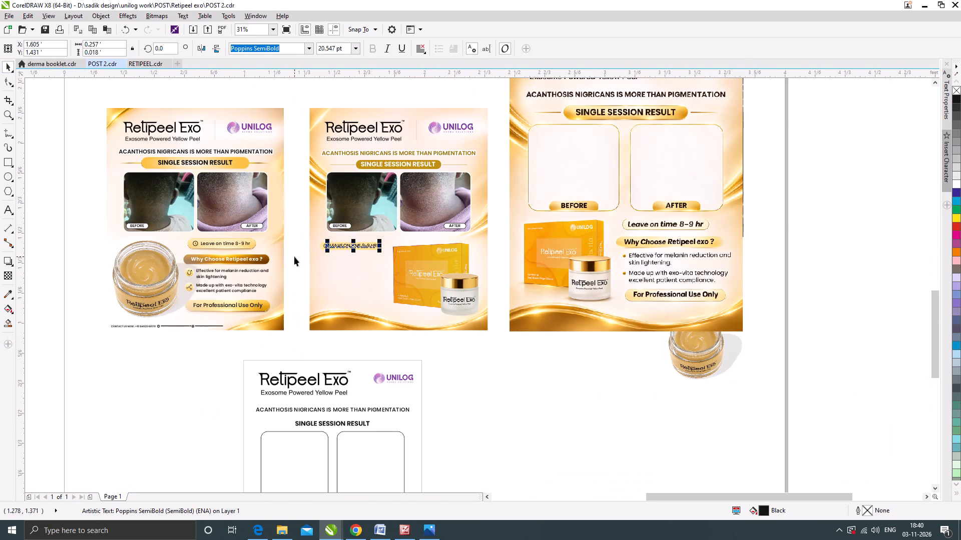
{"action": "left_click", "coordinate": [298, 253]}
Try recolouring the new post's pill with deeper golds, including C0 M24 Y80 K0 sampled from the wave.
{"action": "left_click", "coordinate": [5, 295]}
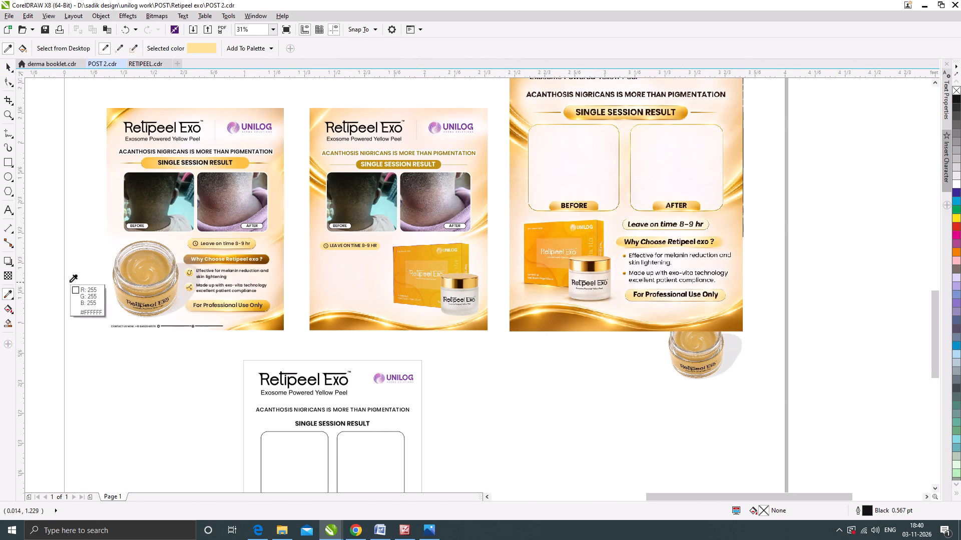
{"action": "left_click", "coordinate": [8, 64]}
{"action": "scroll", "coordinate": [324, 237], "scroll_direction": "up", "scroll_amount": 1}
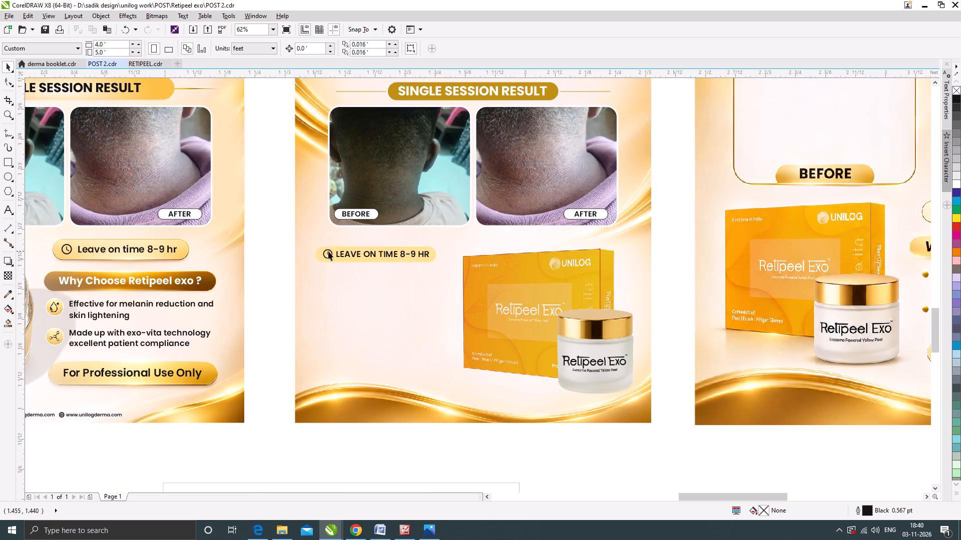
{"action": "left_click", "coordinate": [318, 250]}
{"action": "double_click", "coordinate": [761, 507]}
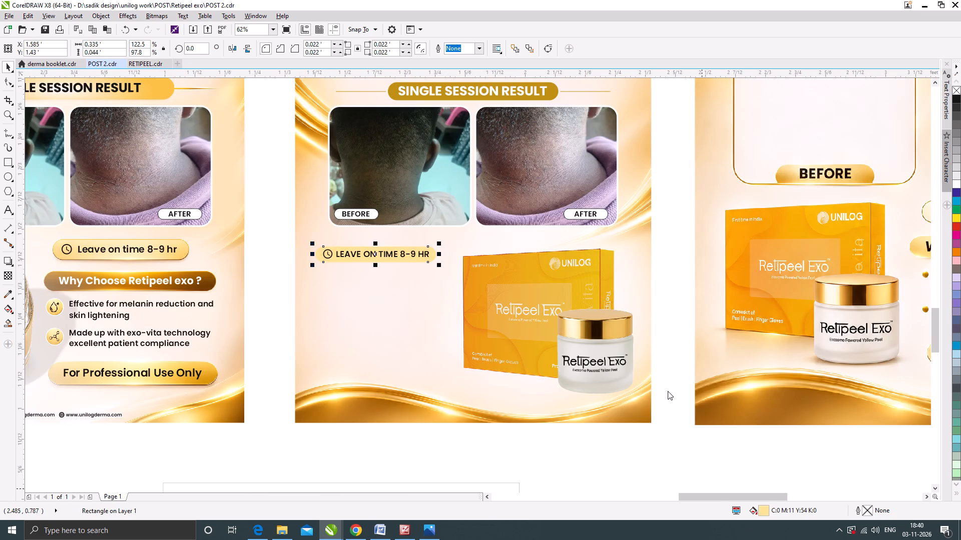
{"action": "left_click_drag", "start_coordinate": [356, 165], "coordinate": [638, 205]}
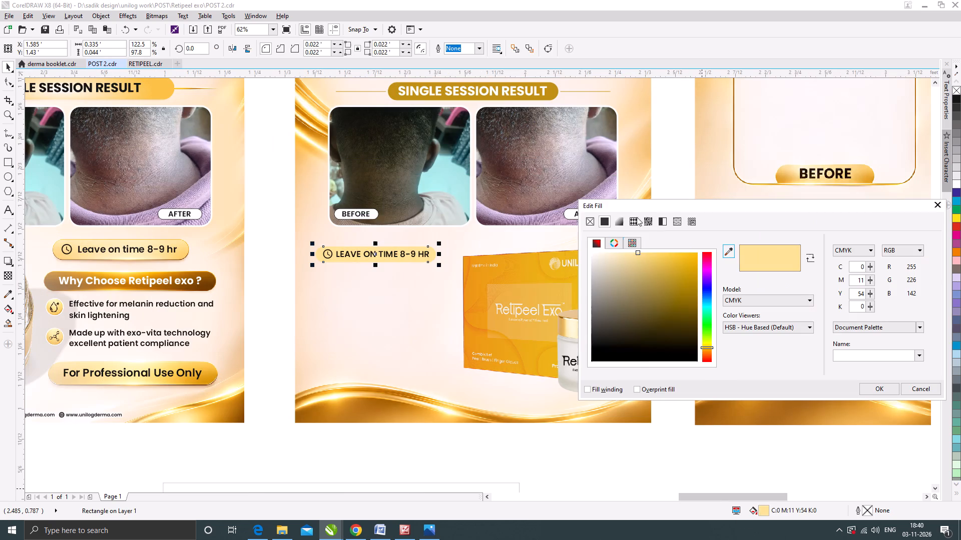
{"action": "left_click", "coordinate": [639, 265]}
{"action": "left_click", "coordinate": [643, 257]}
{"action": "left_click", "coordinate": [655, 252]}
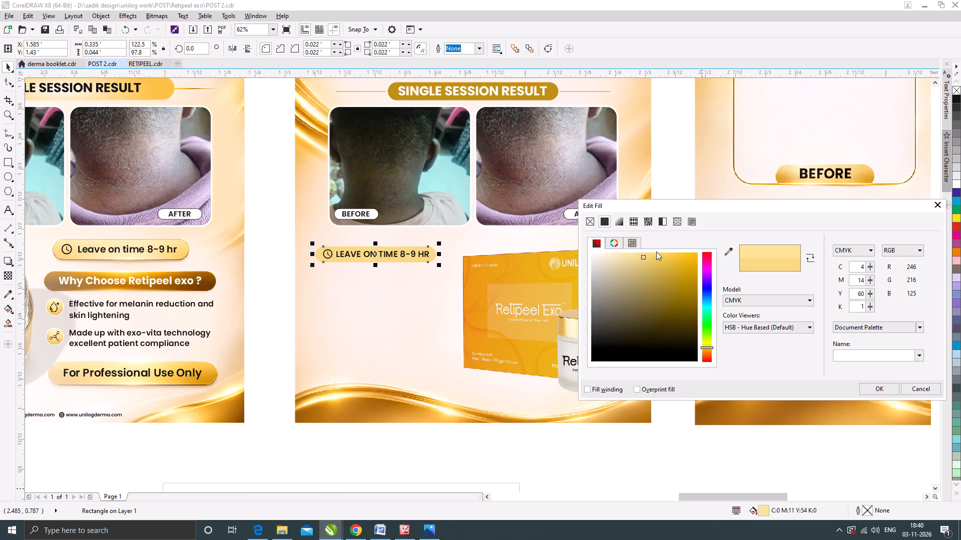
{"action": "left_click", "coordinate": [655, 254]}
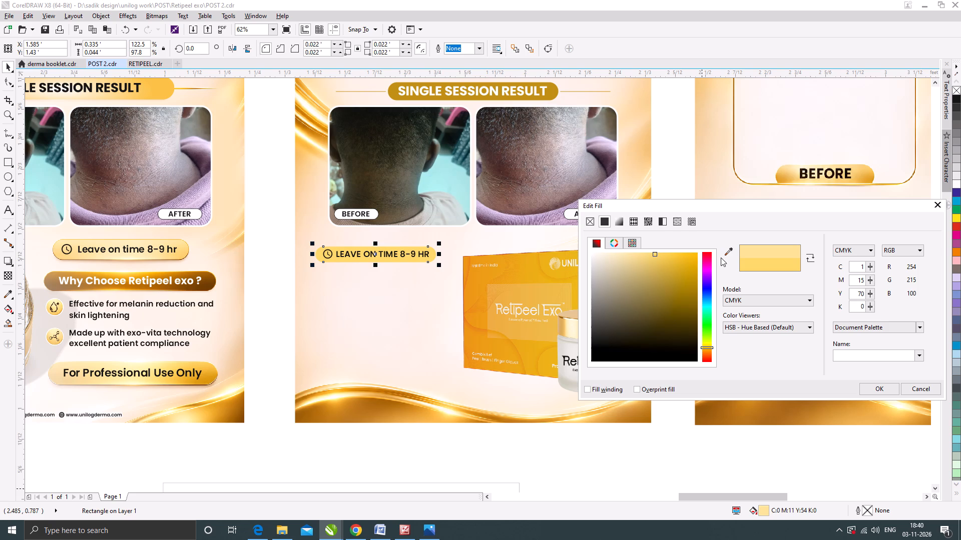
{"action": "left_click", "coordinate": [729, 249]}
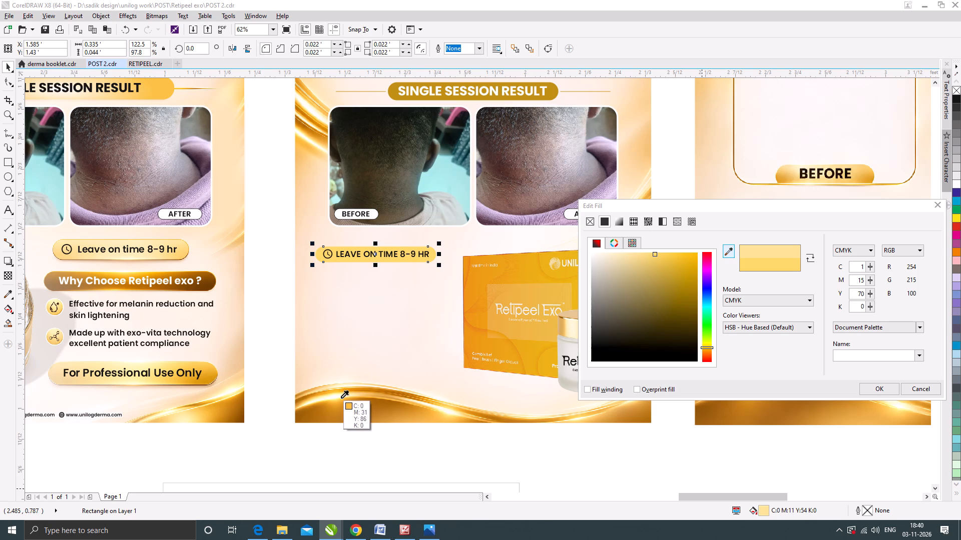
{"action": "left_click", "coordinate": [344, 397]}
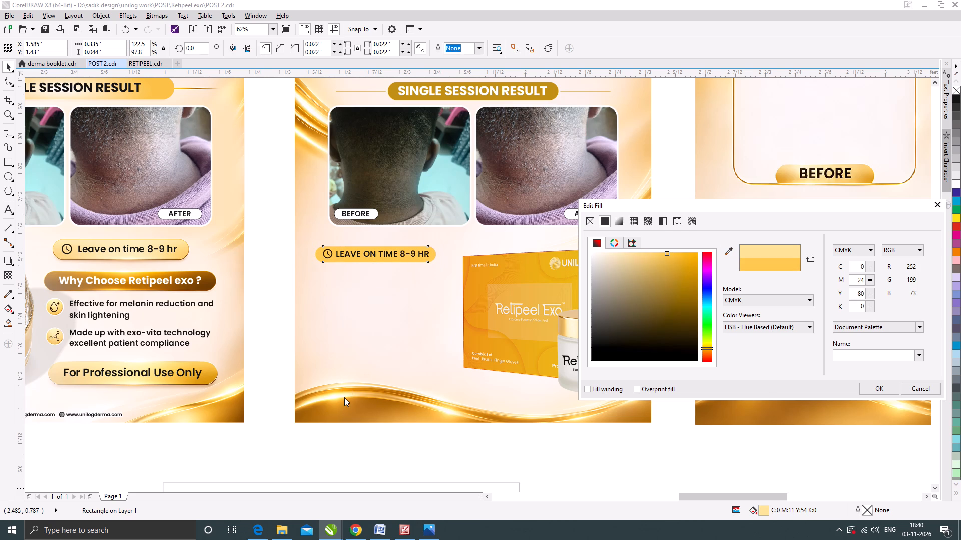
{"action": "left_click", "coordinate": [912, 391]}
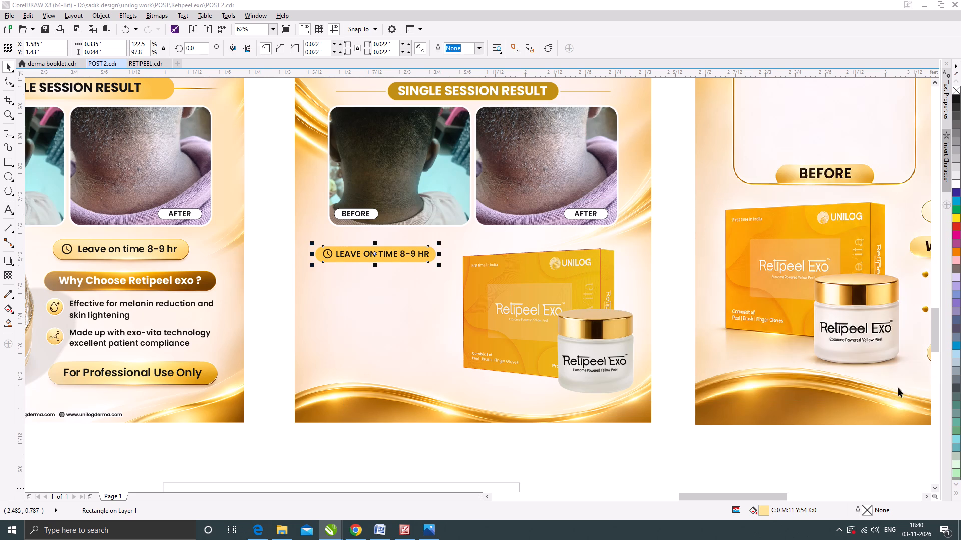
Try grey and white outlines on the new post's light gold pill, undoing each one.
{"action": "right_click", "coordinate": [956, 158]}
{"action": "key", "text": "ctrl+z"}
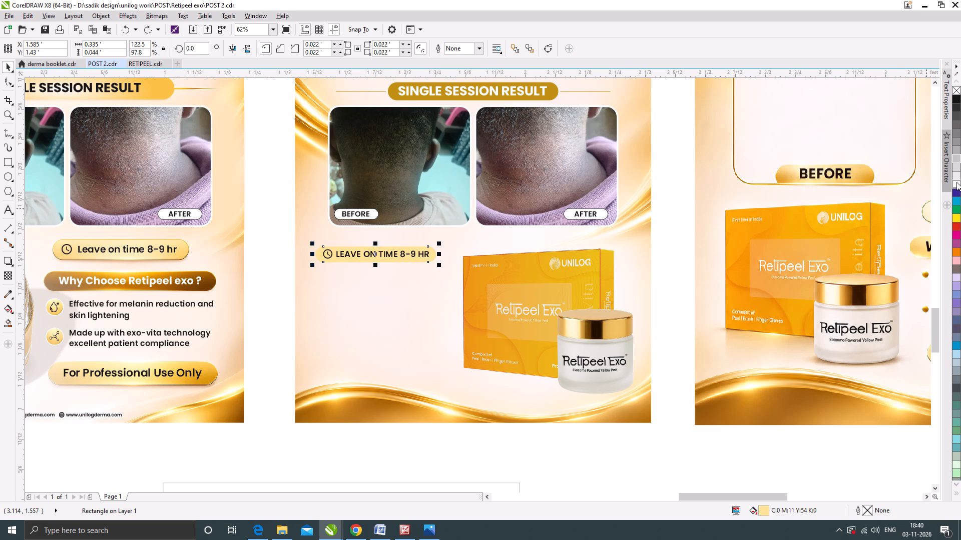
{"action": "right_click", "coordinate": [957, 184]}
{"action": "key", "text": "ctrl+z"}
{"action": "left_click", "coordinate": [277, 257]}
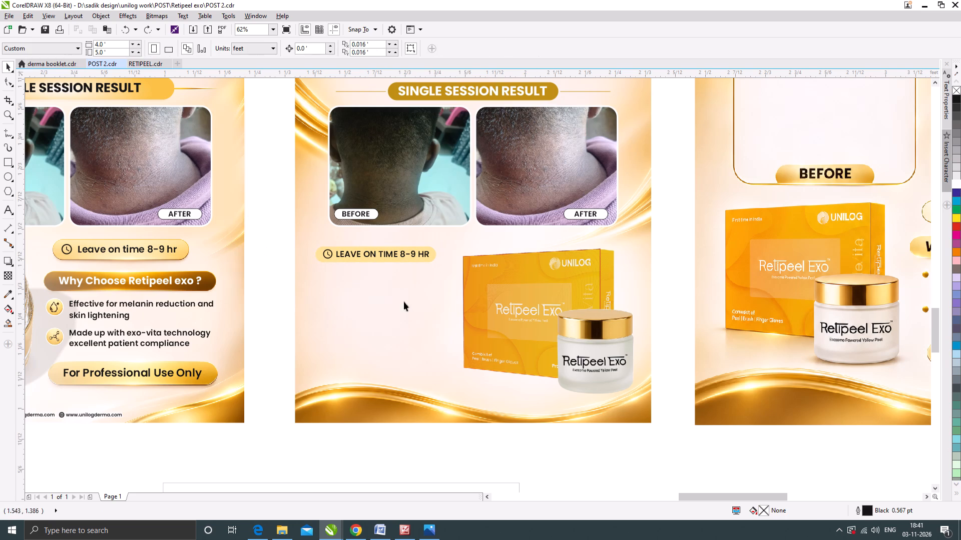
Copy the "Why Choose Retipeel exo ?" heading below the new post's pill, colour it black and scale it to about 23.185 pt.
{"action": "scroll", "coordinate": [444, 316], "scroll_direction": "down", "scroll_amount": 1}
{"action": "scroll", "coordinate": [316, 301], "scroll_direction": "up", "scroll_amount": 1}
{"action": "left_click", "coordinate": [309, 296]}
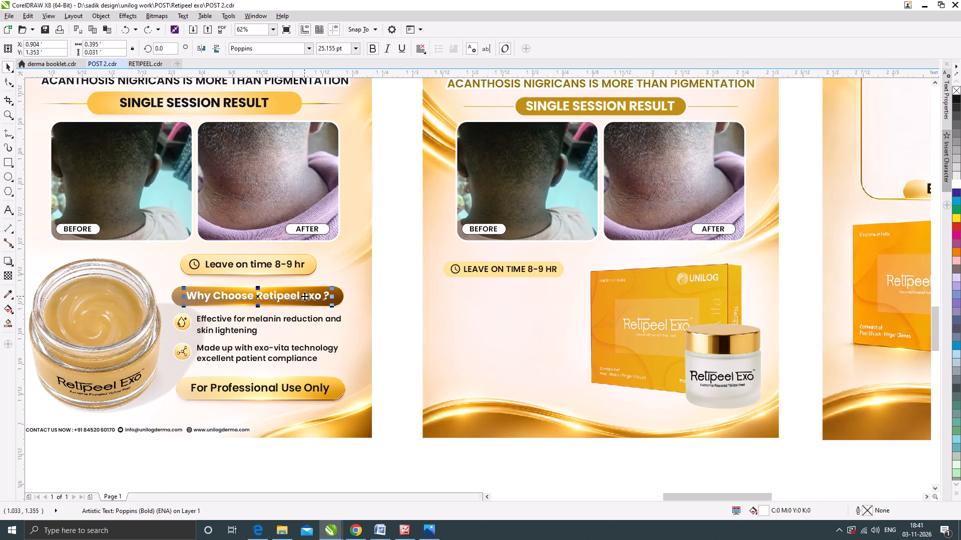
{"action": "left_click_drag", "start_coordinate": [304, 296], "coordinate": [565, 289]}
{"action": "right_click", "coordinate": [565, 289]}
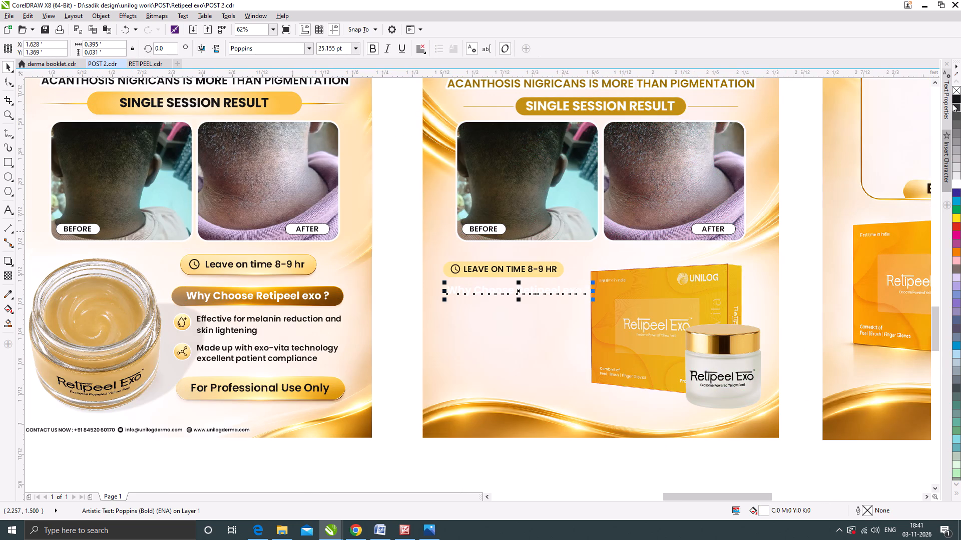
{"action": "left_click", "coordinate": [955, 99]}
{"action": "scroll", "coordinate": [593, 283], "scroll_direction": "up", "scroll_amount": 1}
{"action": "left_click_drag", "start_coordinate": [589, 282], "coordinate": [589, 283]}
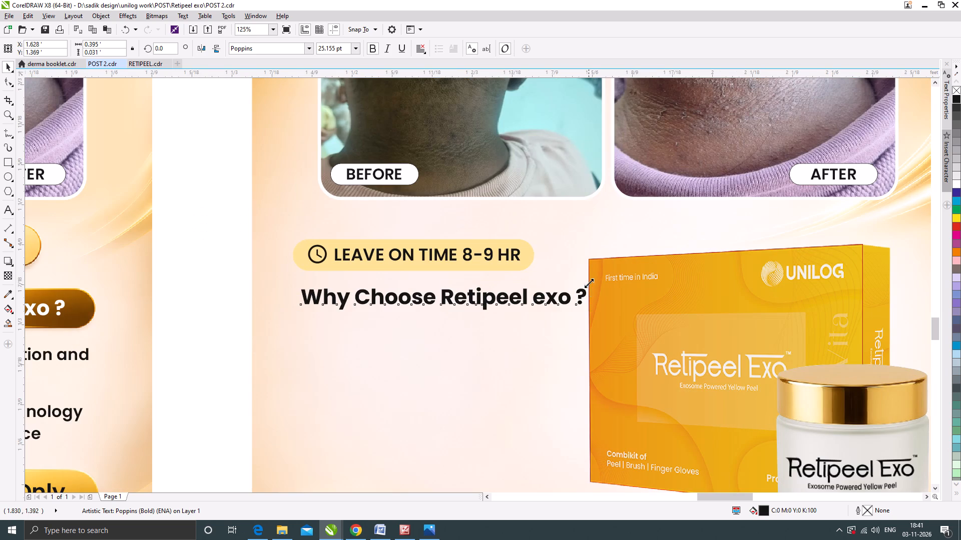
{"action": "left_click_drag", "start_coordinate": [589, 283], "coordinate": [567, 282]}
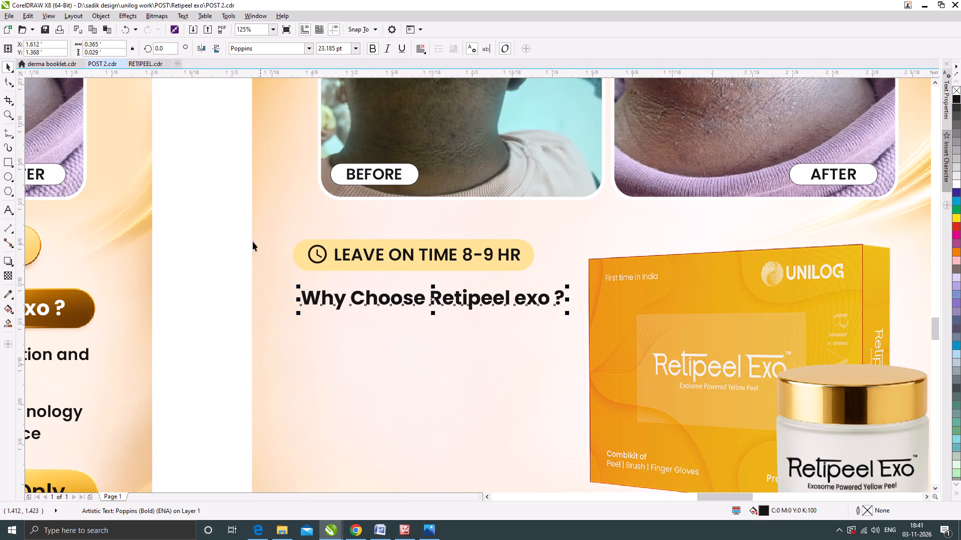
Scale the new post's product box and jar together to about 0.447 ft wide and shift them slightly away from the text.
{"action": "left_click_drag", "start_coordinate": [229, 224], "coordinate": [583, 328]}
{"action": "scroll", "coordinate": [409, 241], "scroll_direction": "down", "scroll_amount": 1}
{"action": "left_click", "coordinate": [550, 292]}
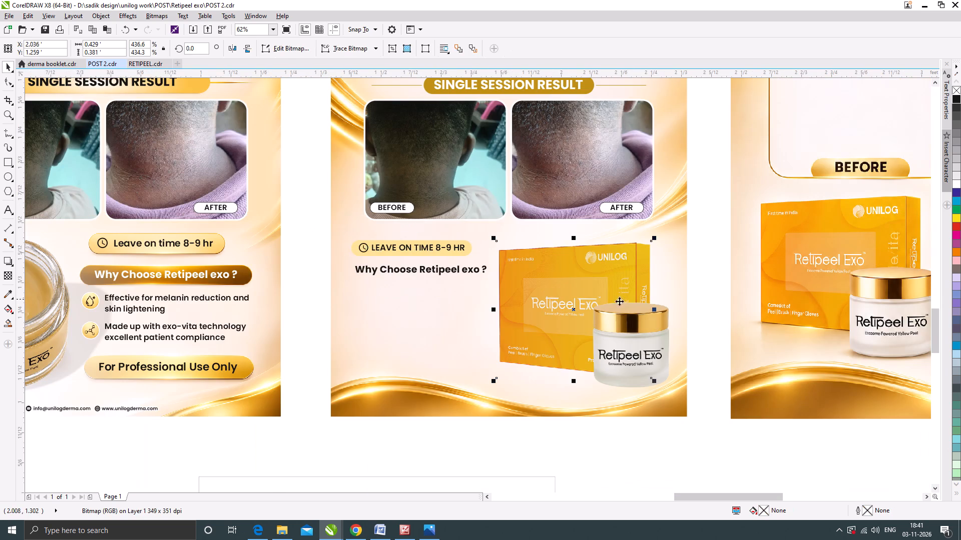
{"action": "left_click", "coordinate": [660, 349], "text": "shift"}
{"action": "left_click_drag", "start_coordinate": [673, 238], "coordinate": [670, 238]}
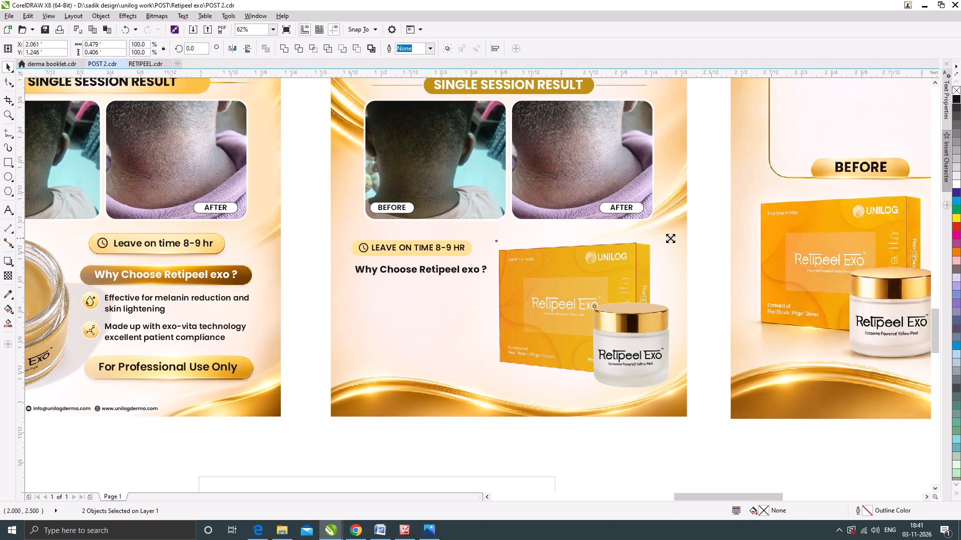
{"action": "left_click_drag", "start_coordinate": [670, 238], "coordinate": [667, 238]}
{"action": "left_click_drag", "start_coordinate": [625, 350], "coordinate": [630, 352]}
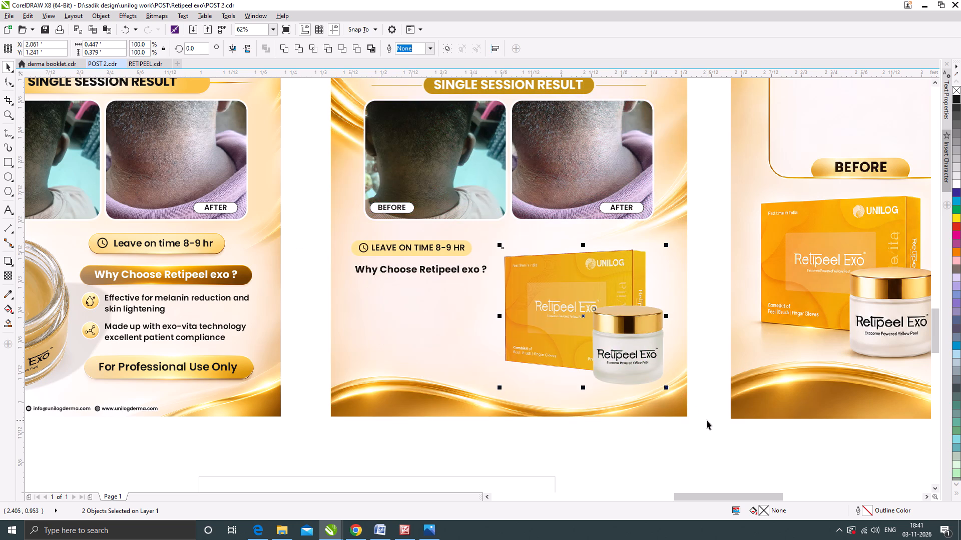
{"action": "left_click", "coordinate": [707, 420]}
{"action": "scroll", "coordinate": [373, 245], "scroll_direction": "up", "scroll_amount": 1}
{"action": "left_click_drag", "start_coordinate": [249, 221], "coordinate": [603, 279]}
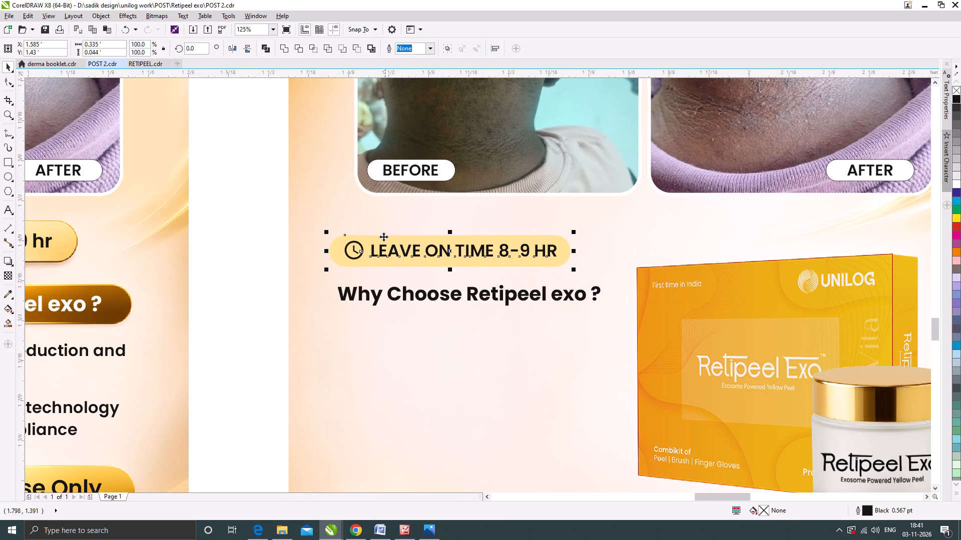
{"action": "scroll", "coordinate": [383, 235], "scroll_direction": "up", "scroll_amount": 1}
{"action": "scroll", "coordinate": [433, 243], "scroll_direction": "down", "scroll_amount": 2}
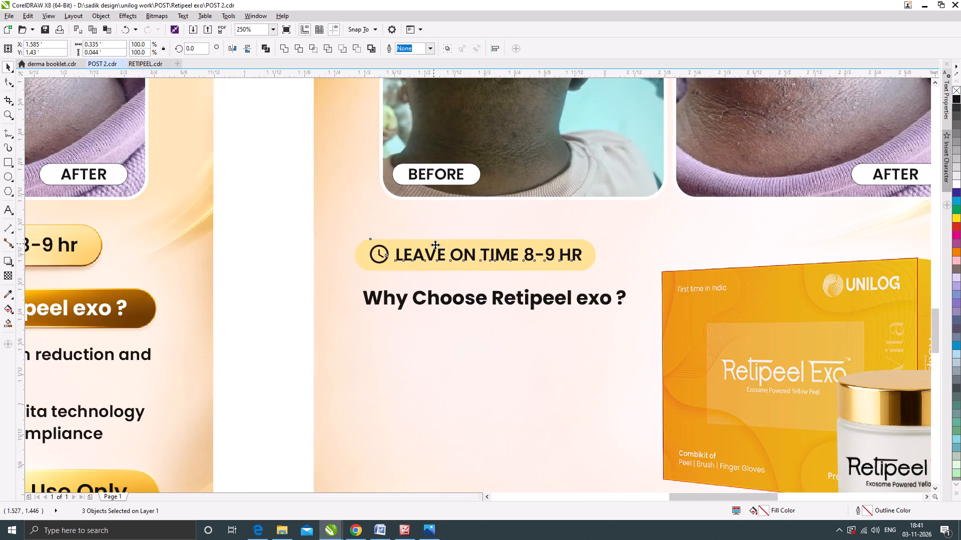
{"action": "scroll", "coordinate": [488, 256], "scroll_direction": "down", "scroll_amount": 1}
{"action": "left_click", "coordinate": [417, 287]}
Copy the first post's two benefit lines with their icons below the new post's heading, aligning the icons with the pill's edge.
{"action": "scroll", "coordinate": [365, 263], "scroll_direction": "up", "scroll_amount": 1}
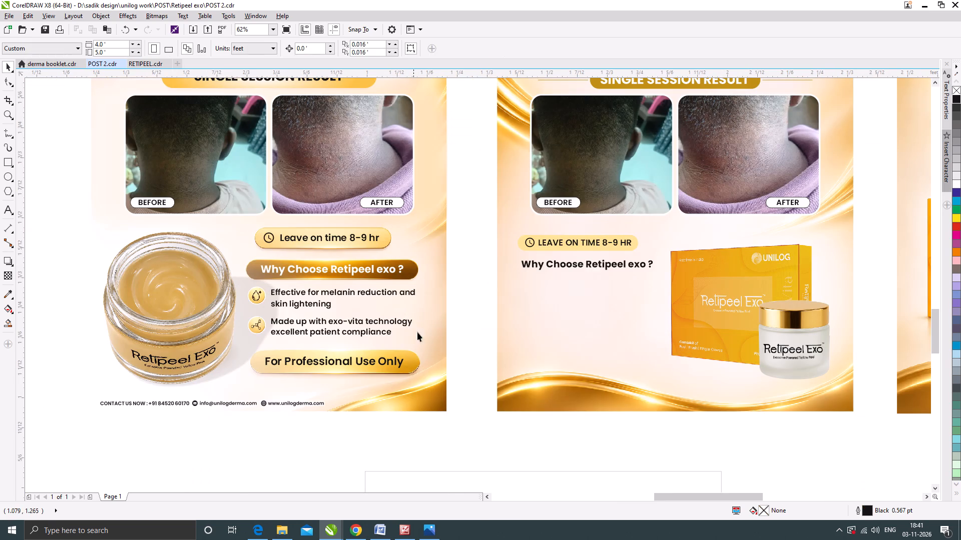
{"action": "left_click_drag", "start_coordinate": [455, 349], "coordinate": [240, 280]}
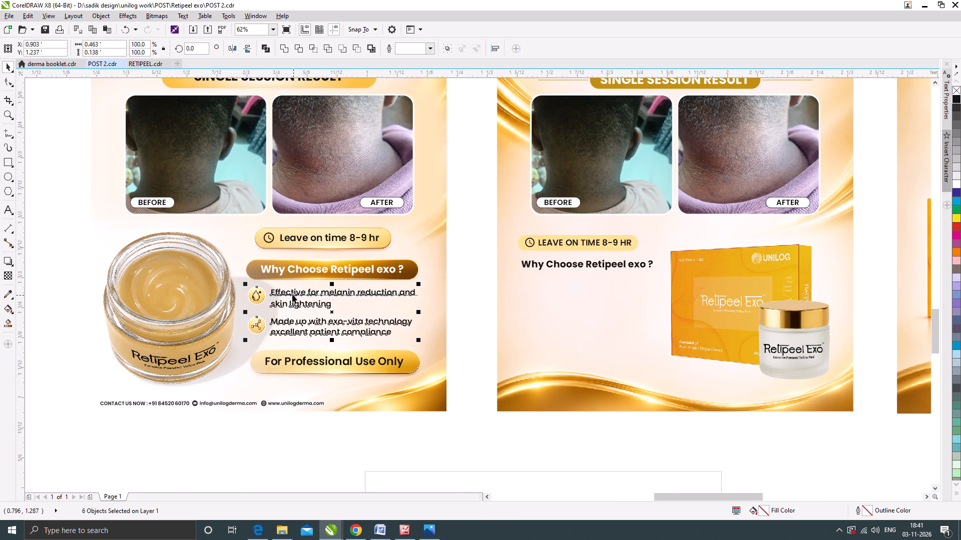
{"action": "left_click_drag", "start_coordinate": [330, 312], "coordinate": [583, 304]}
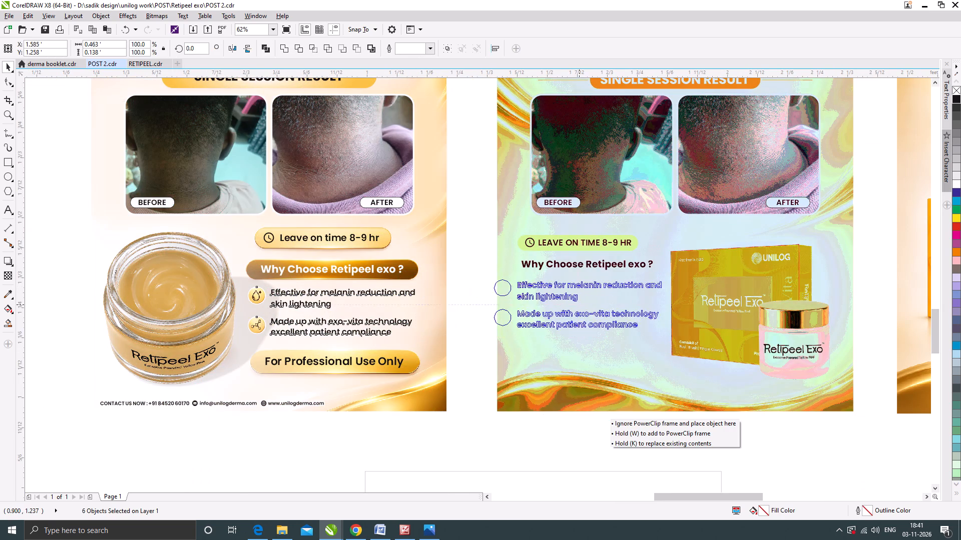
{"action": "left_click_drag", "start_coordinate": [583, 304], "coordinate": [592, 305]}
{"action": "right_click", "coordinate": [592, 305]}
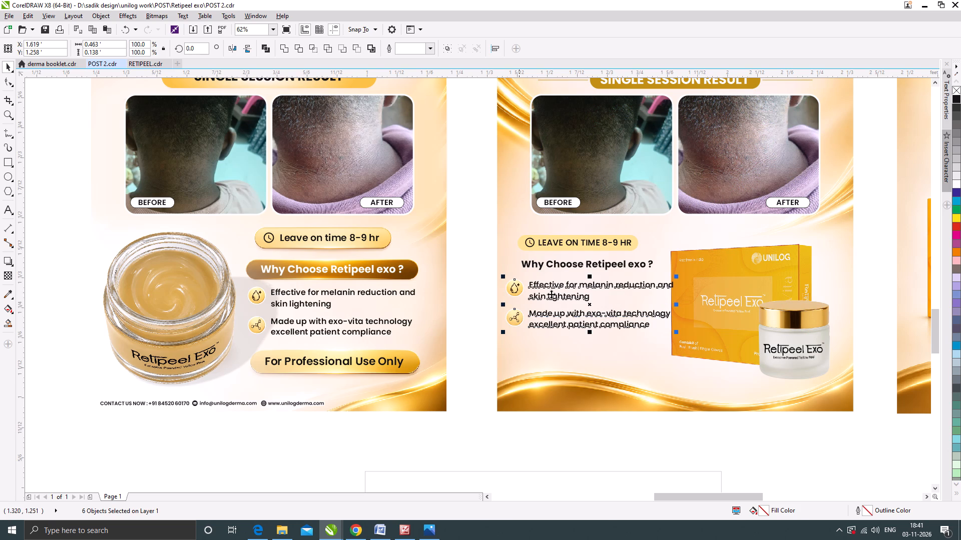
{"action": "scroll", "coordinate": [551, 286], "scroll_direction": "up", "scroll_amount": 1}
{"action": "left_click_drag", "start_coordinate": [558, 282], "coordinate": [581, 282]}
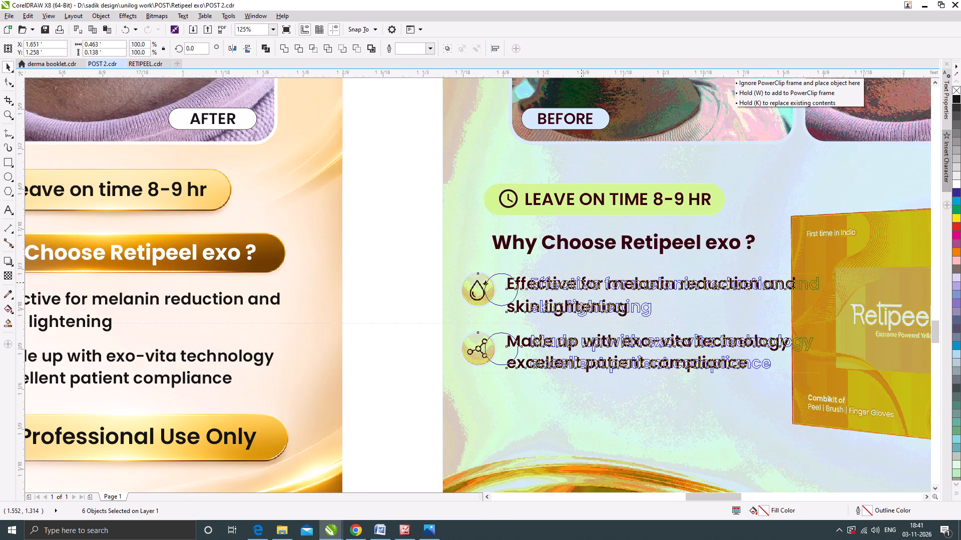
{"action": "left_click_drag", "start_coordinate": [581, 282], "coordinate": [580, 282]}
{"action": "left_click", "coordinate": [388, 294]}
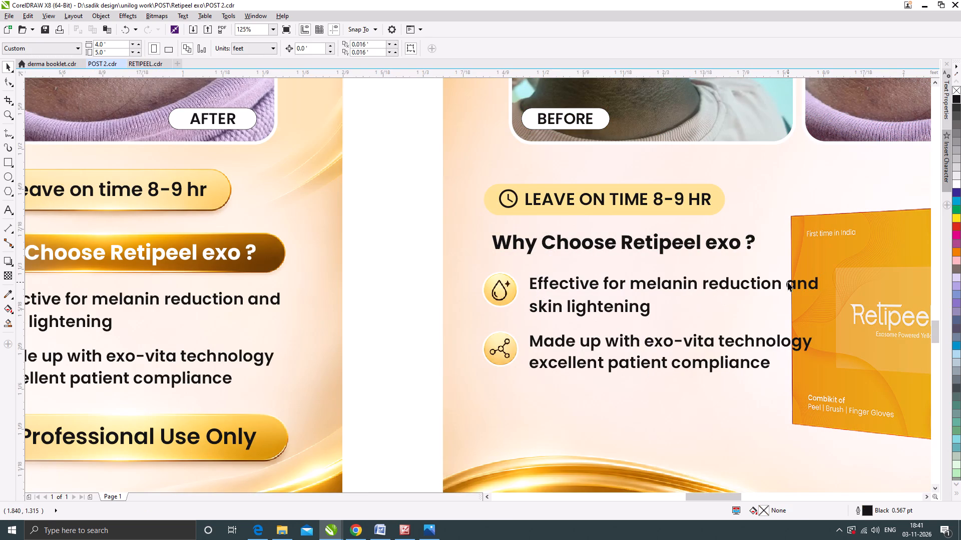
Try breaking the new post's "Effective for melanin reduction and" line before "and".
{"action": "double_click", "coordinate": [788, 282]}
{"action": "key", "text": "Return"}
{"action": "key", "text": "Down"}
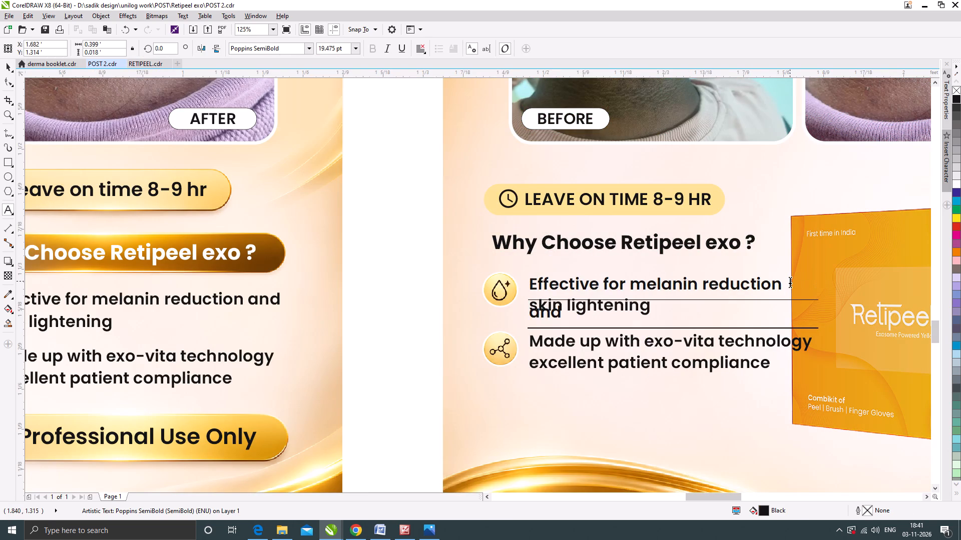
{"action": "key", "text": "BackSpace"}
Move "and" in the new post's first benefit down a line so it reads "and skin lightening".
{"action": "scroll", "coordinate": [479, 281], "scroll_direction": "down", "scroll_amount": 1}
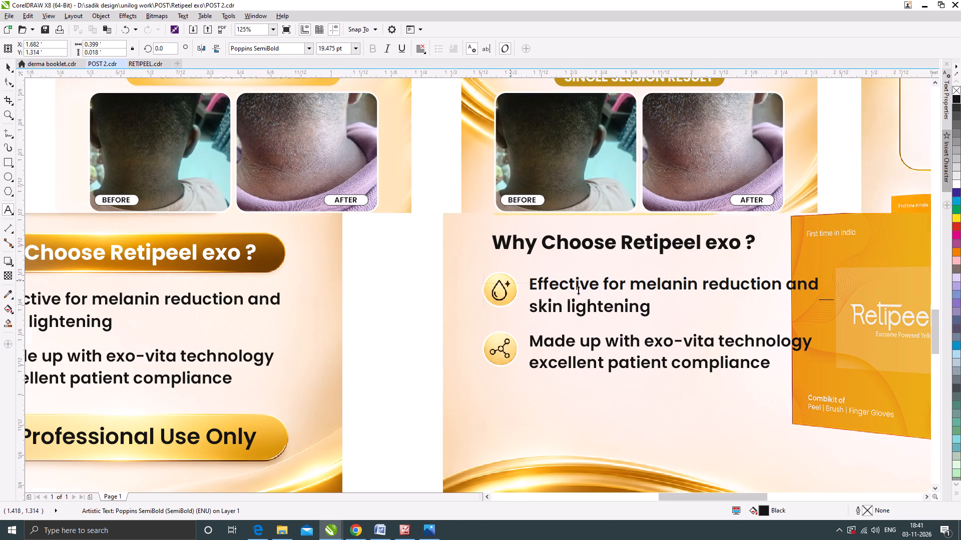
{"action": "scroll", "coordinate": [602, 286], "scroll_direction": "up", "scroll_amount": 1}
{"action": "left_click_drag", "start_coordinate": [664, 283], "coordinate": [703, 283]}
{"action": "key", "text": "ctrl+x"}
{"action": "left_click", "coordinate": [409, 305]}
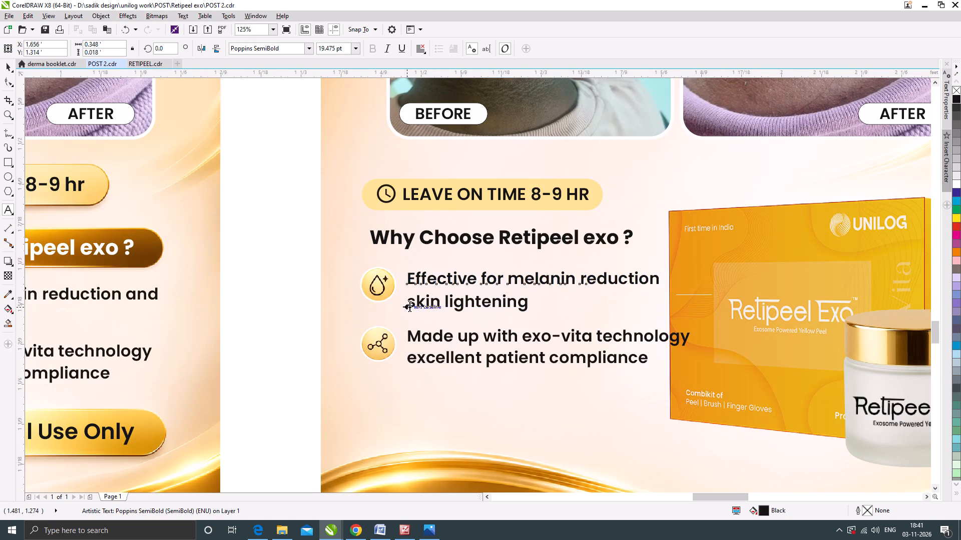
{"action": "key", "text": "ctrl+v"}
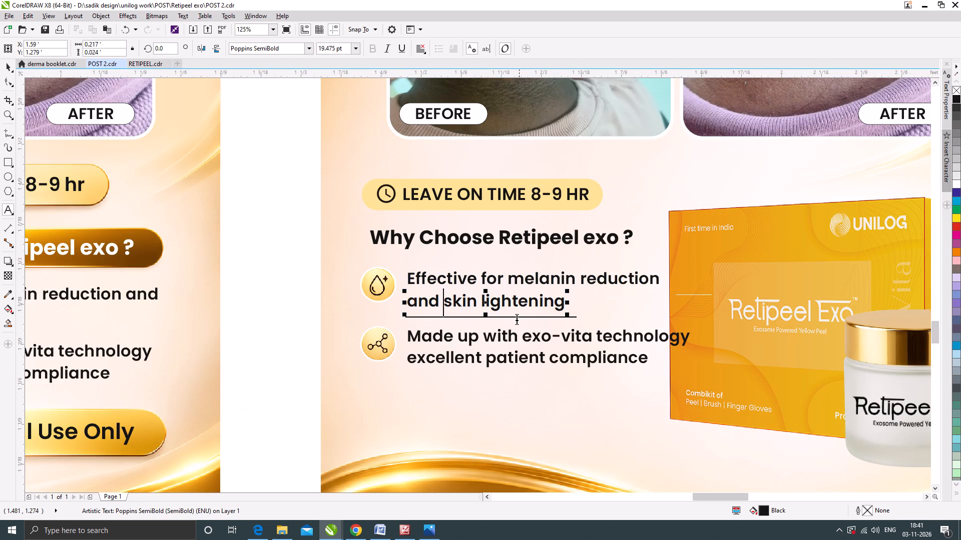
{"action": "left_click", "coordinate": [9, 66]}
{"action": "left_click", "coordinate": [299, 299]}
Reflow the second benefit into three lines: "Made up with exo-vita", "technology excellent patient" and "compliance".
{"action": "scroll", "coordinate": [417, 263], "scroll_direction": "down", "scroll_amount": 1}
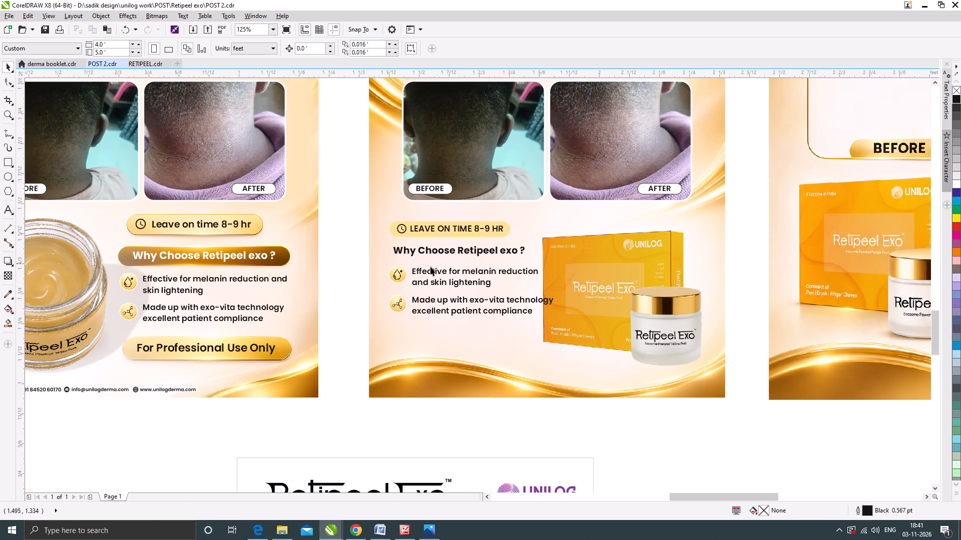
{"action": "scroll", "coordinate": [526, 307], "scroll_direction": "up", "scroll_amount": 1}
{"action": "scroll", "coordinate": [347, 271], "scroll_direction": "down", "scroll_amount": 1}
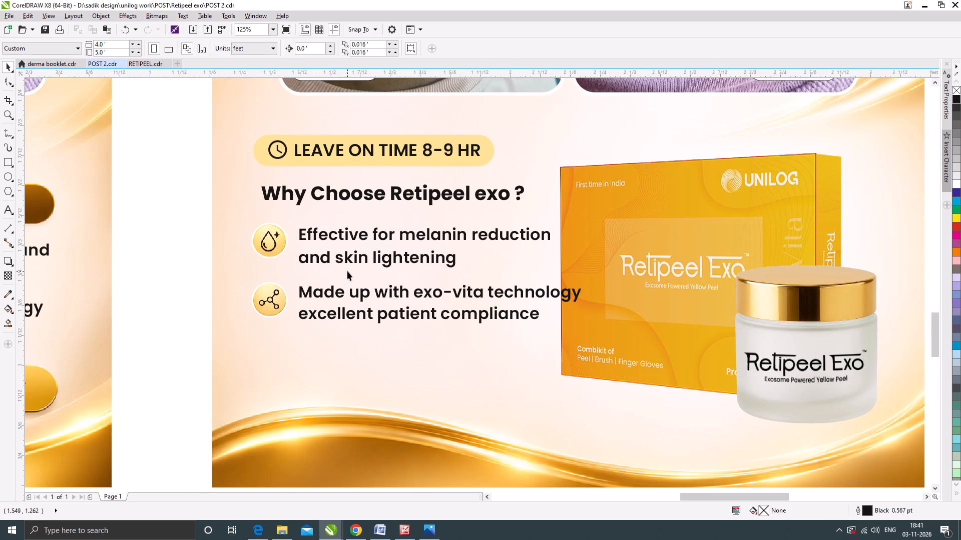
{"action": "scroll", "coordinate": [403, 288], "scroll_direction": "up", "scroll_amount": 1}
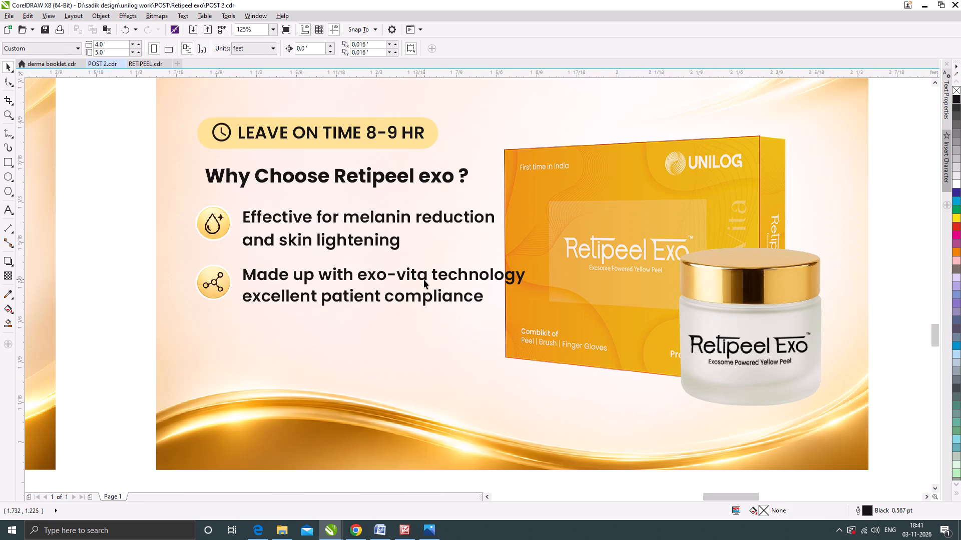
{"action": "double_click", "coordinate": [433, 272]}
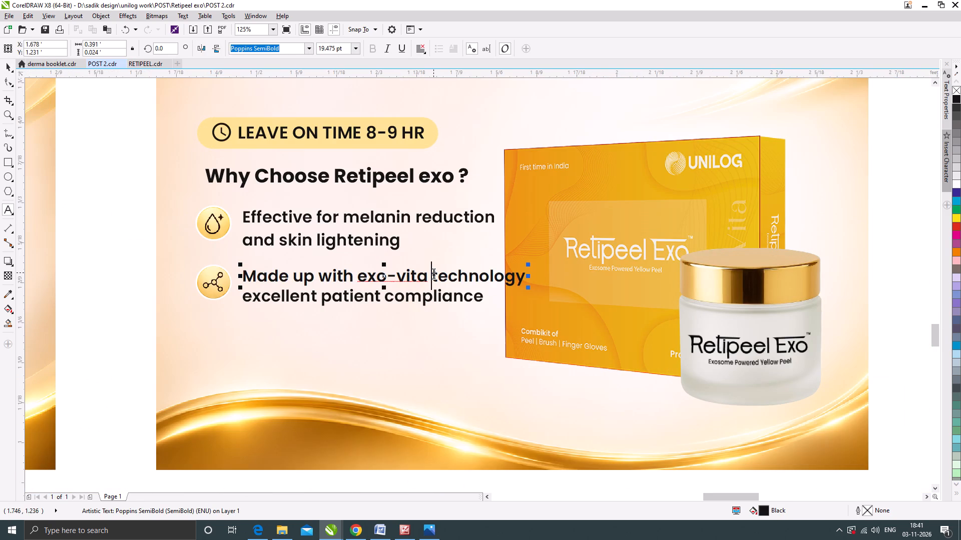
{"action": "left_click_drag", "start_coordinate": [433, 272], "coordinate": [530, 272]}
{"action": "key", "text": "ctrl+x"}
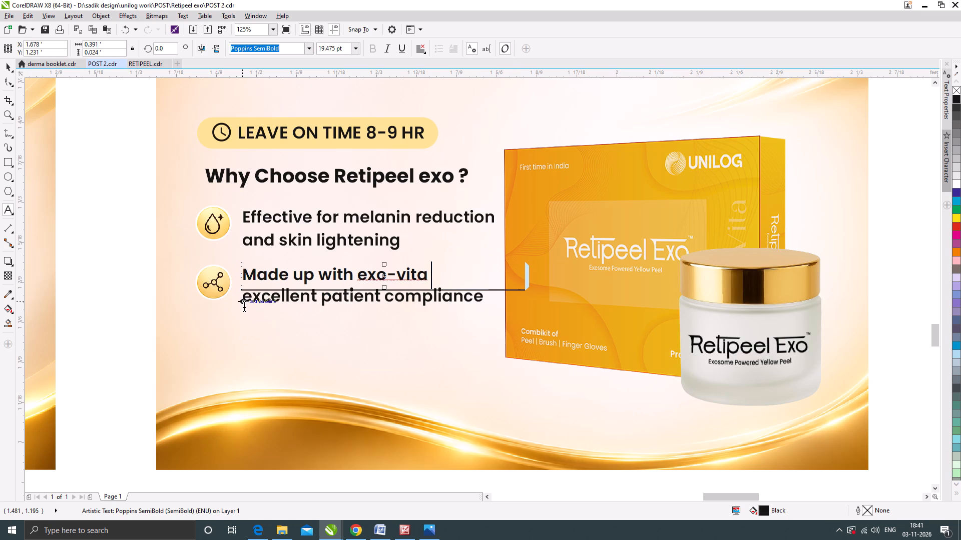
{"action": "left_click", "coordinate": [245, 301]}
{"action": "key", "text": "ctrl+v"}
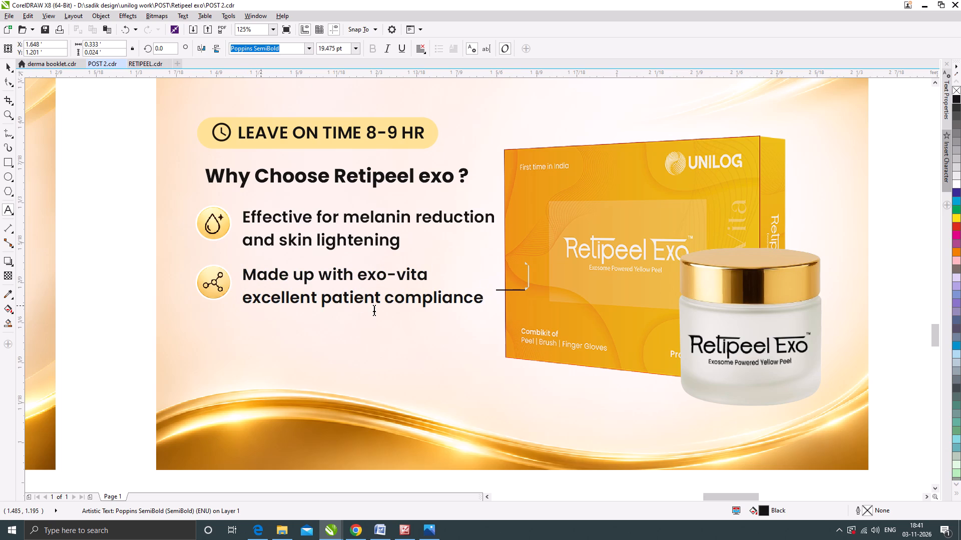
{"action": "left_click", "coordinate": [484, 300]}
{"action": "key", "text": "Return"}
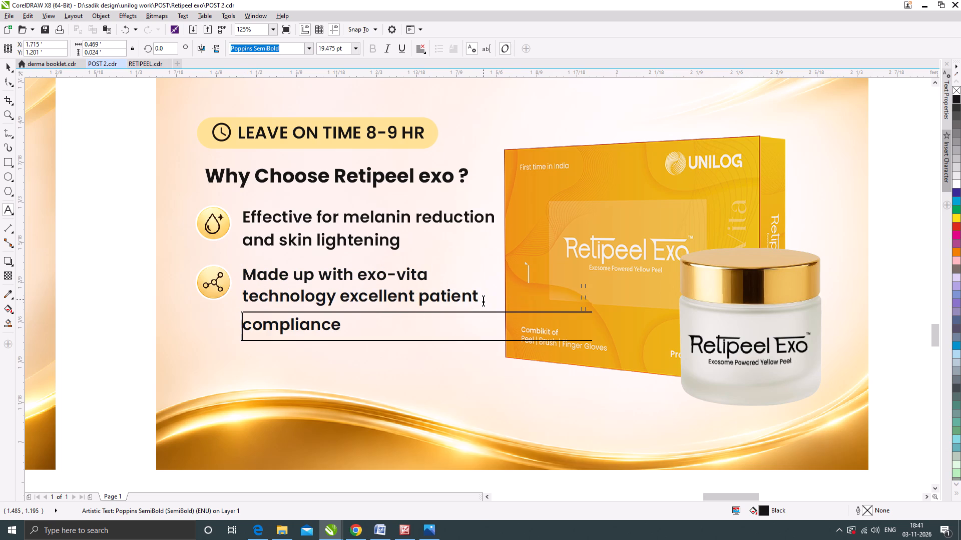
Tighten the line spacing above "compliance" with the Shape tool to match the lines above.
{"action": "left_click", "coordinate": [5, 82]}
{"action": "scroll", "coordinate": [252, 325], "scroll_direction": "up", "scroll_amount": 1}
{"action": "left_click_drag", "start_coordinate": [232, 343], "coordinate": [239, 326]}
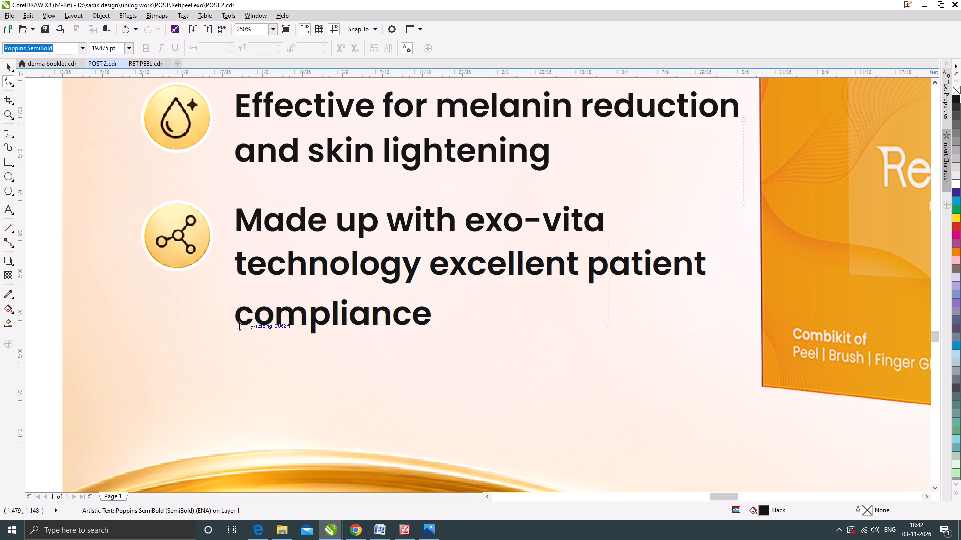
{"action": "left_click_drag", "start_coordinate": [239, 326], "coordinate": [252, 316]}
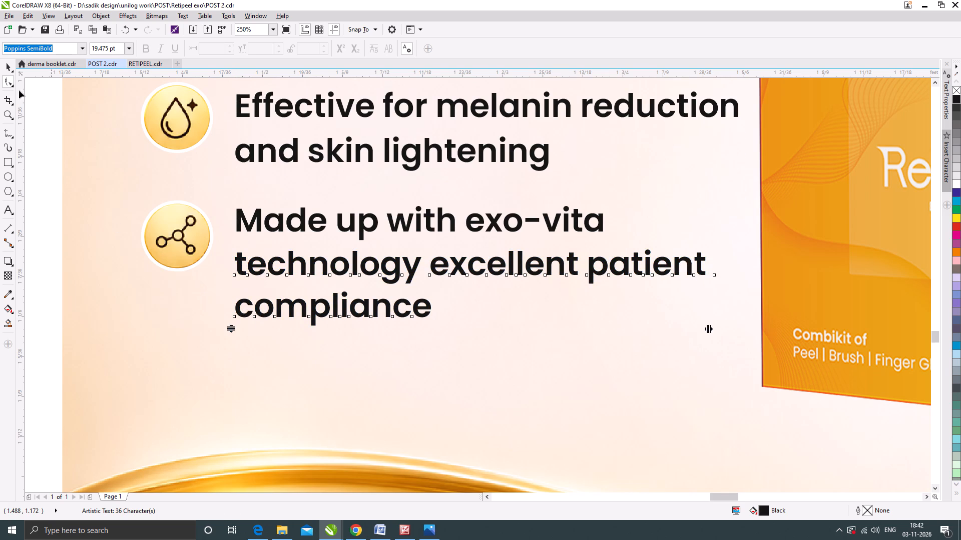
{"action": "left_click", "coordinate": [9, 66]}
Scale the new post's product box and jar down together to about 0.422 ft wide, clearing the benefit text.
{"action": "scroll", "coordinate": [382, 219], "scroll_direction": "down", "scroll_amount": 2}
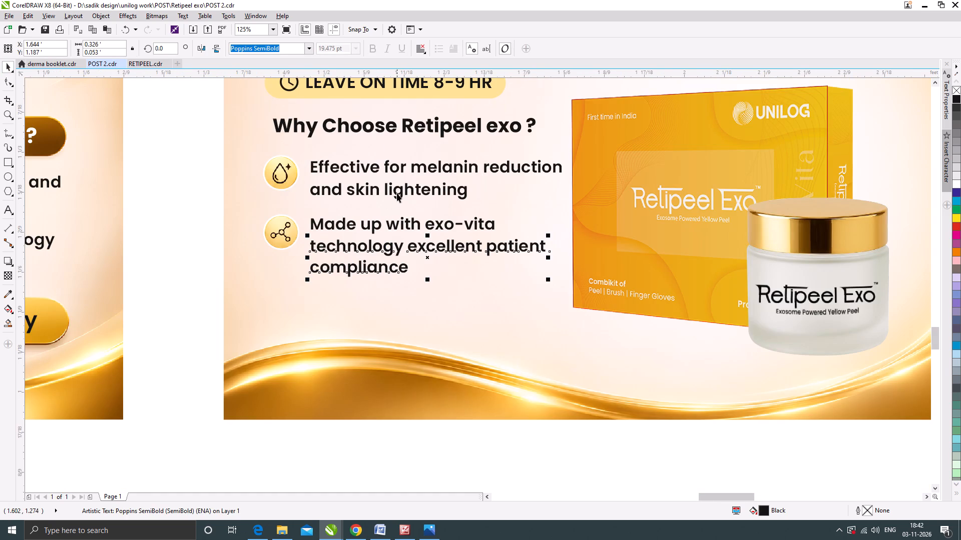
{"action": "scroll", "coordinate": [382, 221], "scroll_direction": "down", "scroll_amount": 1}
{"action": "left_click", "coordinate": [544, 205]}
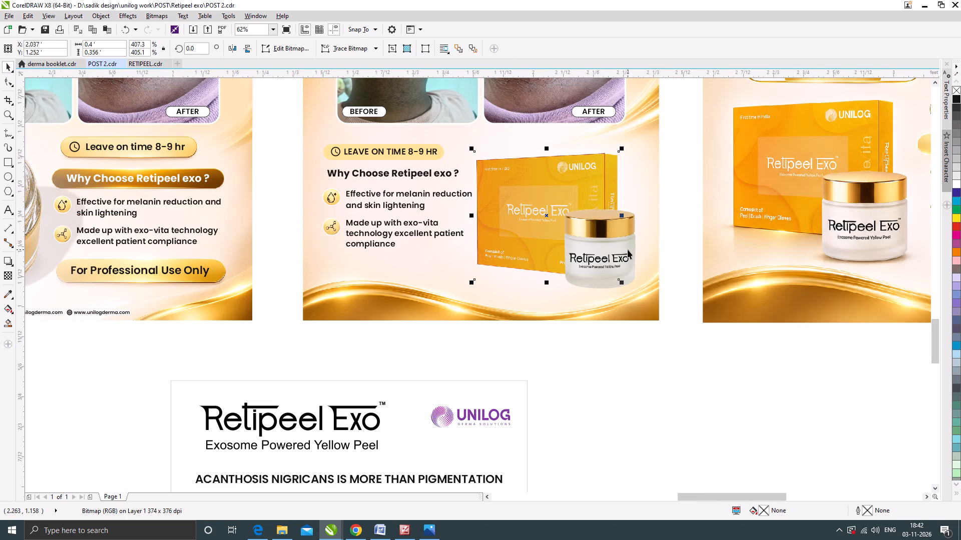
{"action": "left_click", "coordinate": [628, 249], "text": "shift"}
{"action": "left_click_drag", "start_coordinate": [640, 148], "coordinate": [635, 150]}
{"action": "scroll", "coordinate": [576, 288], "scroll_direction": "down", "scroll_amount": 1}
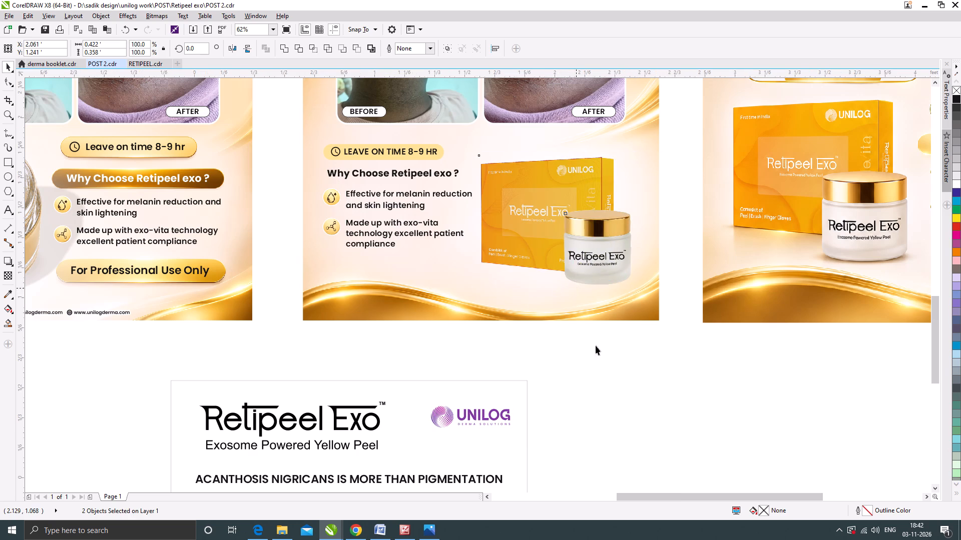
{"action": "left_click", "coordinate": [606, 360]}
Enlarge the new post's "Why Choose Retipeel exo ?" heading to about 25.464 pt.
{"action": "scroll", "coordinate": [534, 228], "scroll_direction": "up", "scroll_amount": 1}
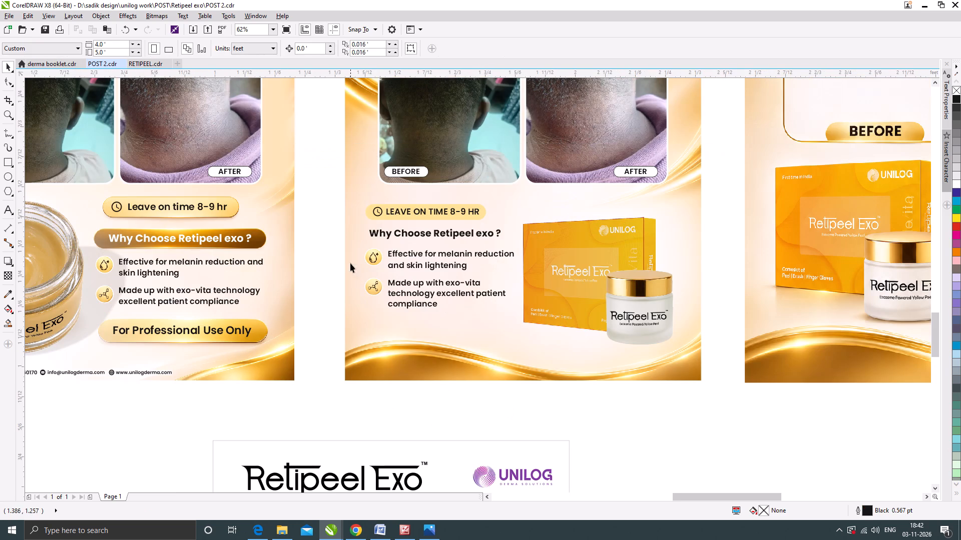
{"action": "scroll", "coordinate": [422, 261], "scroll_direction": "down", "scroll_amount": 1}
{"action": "left_click", "coordinate": [437, 246]}
{"action": "scroll", "coordinate": [453, 243], "scroll_direction": "up", "scroll_amount": 1}
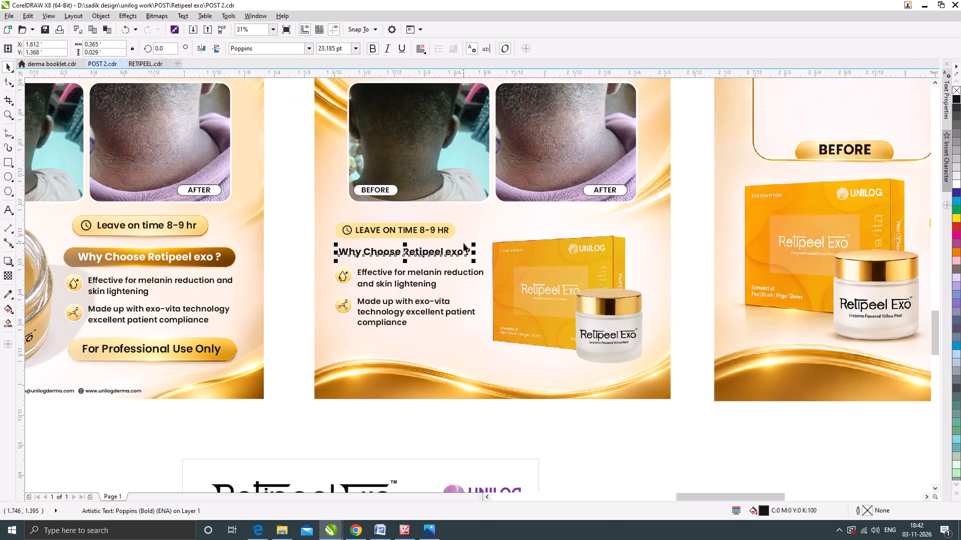
{"action": "scroll", "coordinate": [463, 243], "scroll_direction": "up", "scroll_amount": 1}
{"action": "left_click_drag", "start_coordinate": [483, 248], "coordinate": [508, 235]}
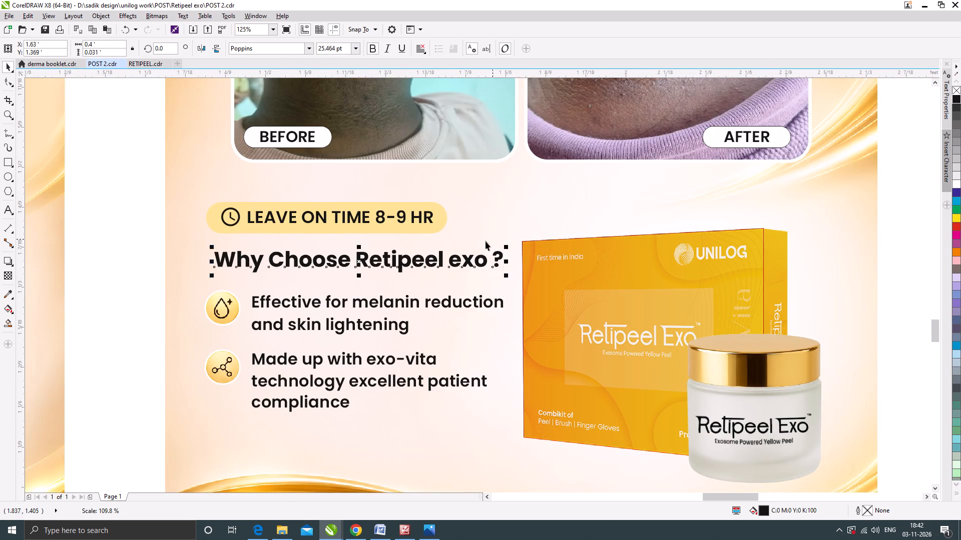
{"action": "scroll", "coordinate": [481, 244], "scroll_direction": "down", "scroll_amount": 1}
{"action": "left_click", "coordinate": [314, 272]}
Move the new post's pill, heading and benefits together slightly down and toward the post's outer edge, centred at about X 1.603, Y 1.284 ft.
{"action": "left_click_drag", "start_coordinate": [300, 206], "coordinate": [501, 342]}
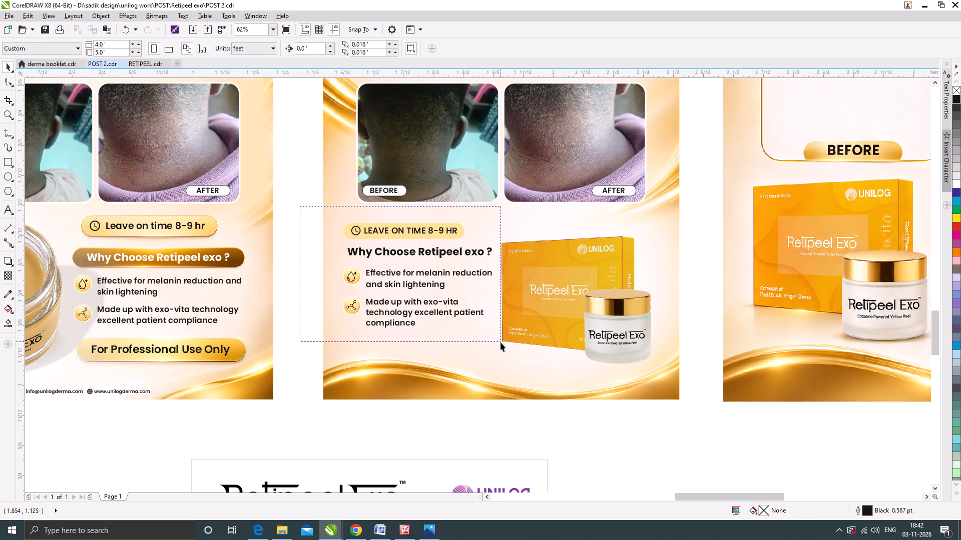
{"action": "left_click_drag", "start_coordinate": [501, 342], "coordinate": [501, 343]}
{"action": "scroll", "coordinate": [398, 233], "scroll_direction": "up", "scroll_amount": 1}
{"action": "left_click_drag", "start_coordinate": [415, 231], "coordinate": [405, 230]}
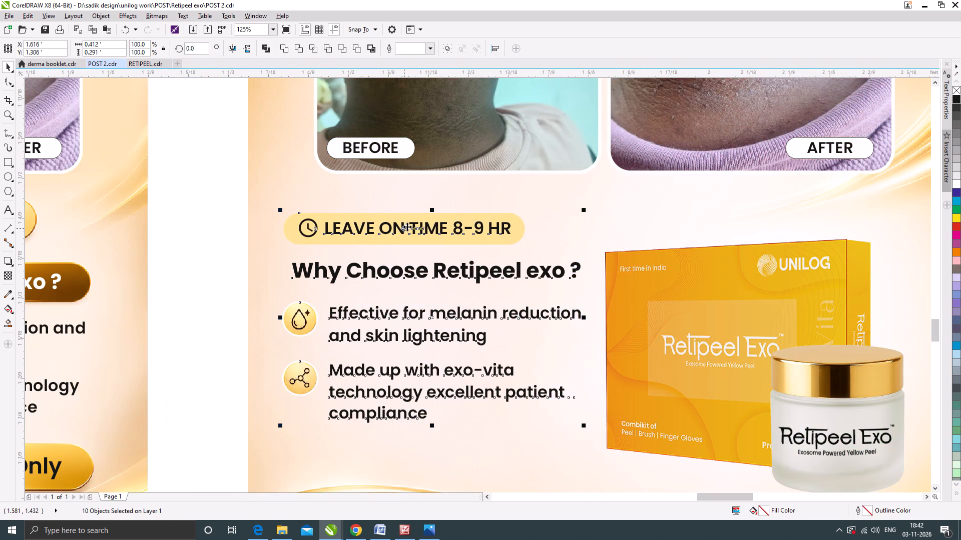
{"action": "left_click_drag", "start_coordinate": [407, 226], "coordinate": [404, 241]}
{"action": "left_click_drag", "start_coordinate": [414, 241], "coordinate": [410, 241]}
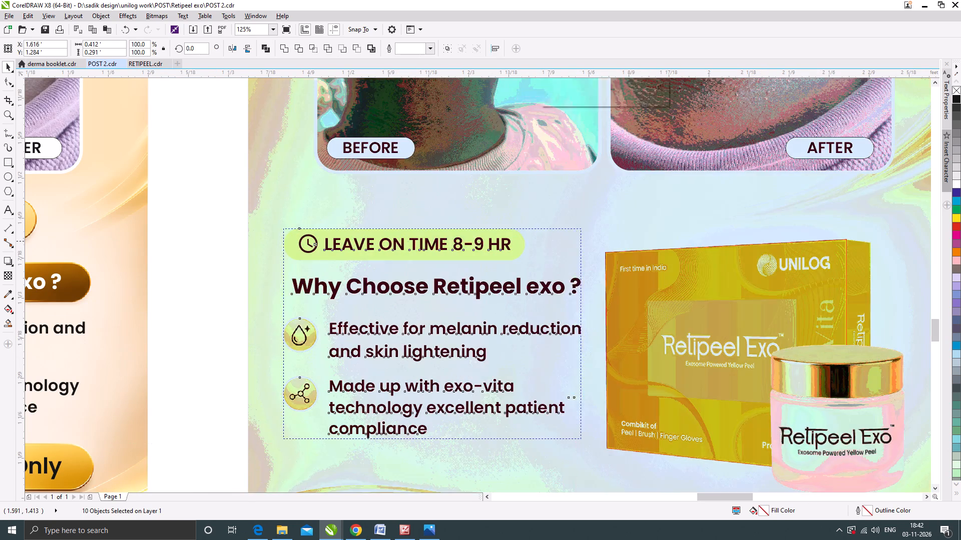
{"action": "left_click_drag", "start_coordinate": [410, 241], "coordinate": [408, 242]}
{"action": "scroll", "coordinate": [411, 243], "scroll_direction": "down", "scroll_amount": 1}
{"action": "left_click", "coordinate": [310, 267]}
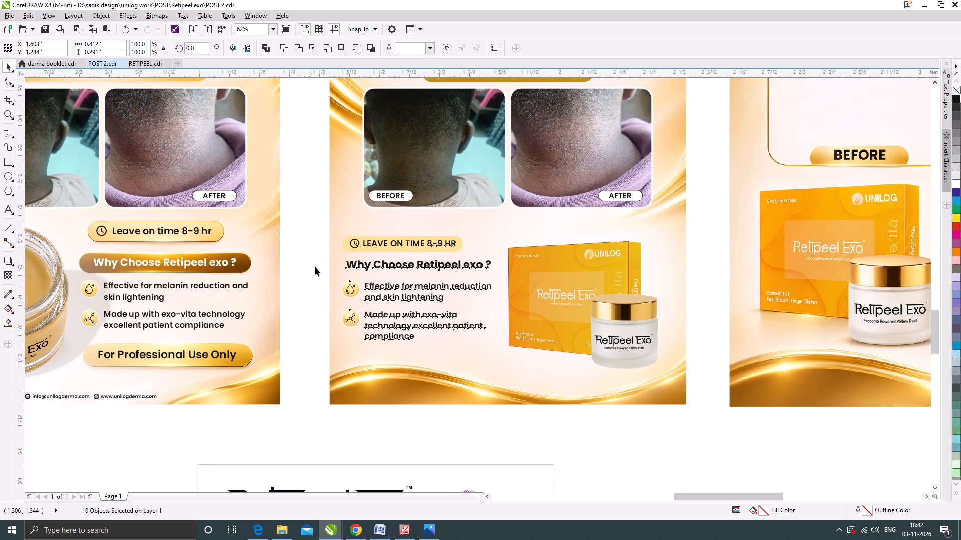
Move the new post's "LEAVE ON TIME 8-9 HR" pill group slightly up and scale it to about 0.313 ft wide.
{"action": "left_click_drag", "start_coordinate": [316, 228], "coordinate": [490, 257]}
{"action": "scroll", "coordinate": [363, 243], "scroll_direction": "up", "scroll_amount": 2}
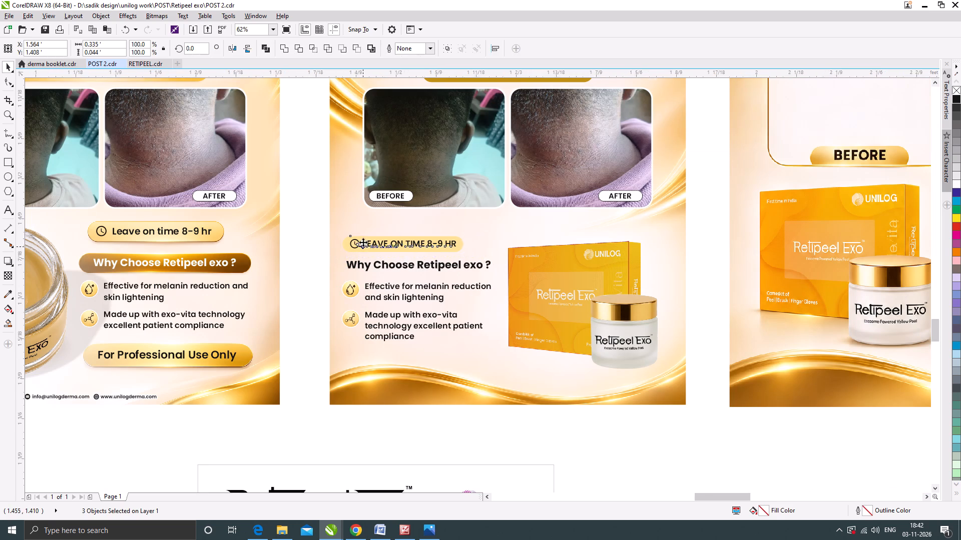
{"action": "left_click_drag", "start_coordinate": [363, 240], "coordinate": [363, 230]}
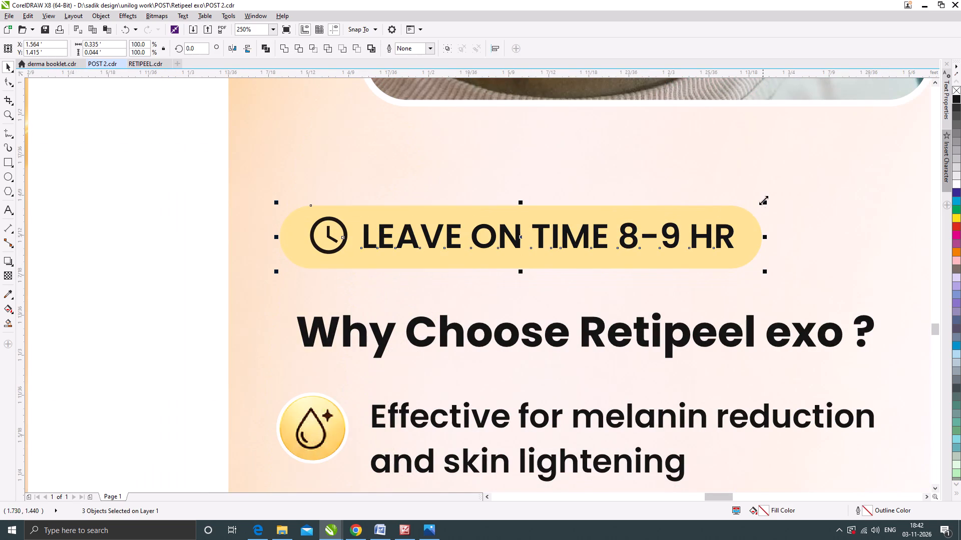
{"action": "left_click_drag", "start_coordinate": [764, 200], "coordinate": [733, 200]}
{"action": "scroll", "coordinate": [445, 212], "scroll_direction": "down", "scroll_amount": 2}
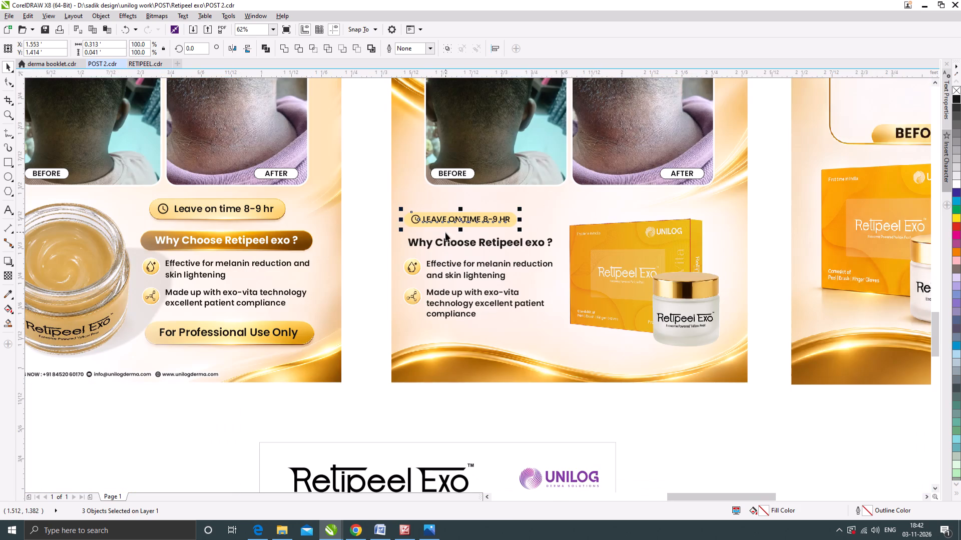
Sample the dark gold of the new post's "ACANTHOSIS NIGRICANS" headline and fill its leave-on-time pill and "Why Choose Retipeel exo ?" heading with it.
{"action": "left_click", "coordinate": [5, 292]}
{"action": "scroll", "coordinate": [420, 311], "scroll_direction": "down", "scroll_amount": 1}
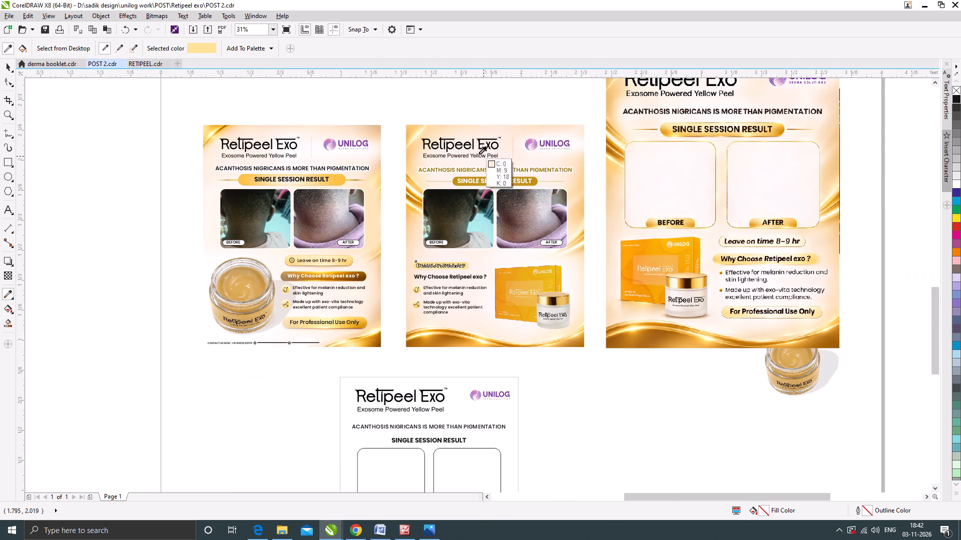
{"action": "scroll", "coordinate": [450, 210], "scroll_direction": "up", "scroll_amount": 1}
{"action": "scroll", "coordinate": [449, 130], "scroll_direction": "up", "scroll_amount": 2}
{"action": "left_click", "coordinate": [446, 130]}
{"action": "scroll", "coordinate": [450, 128], "scroll_direction": "down", "scroll_amount": 3}
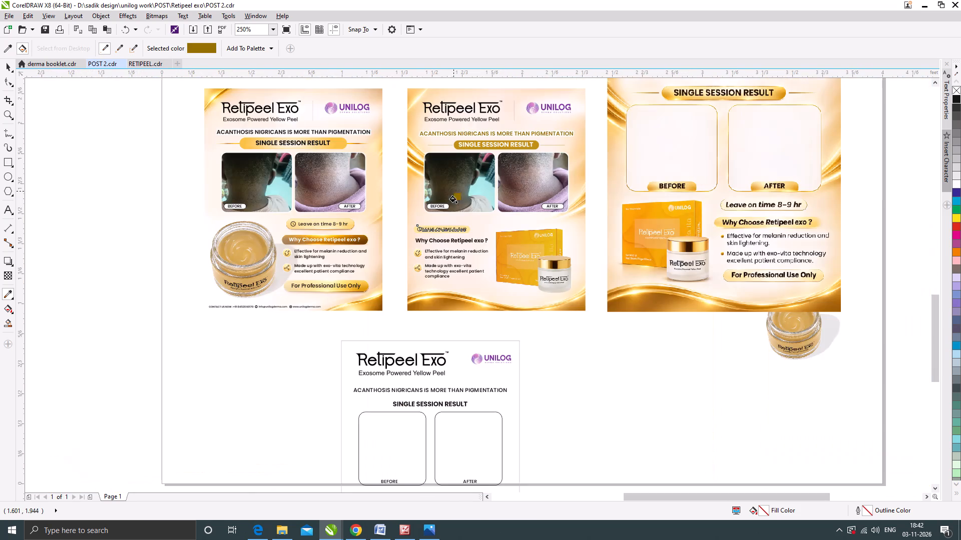
{"action": "scroll", "coordinate": [435, 238], "scroll_direction": "up", "scroll_amount": 4}
{"action": "left_click", "coordinate": [403, 168]}
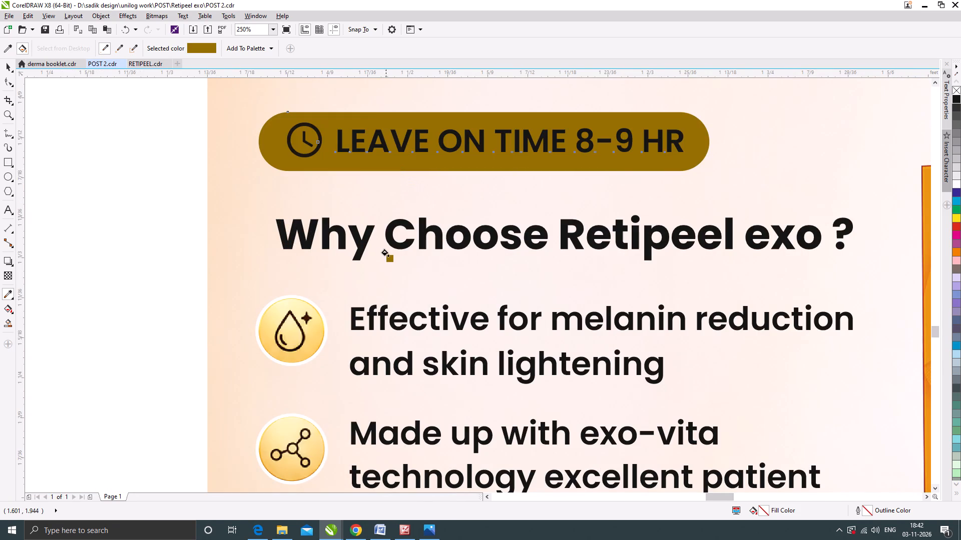
{"action": "scroll", "coordinate": [383, 258], "scroll_direction": "down", "scroll_amount": 2}
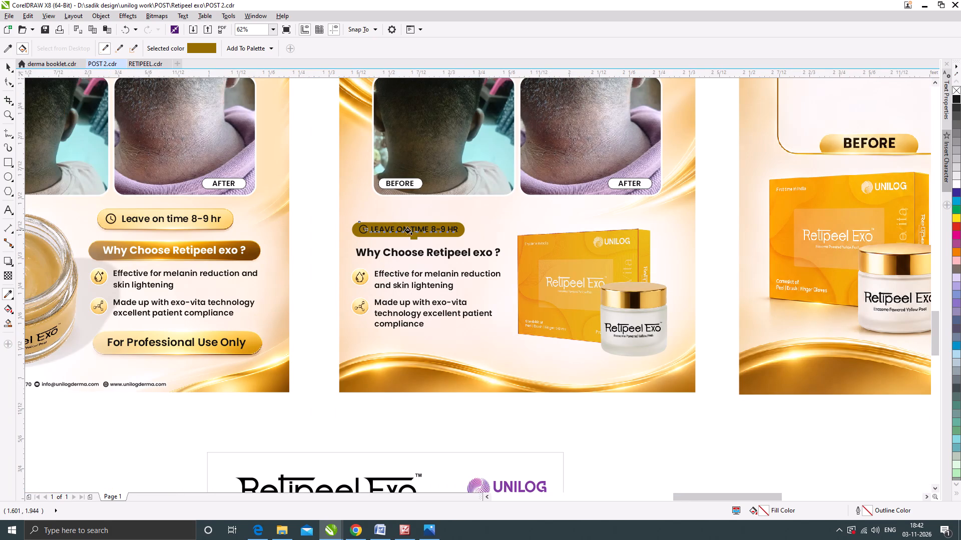
{"action": "scroll", "coordinate": [403, 255], "scroll_direction": "up", "scroll_amount": 3}
{"action": "left_click", "coordinate": [395, 256]}
{"action": "scroll", "coordinate": [399, 253], "scroll_direction": "down", "scroll_amount": 3}
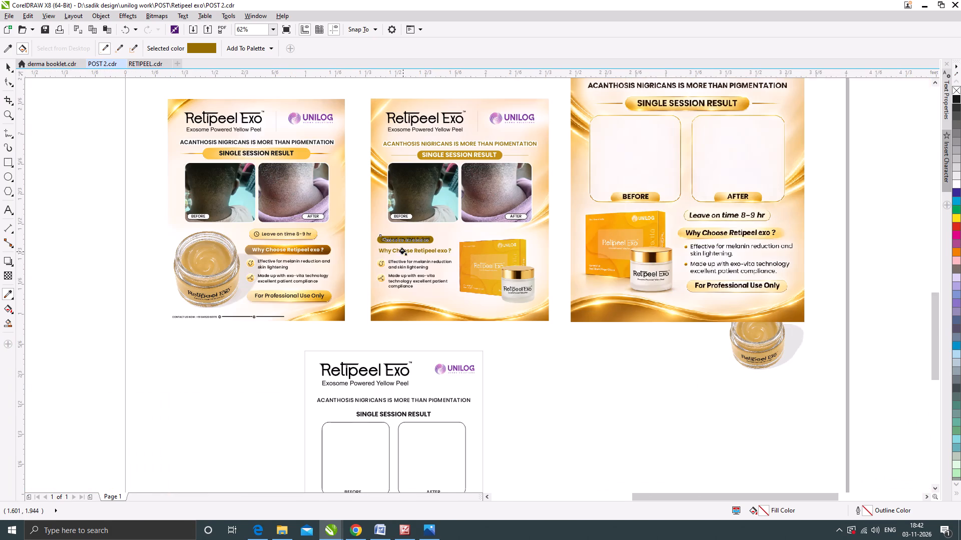
Enlarge the new post's "Why Choose Retipeel exo ?" heading to about 27.192 pt, 0.428 ft wide.
{"action": "left_click", "coordinate": [12, 68]}
{"action": "scroll", "coordinate": [451, 256], "scroll_direction": "up", "scroll_amount": 1}
{"action": "left_click", "coordinate": [442, 247]}
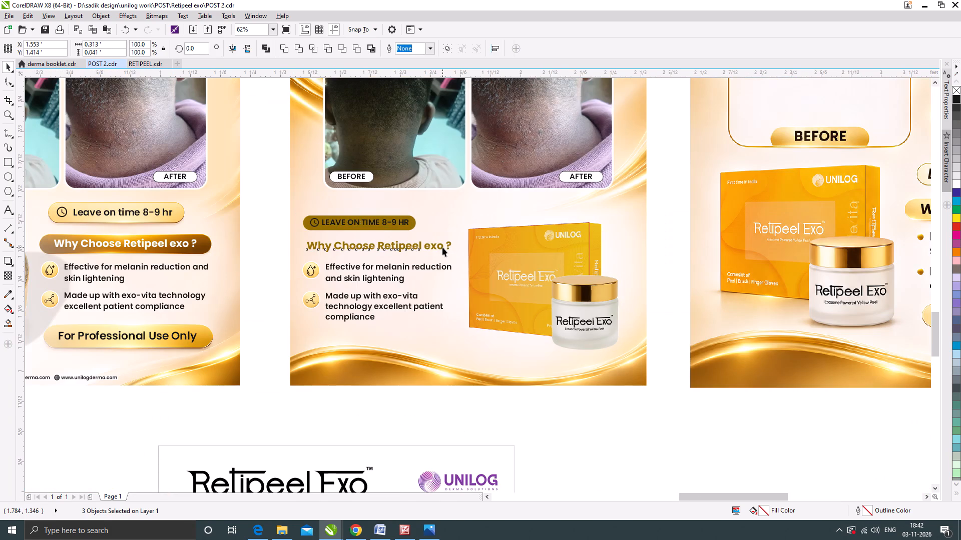
{"action": "scroll", "coordinate": [451, 244], "scroll_direction": "up", "scroll_amount": 1}
{"action": "left_click_drag", "start_coordinate": [456, 234], "coordinate": [467, 229]}
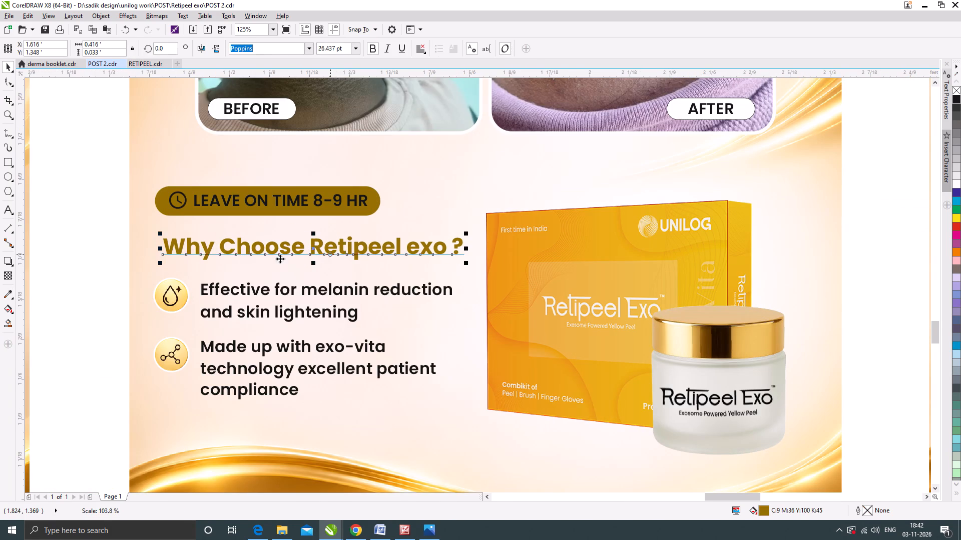
{"action": "left_click_drag", "start_coordinate": [160, 234], "coordinate": [153, 230]}
{"action": "scroll", "coordinate": [344, 275], "scroll_direction": "down", "scroll_amount": 1}
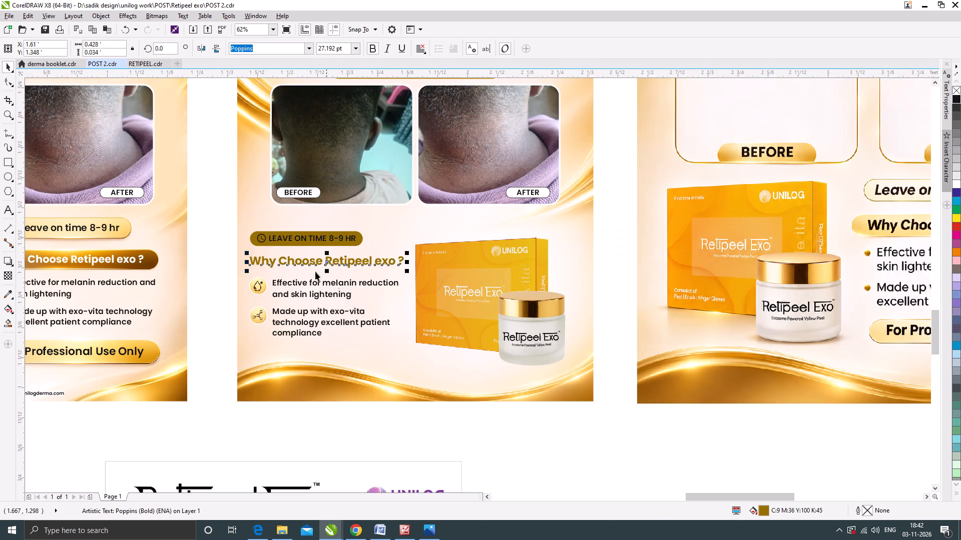
{"action": "left_click", "coordinate": [222, 262]}
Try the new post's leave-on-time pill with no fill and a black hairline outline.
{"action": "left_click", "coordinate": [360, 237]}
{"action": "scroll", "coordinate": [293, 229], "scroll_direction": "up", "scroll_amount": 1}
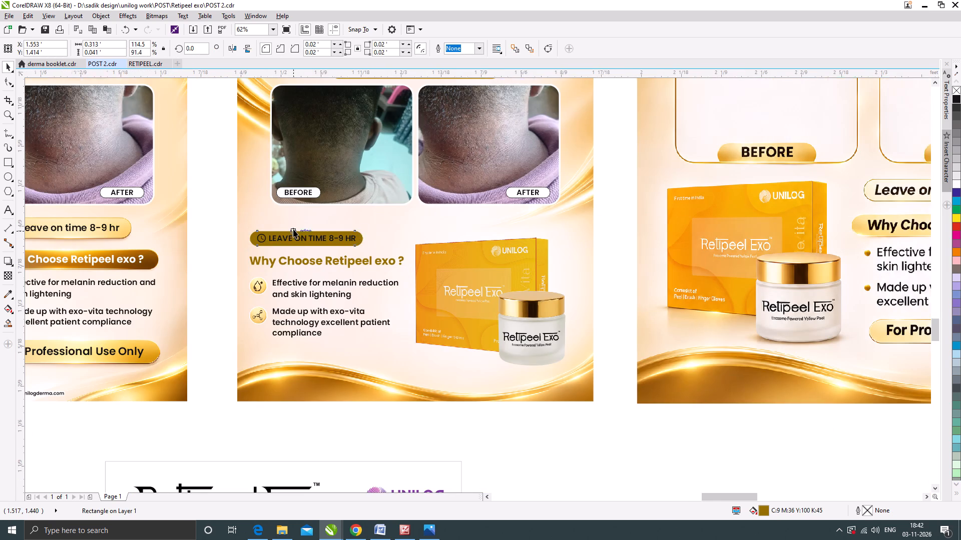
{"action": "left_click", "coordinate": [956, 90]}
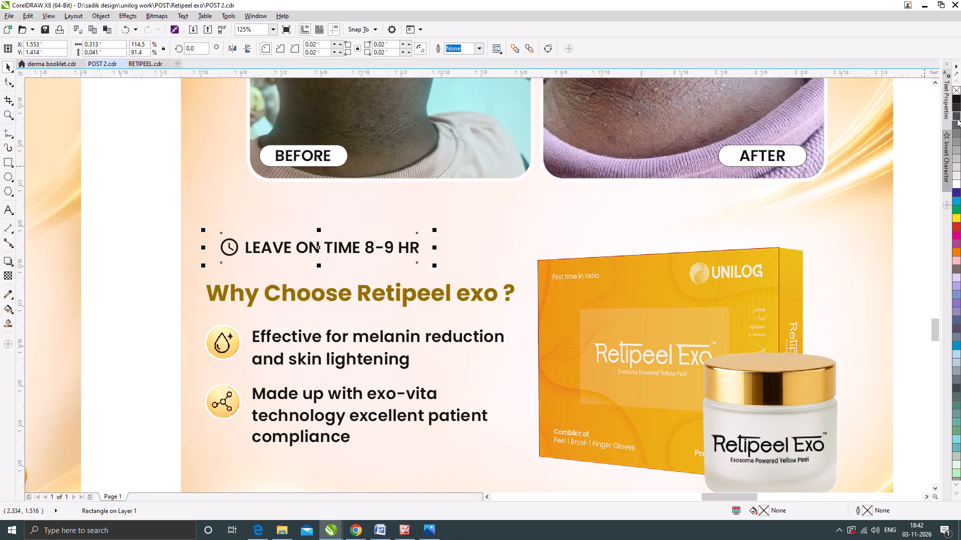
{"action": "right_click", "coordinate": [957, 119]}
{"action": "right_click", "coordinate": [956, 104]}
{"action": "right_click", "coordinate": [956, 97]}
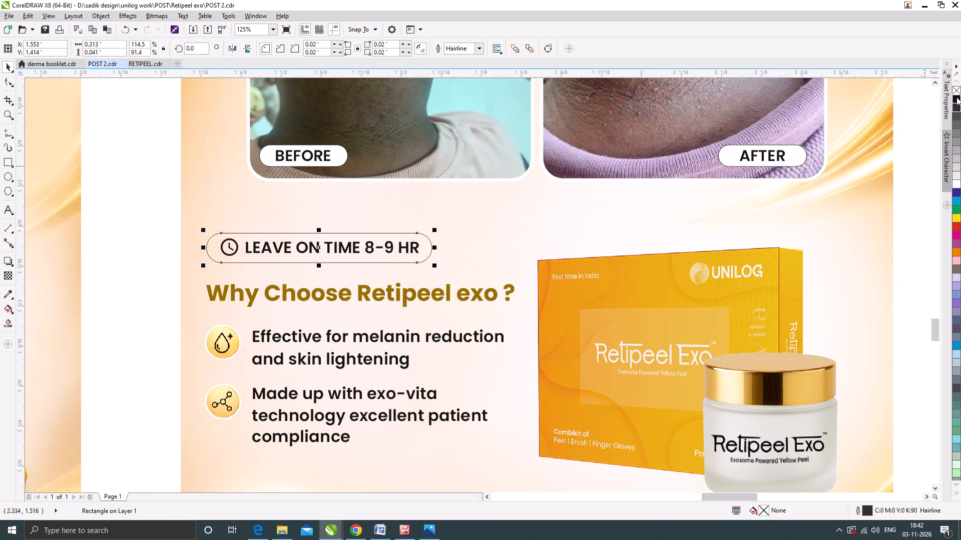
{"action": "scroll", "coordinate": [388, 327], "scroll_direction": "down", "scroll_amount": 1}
Fill the leave-on-time pill with gold sampled from the new post's "SINGLE SESSION RESULT" pill and remove its outline.
{"action": "left_click", "coordinate": [8, 296]}
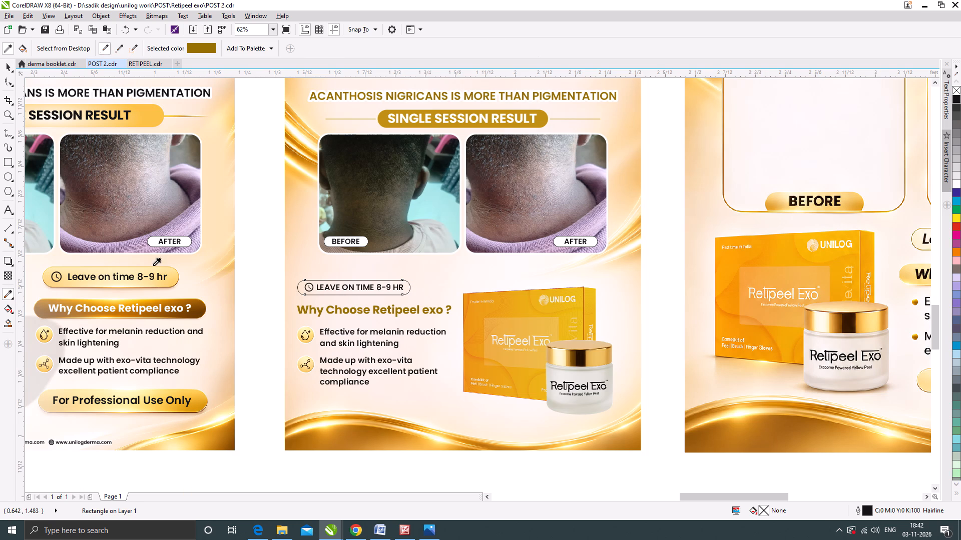
{"action": "left_click", "coordinate": [385, 119]}
{"action": "scroll", "coordinate": [310, 284], "scroll_direction": "up", "scroll_amount": 1}
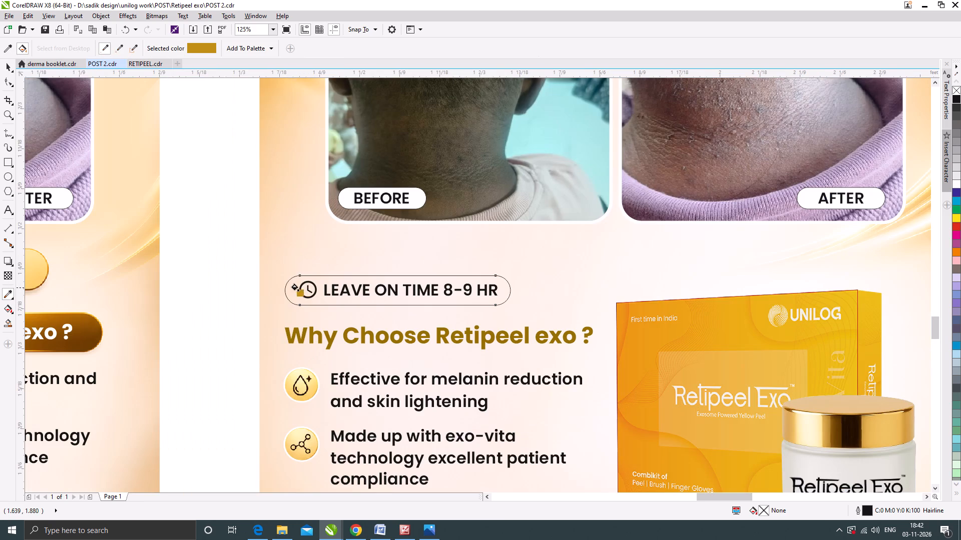
{"action": "left_click", "coordinate": [288, 286]}
{"action": "left_click", "coordinate": [9, 66]}
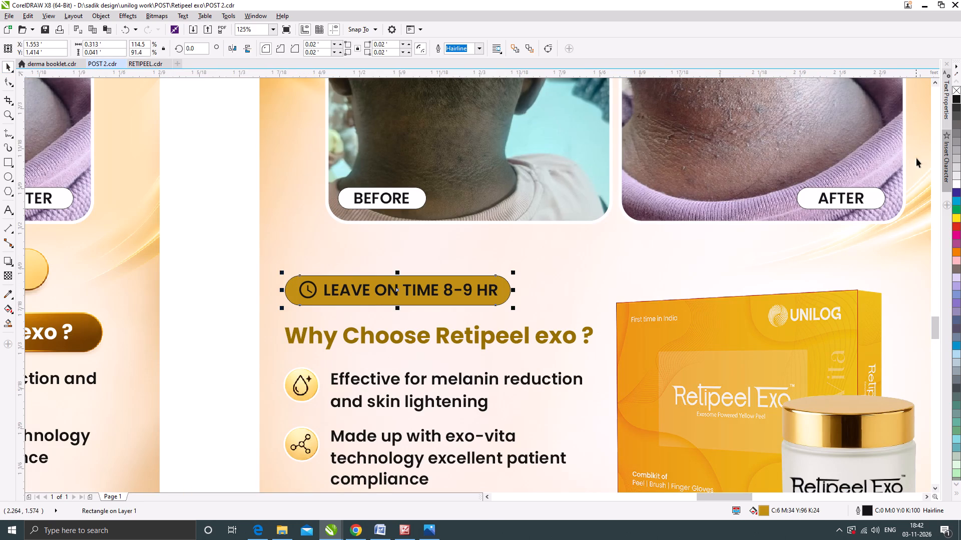
{"action": "right_click", "coordinate": [956, 89]}
Recolour the "LEAVE ON TIME 8-9 HR" text and the pill's clock icon white.
{"action": "left_click", "coordinate": [487, 289]}
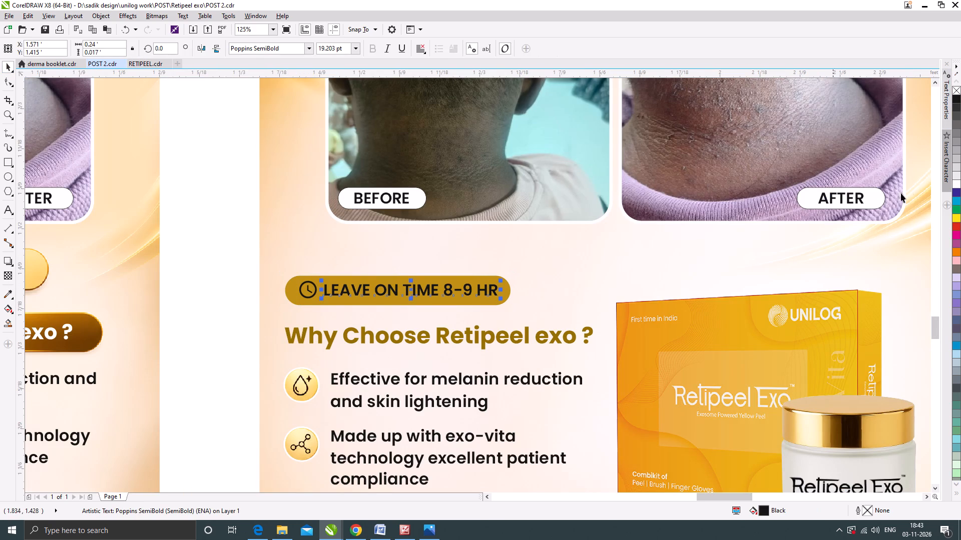
{"action": "left_click", "coordinate": [955, 185]}
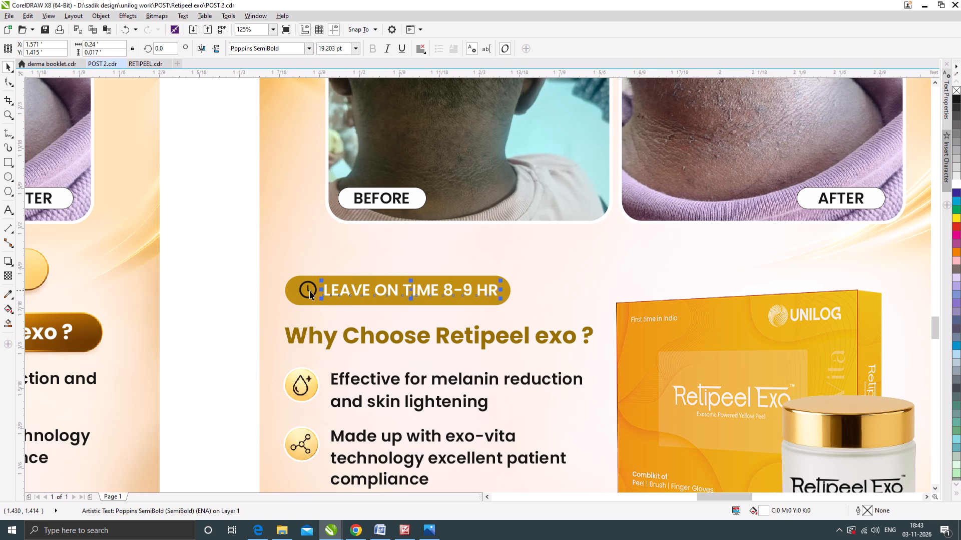
{"action": "left_click", "coordinate": [310, 290]}
{"action": "left_click", "coordinate": [957, 183]}
{"action": "scroll", "coordinate": [434, 259], "scroll_direction": "down", "scroll_amount": 1}
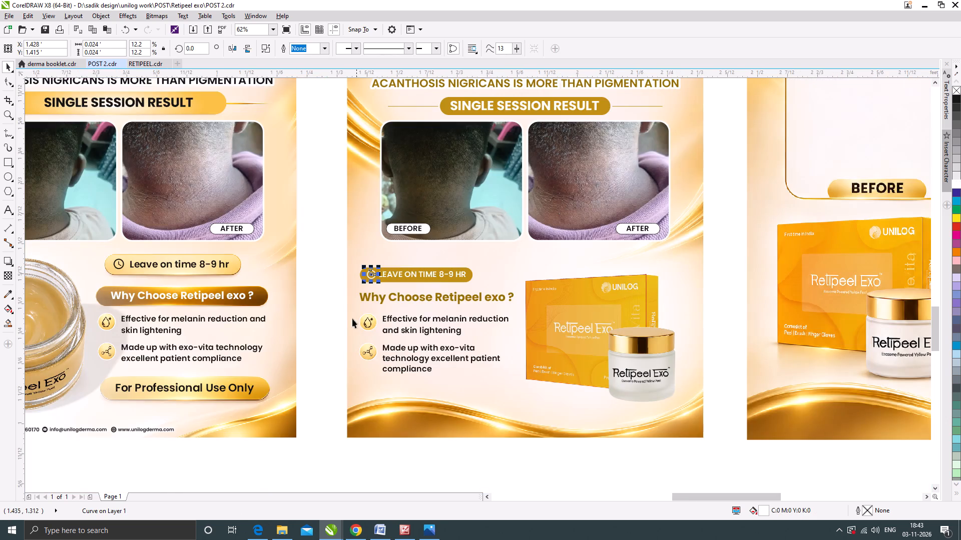
{"action": "left_click", "coordinate": [330, 320]}
{"action": "scroll", "coordinate": [432, 258], "scroll_direction": "down", "scroll_amount": 1}
{"action": "left_click", "coordinate": [503, 413]}
{"action": "left_click", "coordinate": [550, 391]}
Move the new post's benefit icons and texts together slightly down, widening the gap beneath the heading.
{"action": "scroll", "coordinate": [457, 298], "scroll_direction": "up", "scroll_amount": 1}
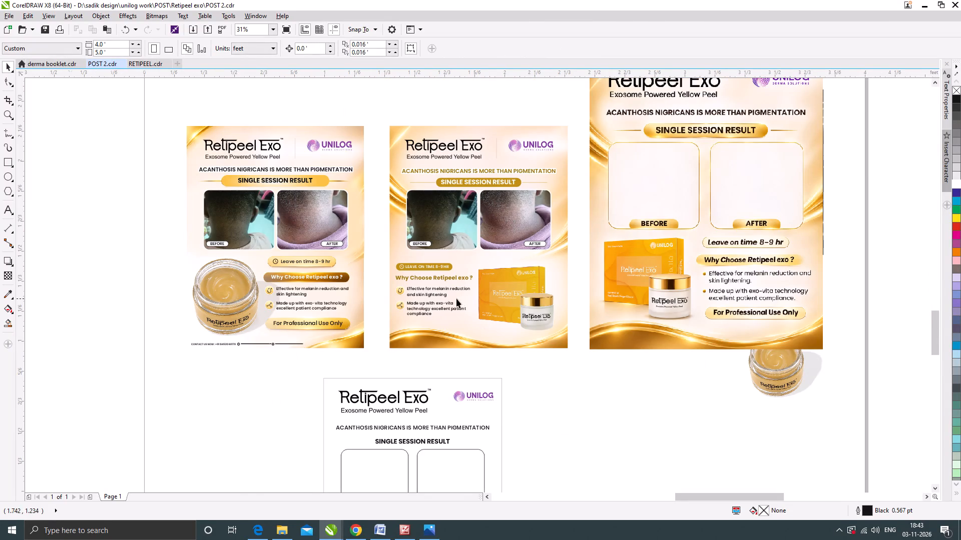
{"action": "left_click_drag", "start_coordinate": [311, 266], "coordinate": [501, 346]}
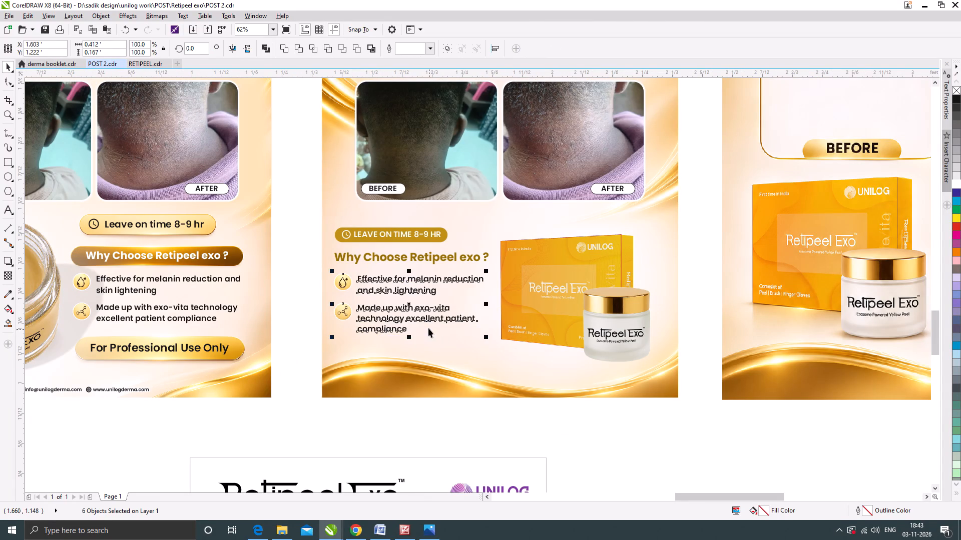
{"action": "left_click_drag", "start_coordinate": [428, 321], "coordinate": [429, 333]}
{"action": "left_click", "coordinate": [301, 295]}
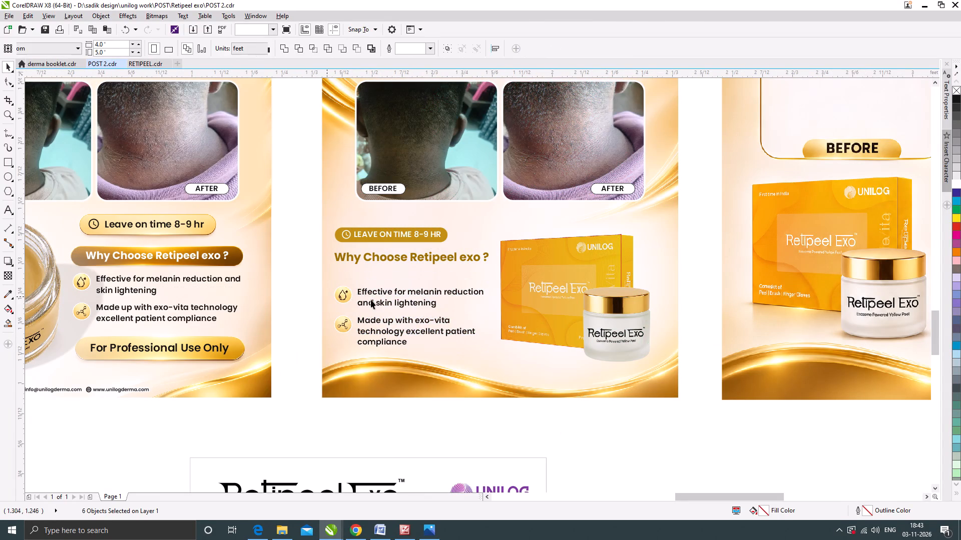
Change the font of all the new post's benefit text lines to regular Poppins.
{"action": "left_click", "coordinate": [423, 289]}
{"action": "left_click", "coordinate": [423, 304], "text": "shift"}
{"action": "left_click", "coordinate": [429, 320], "text": "shift"}
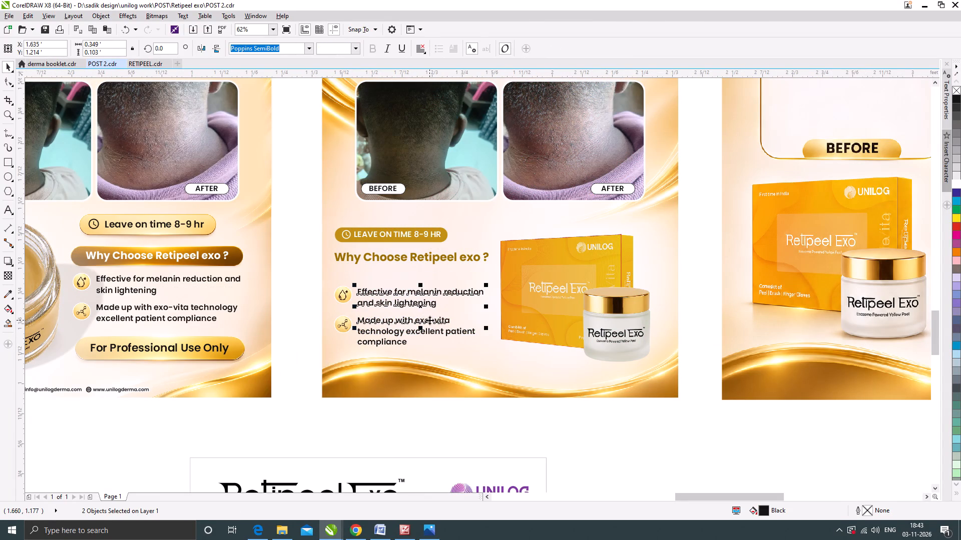
{"action": "left_click", "coordinate": [429, 332], "text": "shift"}
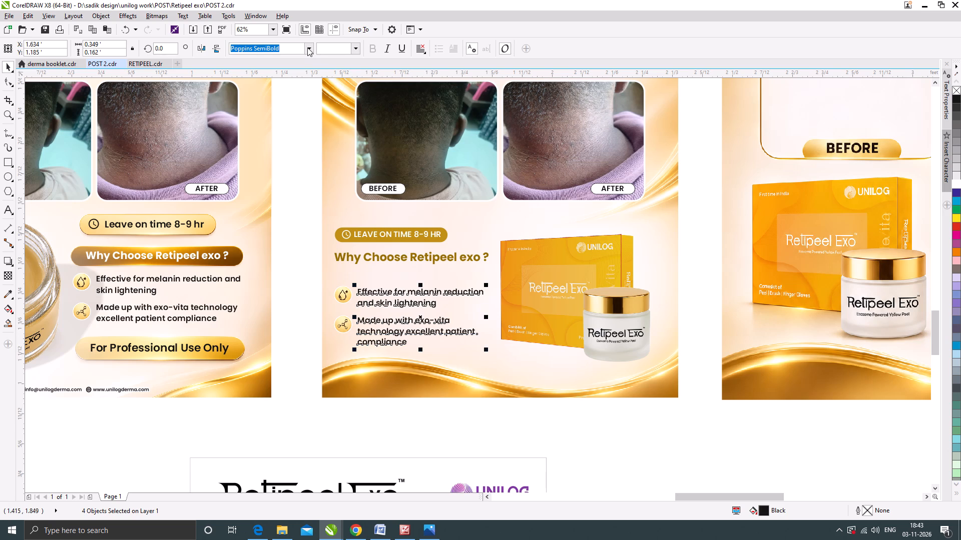
{"action": "left_click", "coordinate": [307, 47]}
{"action": "left_click", "coordinate": [287, 90]}
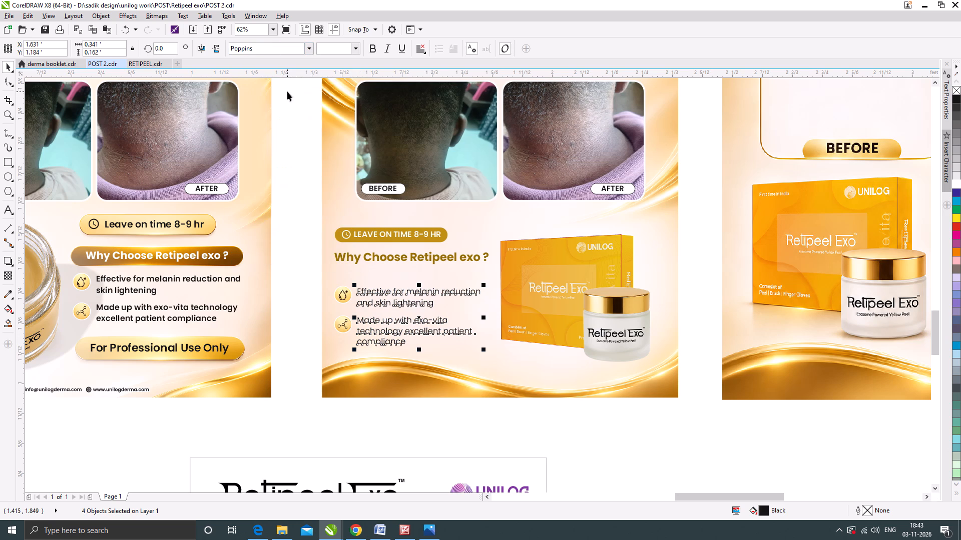
{"action": "left_click", "coordinate": [293, 297]}
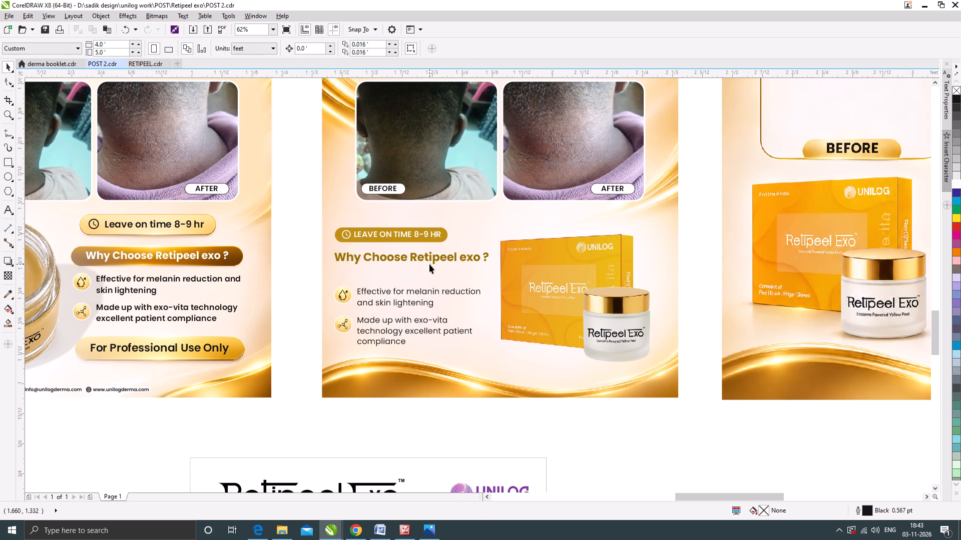
{"action": "scroll", "coordinate": [422, 266], "scroll_direction": "down", "scroll_amount": 1}
Merge the separate "and skin lightening" text into the "Effective for melanin reduction" text as its second line.
{"action": "scroll", "coordinate": [414, 289], "scroll_direction": "up", "scroll_amount": 1}
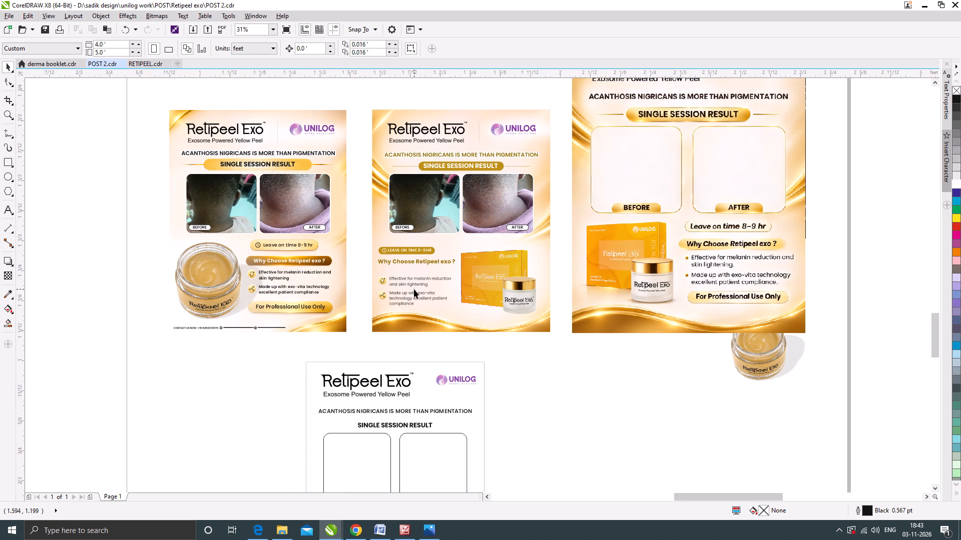
{"action": "double_click", "coordinate": [418, 280]}
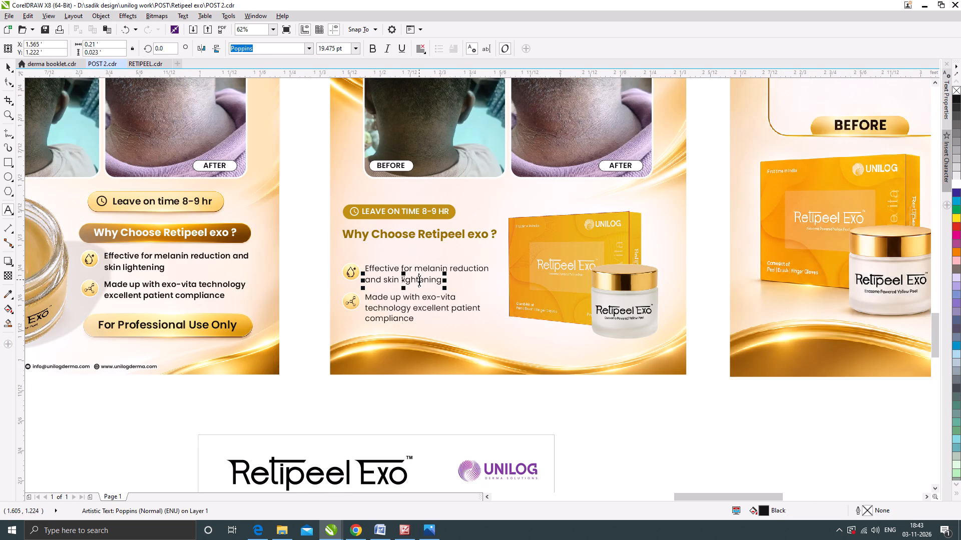
{"action": "key", "text": "ctrl+a"}
{"action": "key", "text": "ctrl+x"}
{"action": "scroll", "coordinate": [488, 267], "scroll_direction": "up", "scroll_amount": 1}
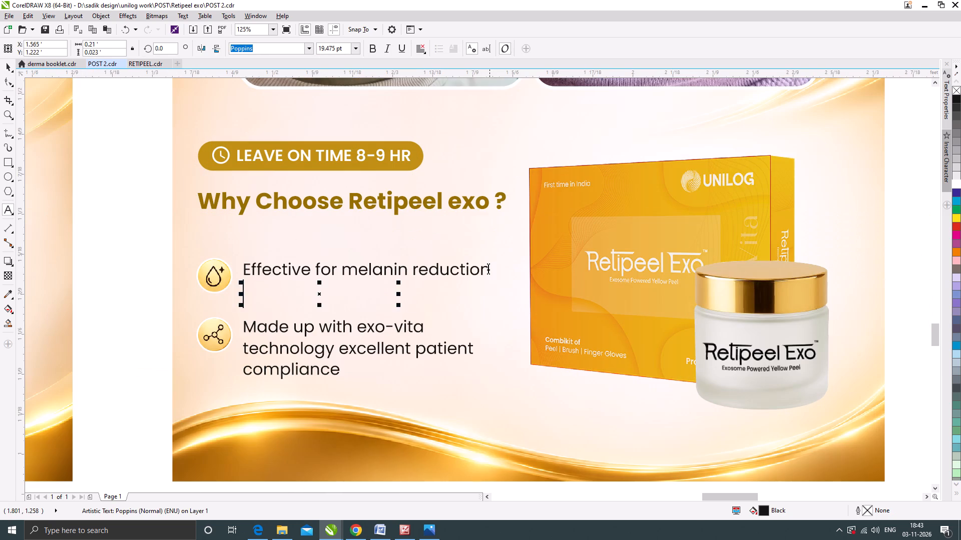
{"action": "left_click", "coordinate": [488, 267]}
{"action": "key", "text": "Return"}
{"action": "key", "text": "ctrl+v"}
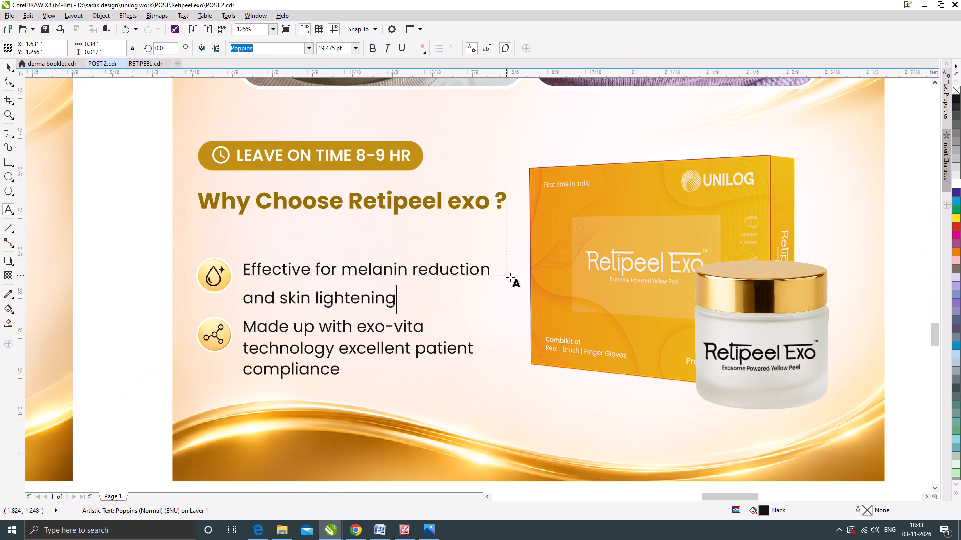
Tighten the merged melanin benefit text's line spacing with the Shape tool and nudge the text slightly up beside its drop icon.
{"action": "left_click", "coordinate": [8, 81]}
{"action": "scroll", "coordinate": [248, 306], "scroll_direction": "up", "scroll_amount": 1}
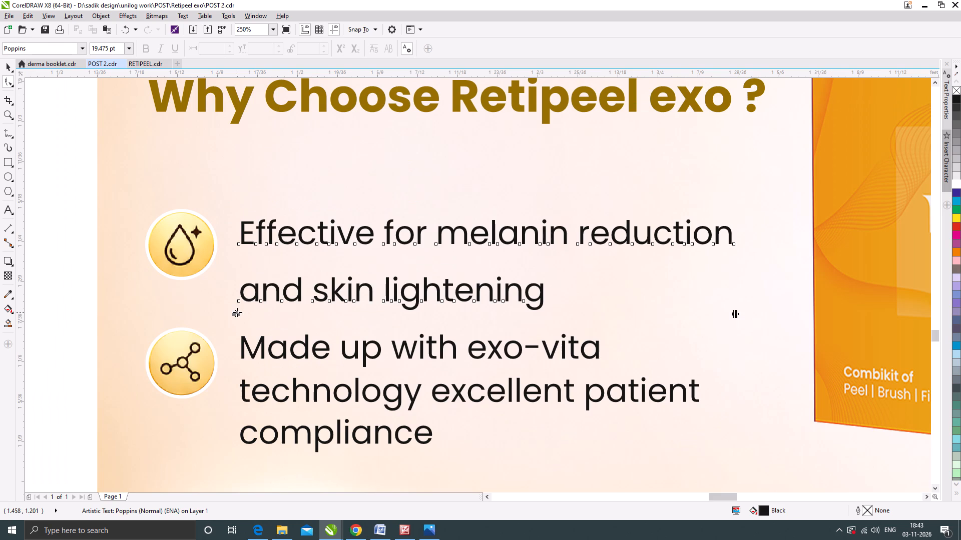
{"action": "left_click_drag", "start_coordinate": [237, 312], "coordinate": [245, 282]}
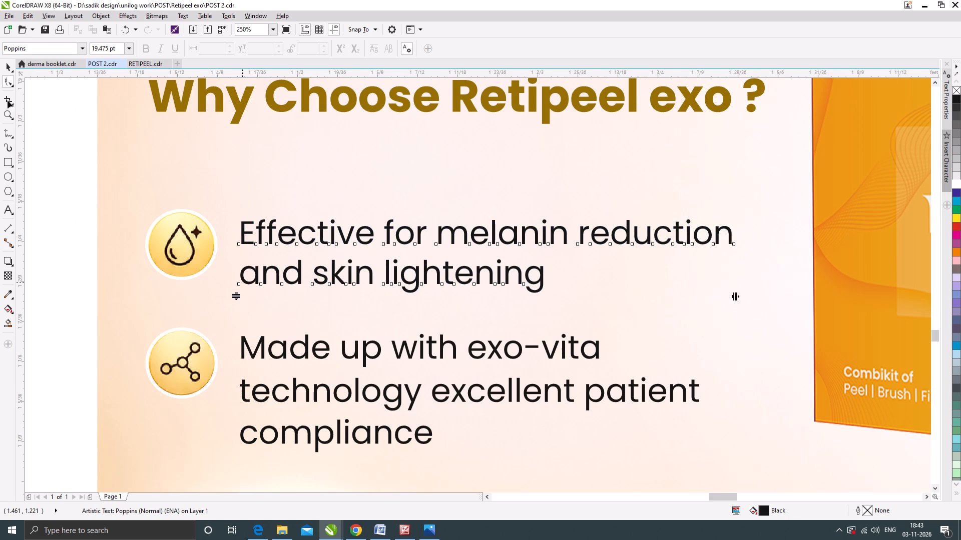
{"action": "left_click", "coordinate": [10, 68]}
{"action": "left_click_drag", "start_coordinate": [270, 229], "coordinate": [269, 223]}
Merge the separate "technology excellent patient compliance" text into the "Made up with exo-vita" text as its following lines.
{"action": "scroll", "coordinate": [365, 223], "scroll_direction": "down", "scroll_amount": 1}
{"action": "left_click", "coordinate": [399, 306]}
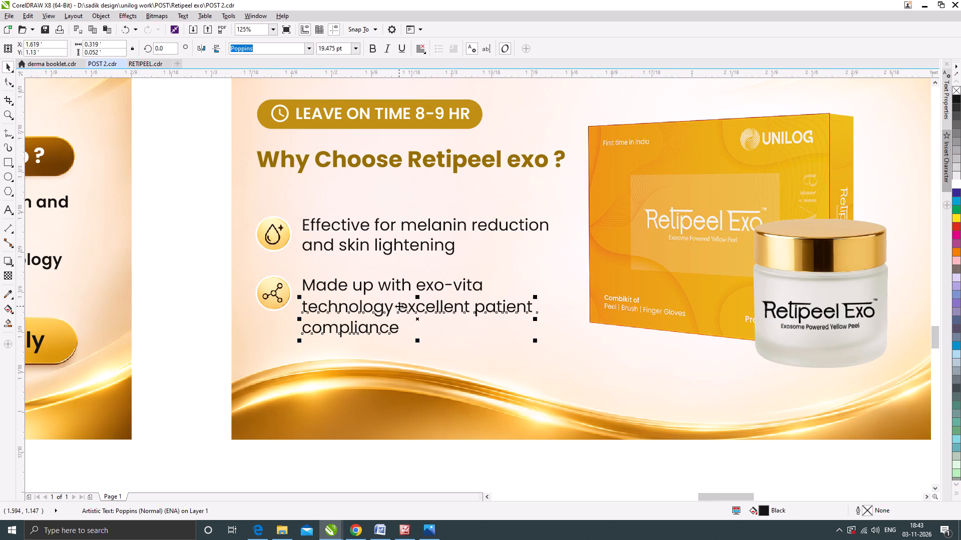
{"action": "left_click", "coordinate": [399, 306]}
{"action": "key", "text": "ctrl+a"}
{"action": "key", "text": "ctrl+x"}
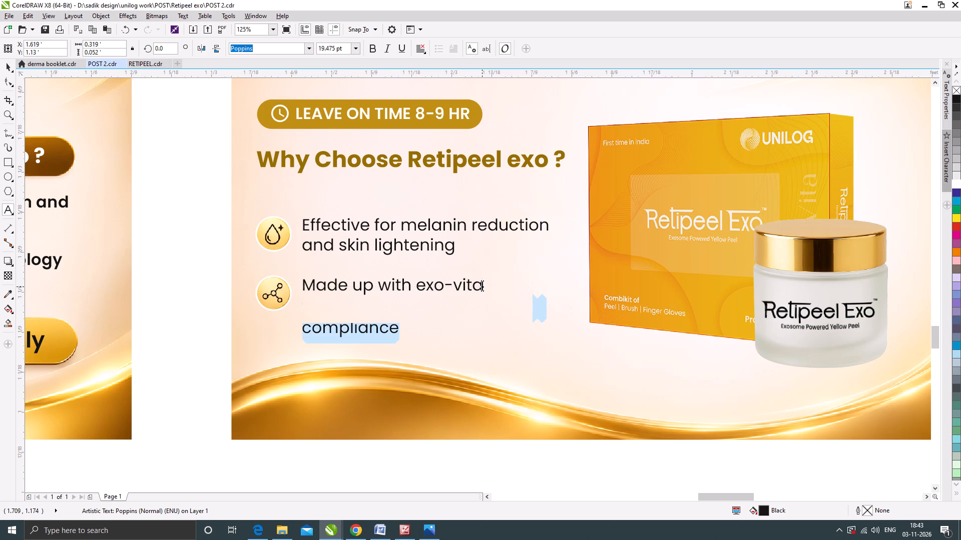
{"action": "left_click", "coordinate": [482, 284]}
{"action": "key", "text": "Return"}
{"action": "key", "text": "ctrl+v"}
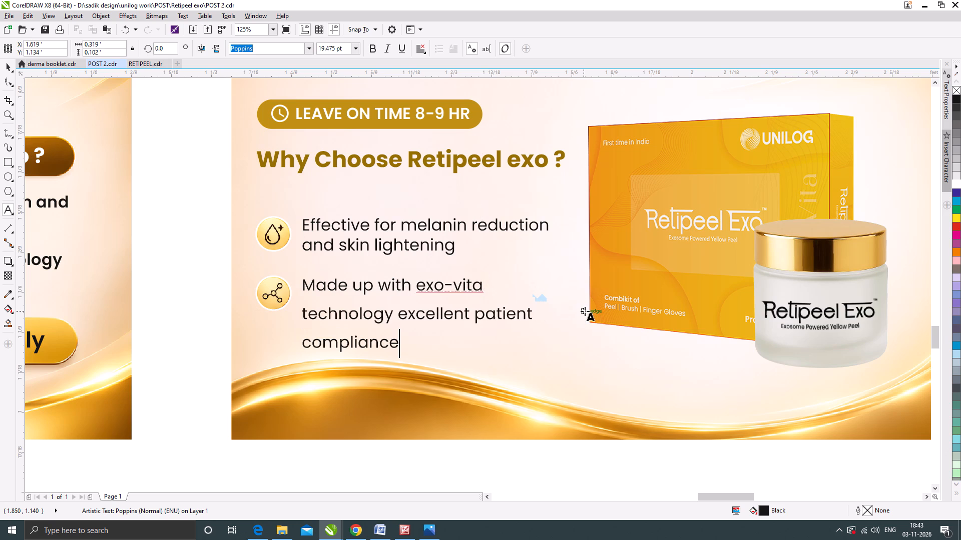
Tighten the merged exo-vita benefit text's line spacing with the Shape tool to match the melanin benefit text.
{"action": "left_click", "coordinate": [9, 79]}
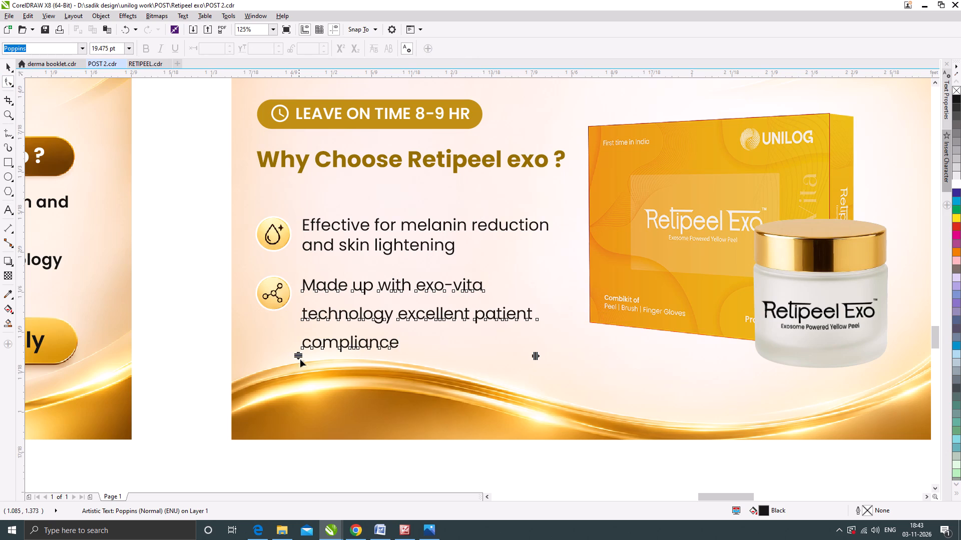
{"action": "left_click_drag", "start_coordinate": [300, 356], "coordinate": [302, 331]}
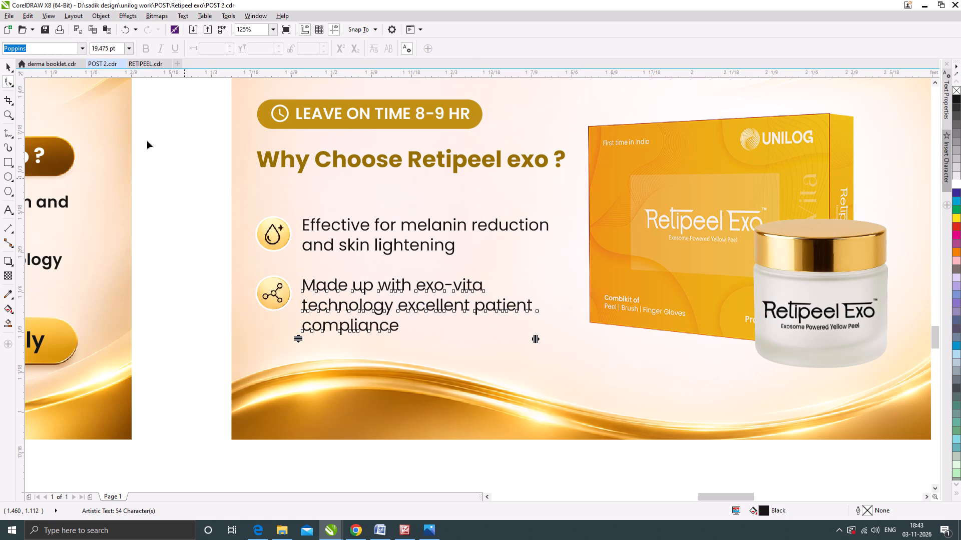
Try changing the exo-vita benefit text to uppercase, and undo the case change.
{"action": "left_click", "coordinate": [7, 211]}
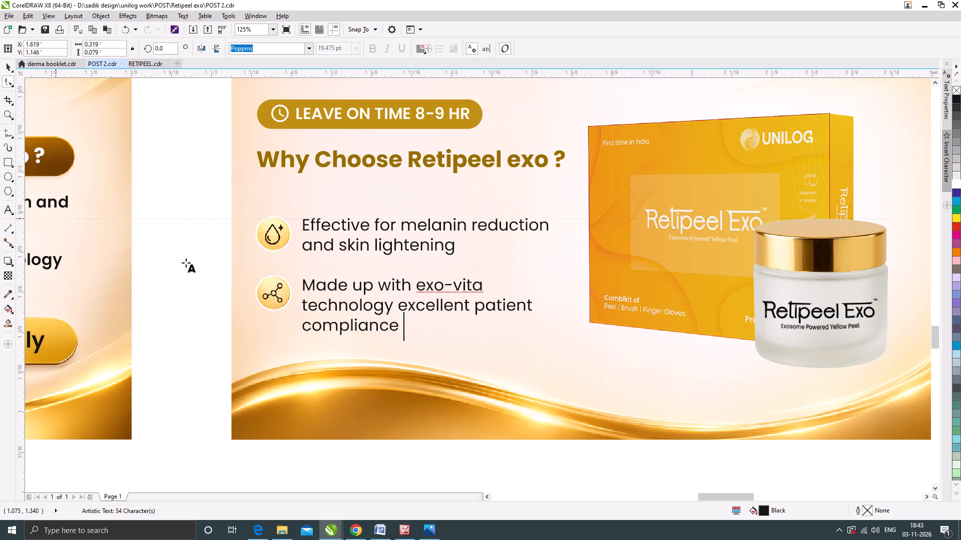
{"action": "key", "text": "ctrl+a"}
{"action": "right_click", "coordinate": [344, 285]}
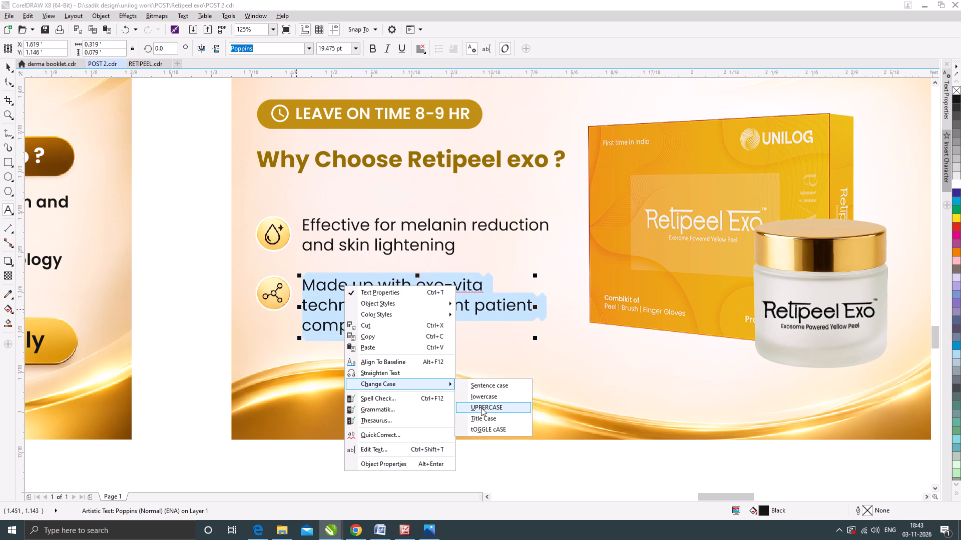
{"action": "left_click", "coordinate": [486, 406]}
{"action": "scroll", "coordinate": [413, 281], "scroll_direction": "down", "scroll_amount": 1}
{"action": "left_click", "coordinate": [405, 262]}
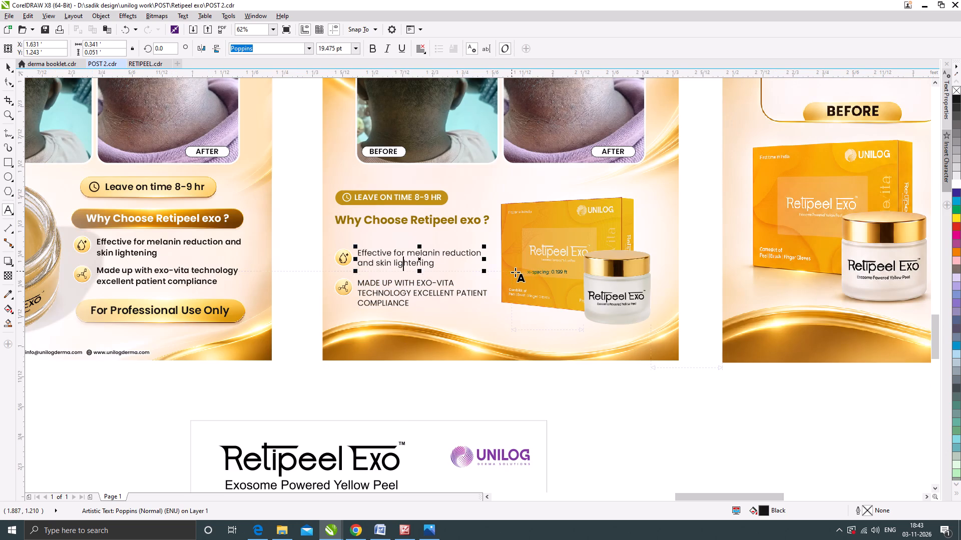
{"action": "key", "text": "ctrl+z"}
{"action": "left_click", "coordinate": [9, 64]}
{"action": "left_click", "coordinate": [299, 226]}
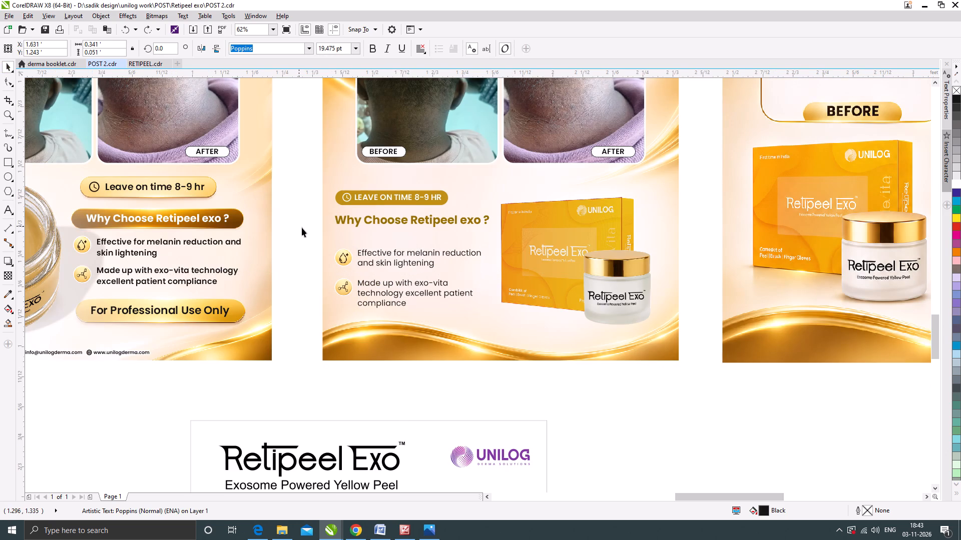
Move both benefit icons and texts up closer to the "Why Choose Retipeel exo ?" heading, and nudge the heading slightly down.
{"action": "scroll", "coordinate": [396, 261], "scroll_direction": "down", "scroll_amount": 1}
{"action": "scroll", "coordinate": [402, 179], "scroll_direction": "up", "scroll_amount": 1}
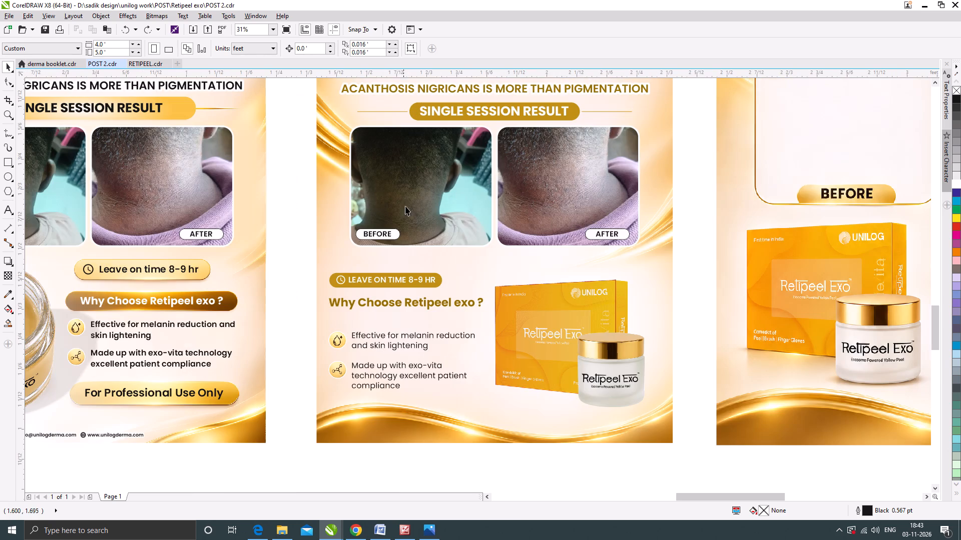
{"action": "left_click", "coordinate": [391, 303]}
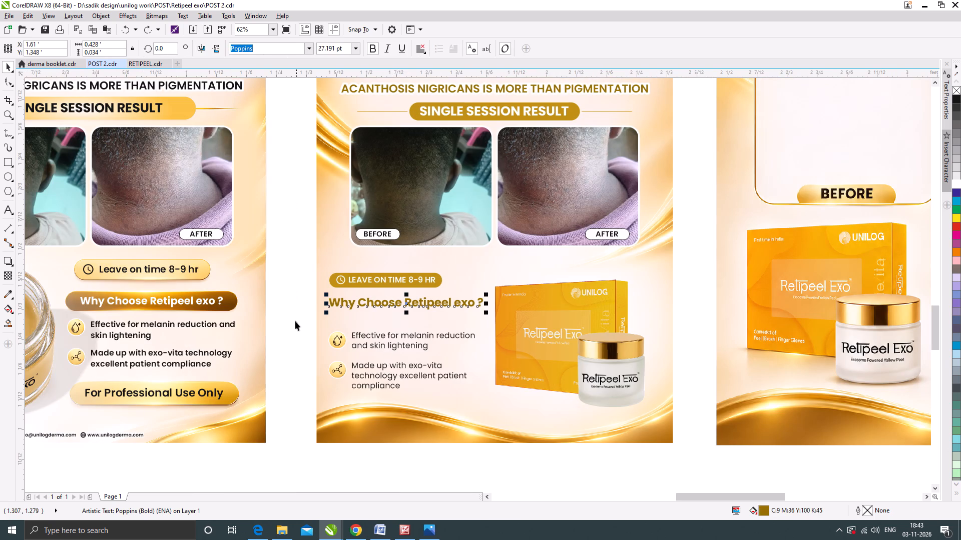
{"action": "left_click_drag", "start_coordinate": [295, 320], "coordinate": [504, 408]}
{"action": "scroll", "coordinate": [384, 345], "scroll_direction": "up", "scroll_amount": 1}
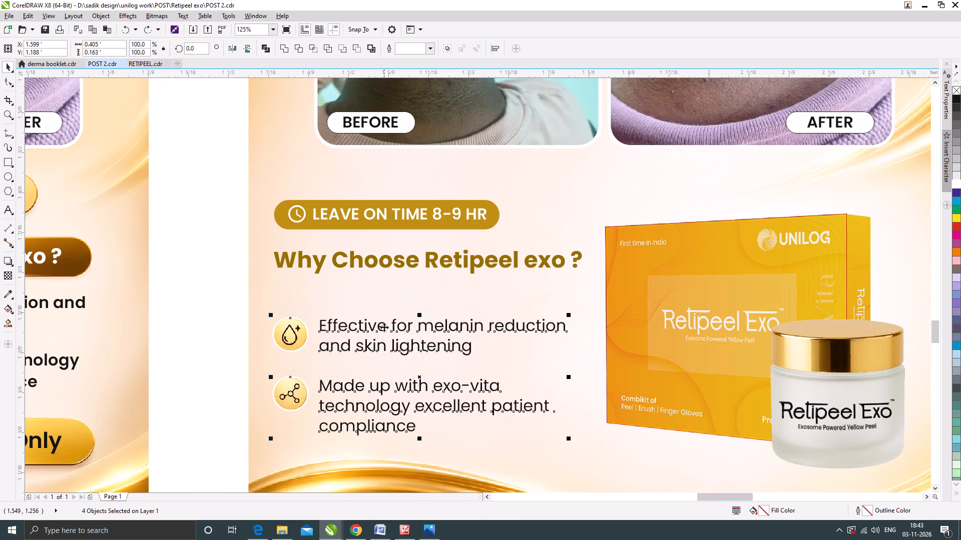
{"action": "left_click_drag", "start_coordinate": [384, 327], "coordinate": [382, 314]}
{"action": "left_click_drag", "start_coordinate": [372, 266], "coordinate": [372, 273]}
Move the new post's product box and jar image slightly to the right, away from the heading.
{"action": "scroll", "coordinate": [451, 274], "scroll_direction": "down", "scroll_amount": 2}
{"action": "left_click", "coordinate": [553, 276]}
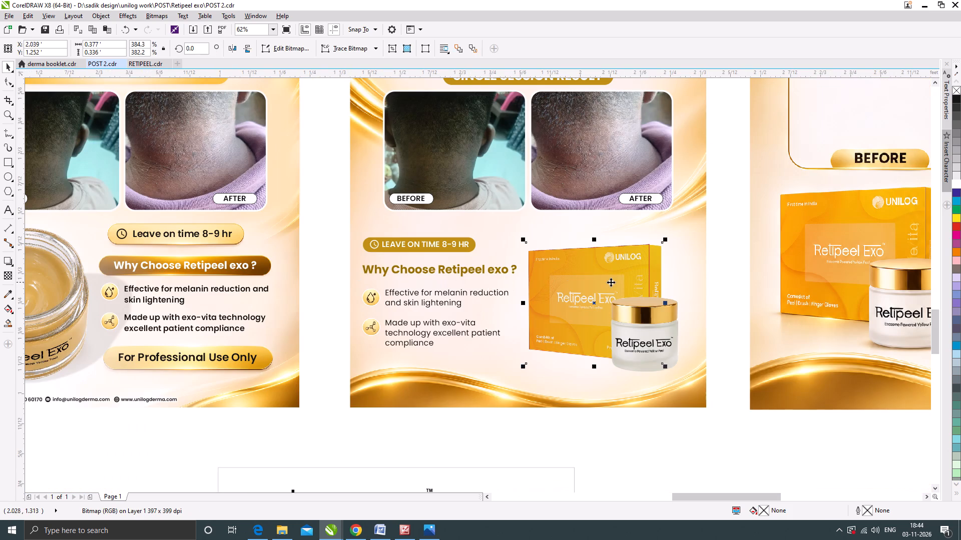
{"action": "left_click_drag", "start_coordinate": [612, 276], "coordinate": [620, 276]}
{"action": "scroll", "coordinate": [610, 280], "scroll_direction": "down", "scroll_amount": 1}
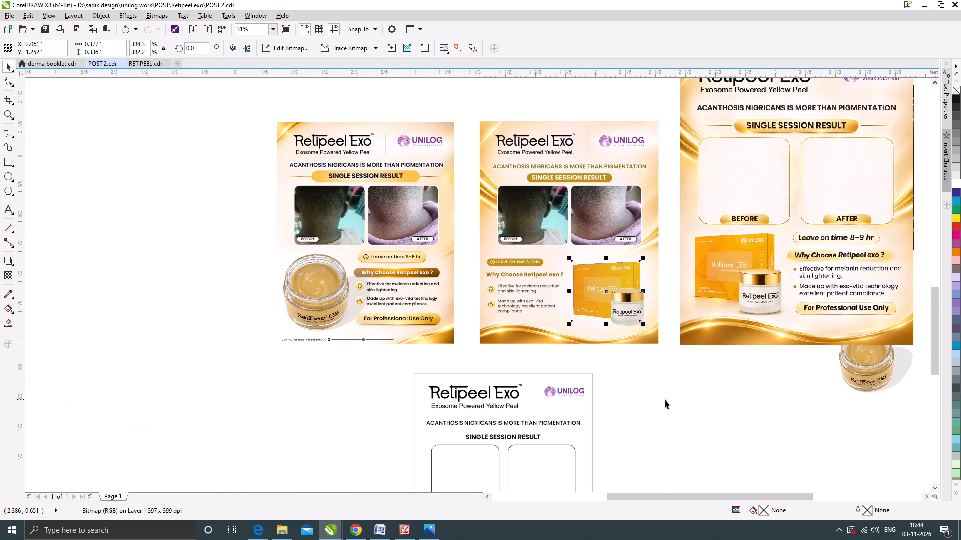
{"action": "left_click", "coordinate": [665, 399]}
Enlarge the new post's "Why Choose Retipeel exo ?" heading slightly.
{"action": "scroll", "coordinate": [551, 274], "scroll_direction": "up", "scroll_amount": 1}
{"action": "left_click", "coordinate": [555, 278]}
{"action": "scroll", "coordinate": [584, 279], "scroll_direction": "up", "scroll_amount": 1}
{"action": "left_click_drag", "start_coordinate": [572, 288], "coordinate": [581, 293]}
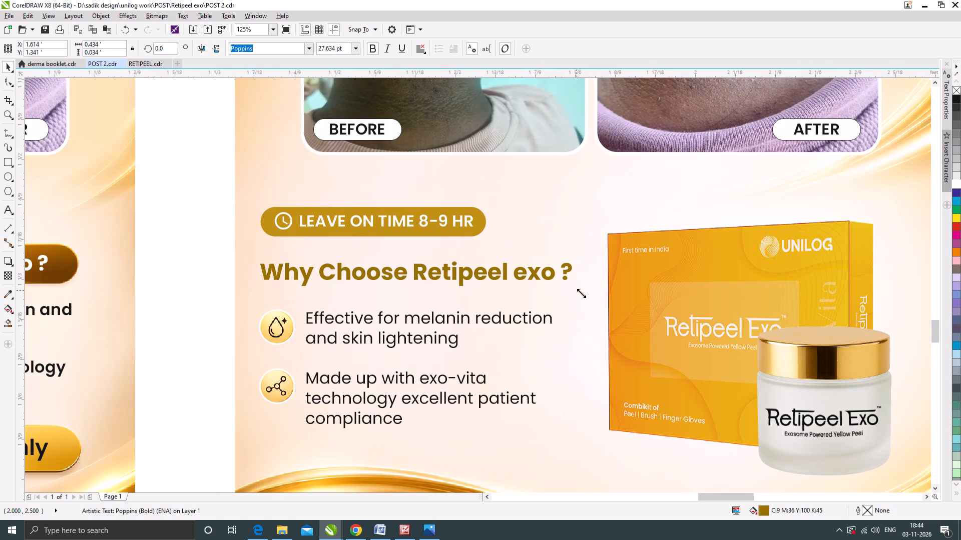
{"action": "left_click_drag", "start_coordinate": [581, 293], "coordinate": [583, 293]}
{"action": "scroll", "coordinate": [461, 277], "scroll_direction": "down", "scroll_amount": 2}
{"action": "left_click", "coordinate": [593, 403]}
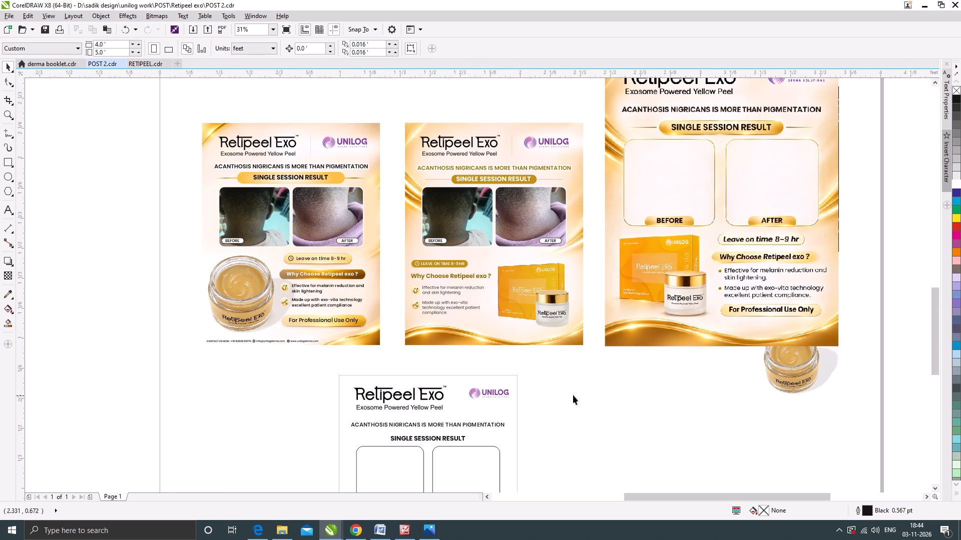
{"action": "left_click", "coordinate": [585, 401]}
Draw a white-filled bar with fully rounded ends, about 0.875 by 0.03 ft, across the wave at the new post's bottom.
{"action": "left_click", "coordinate": [6, 159]}
{"action": "scroll", "coordinate": [557, 349], "scroll_direction": "up", "scroll_amount": 1}
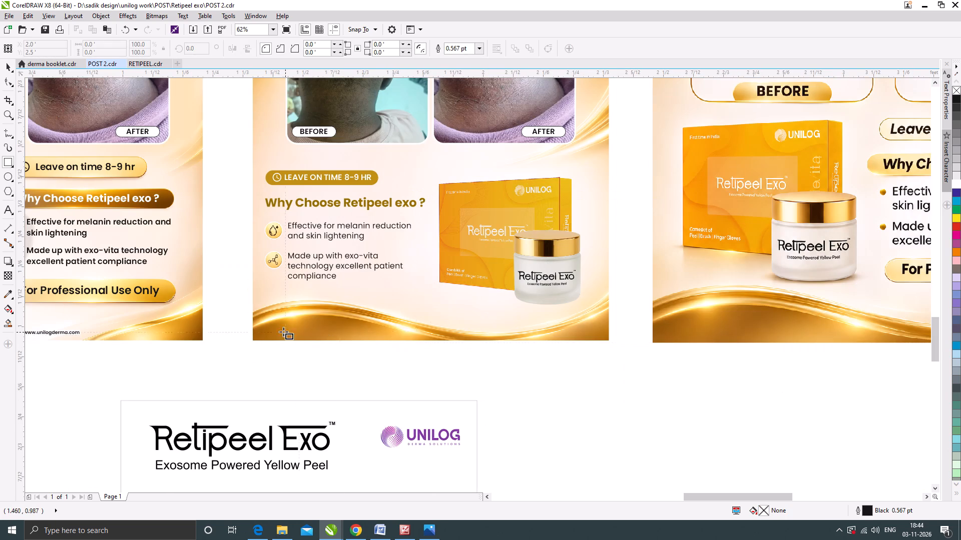
{"action": "left_click_drag", "start_coordinate": [267, 321], "coordinate": [584, 333]}
{"action": "left_click", "coordinate": [10, 82]}
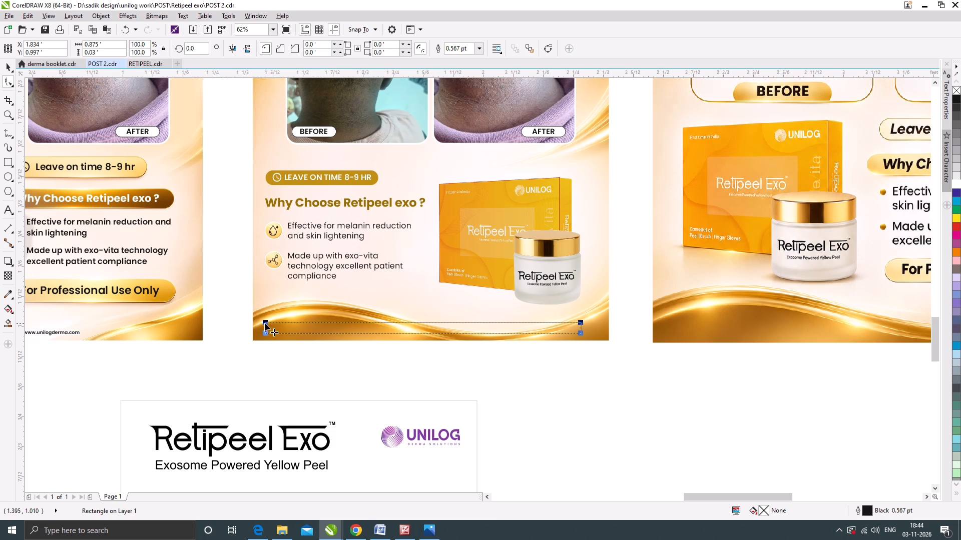
{"action": "left_click_drag", "start_coordinate": [265, 323], "coordinate": [380, 322]}
{"action": "left_click", "coordinate": [956, 184]}
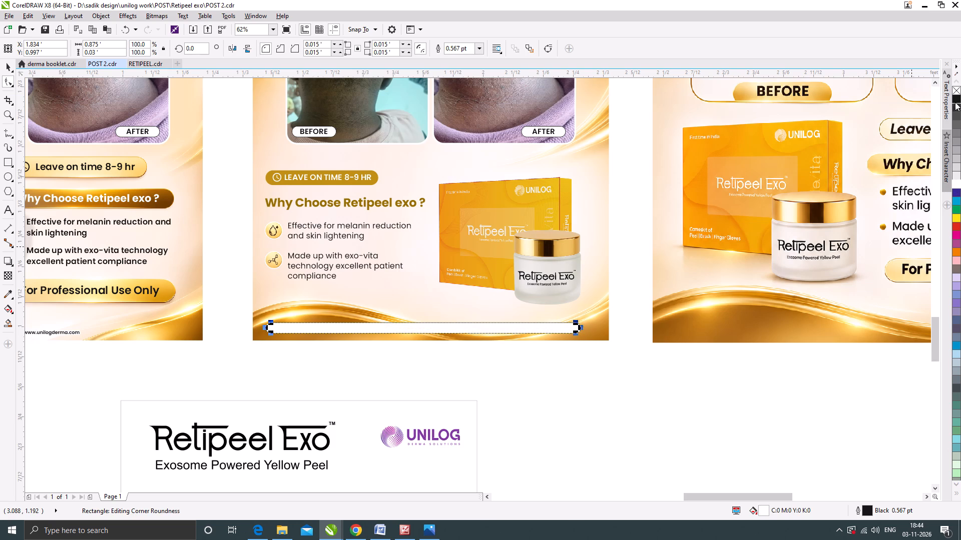
{"action": "left_click", "coordinate": [8, 67]}
Stretch the white bar upward to a height of about 0.036 ft.
{"action": "scroll", "coordinate": [511, 332], "scroll_direction": "up", "scroll_amount": 1}
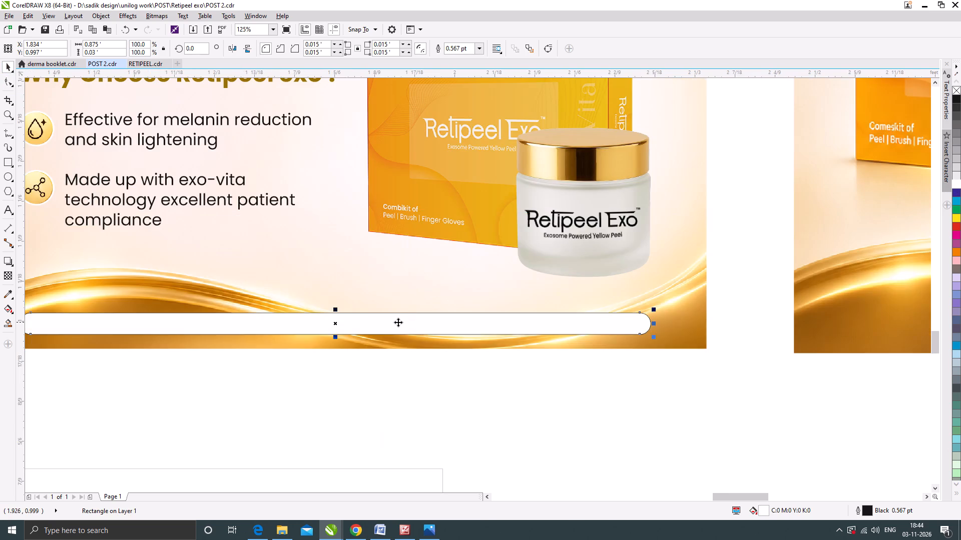
{"action": "scroll", "coordinate": [357, 313], "scroll_direction": "up", "scroll_amount": 1}
{"action": "left_click_drag", "start_coordinate": [313, 307], "coordinate": [326, 298]}
Center the white bar horizontally on the new post's background and move it slightly down toward the bottom edge.
{"action": "scroll", "coordinate": [426, 323], "scroll_direction": "down", "scroll_amount": 2}
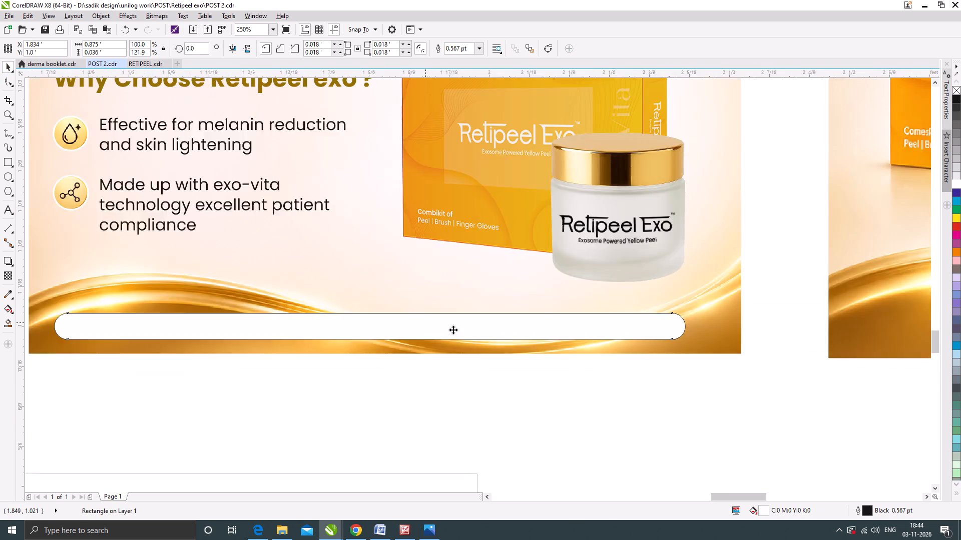
{"action": "left_click", "coordinate": [580, 335], "text": "shift"}
{"action": "key", "text": "c"}
{"action": "left_click", "coordinate": [618, 391]}
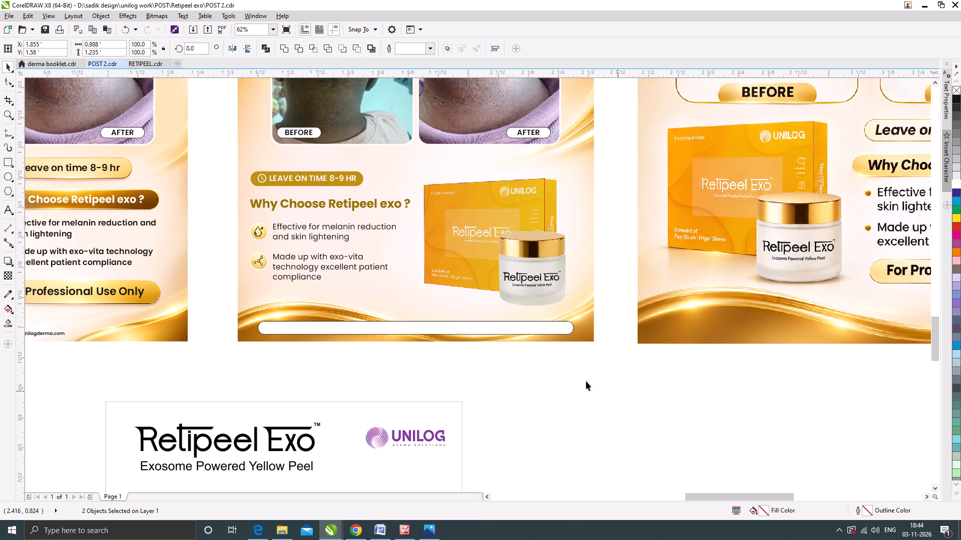
{"action": "scroll", "coordinate": [521, 360], "scroll_direction": "down", "scroll_amount": 1}
{"action": "left_click", "coordinate": [569, 391]}
{"action": "scroll", "coordinate": [485, 349], "scroll_direction": "up", "scroll_amount": 2}
{"action": "left_click_drag", "start_coordinate": [473, 334], "coordinate": [472, 341]}
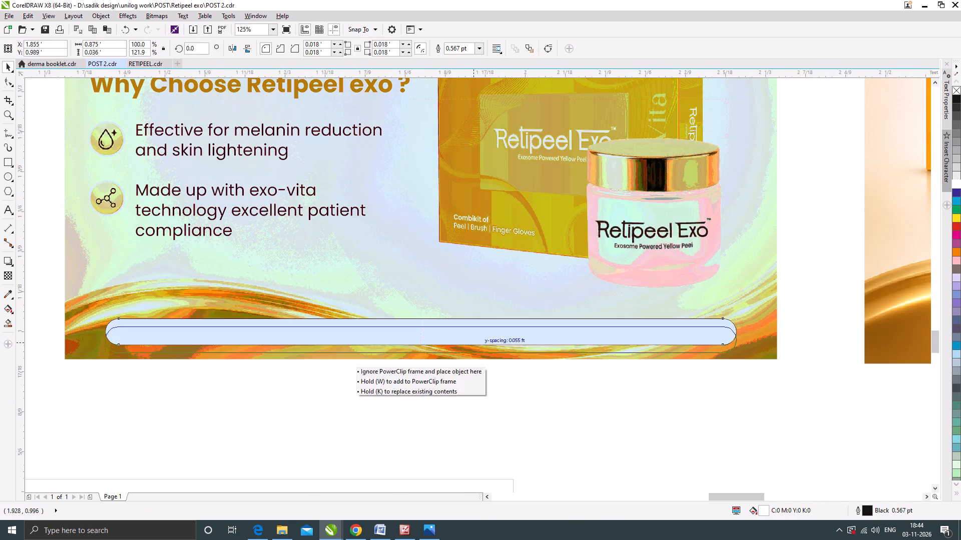
{"action": "left_click_drag", "start_coordinate": [472, 341], "coordinate": [472, 343]}
{"action": "scroll", "coordinate": [473, 337], "scroll_direction": "down", "scroll_amount": 2}
{"action": "left_click", "coordinate": [601, 386]}
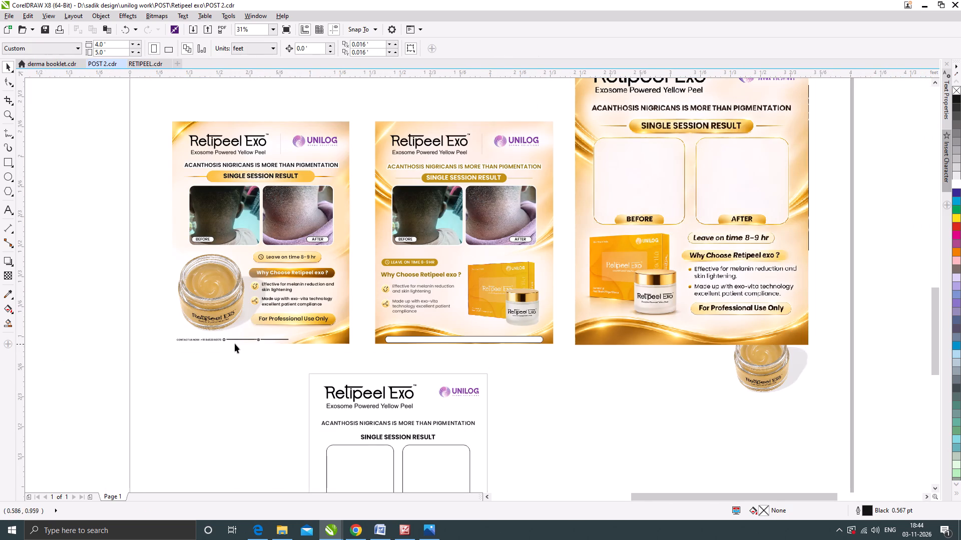
Copy the grouped contact line from the first post's footer onto the new post's white bar and remove its outline.
{"action": "left_click", "coordinate": [235, 340]}
{"action": "left_click_drag", "start_coordinate": [234, 339], "coordinate": [478, 336]}
{"action": "right_click", "coordinate": [478, 336]}
{"action": "scroll", "coordinate": [468, 336], "scroll_direction": "up", "scroll_amount": 1}
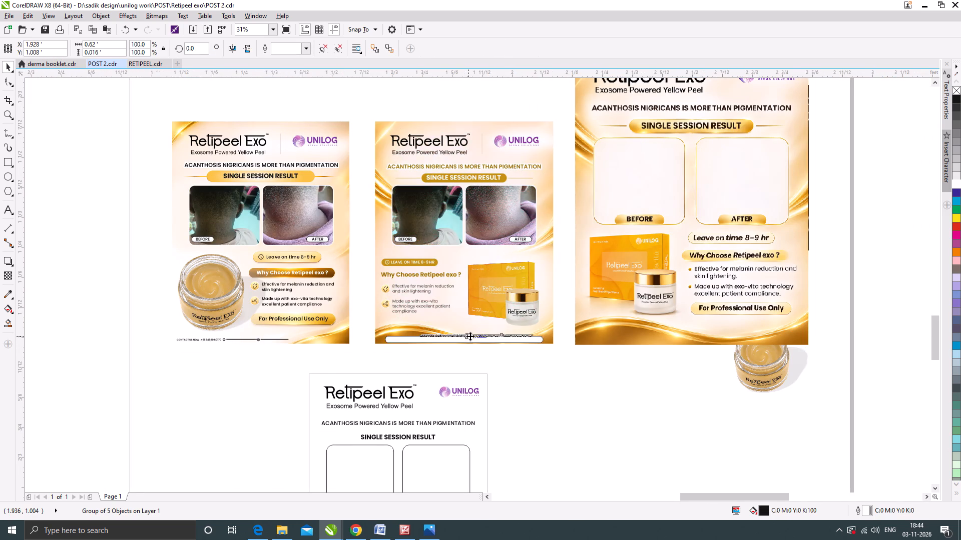
{"action": "scroll", "coordinate": [470, 336], "scroll_direction": "up", "scroll_amount": 1}
{"action": "left_click_drag", "start_coordinate": [484, 334], "coordinate": [423, 349]}
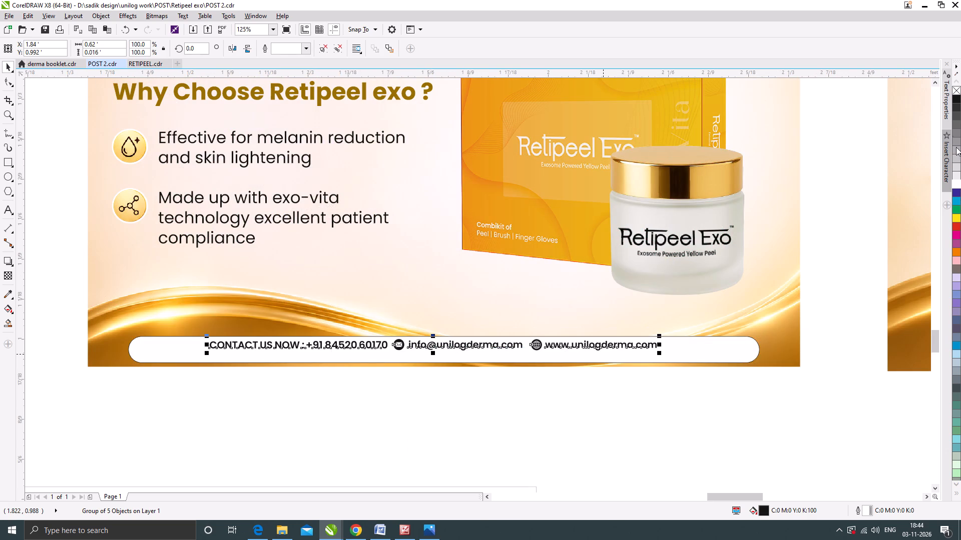
{"action": "right_click", "coordinate": [954, 90]}
Enlarge the copied contact line and center it horizontally and vertically within the white bar.
{"action": "left_click_drag", "start_coordinate": [662, 355], "coordinate": [672, 358]}
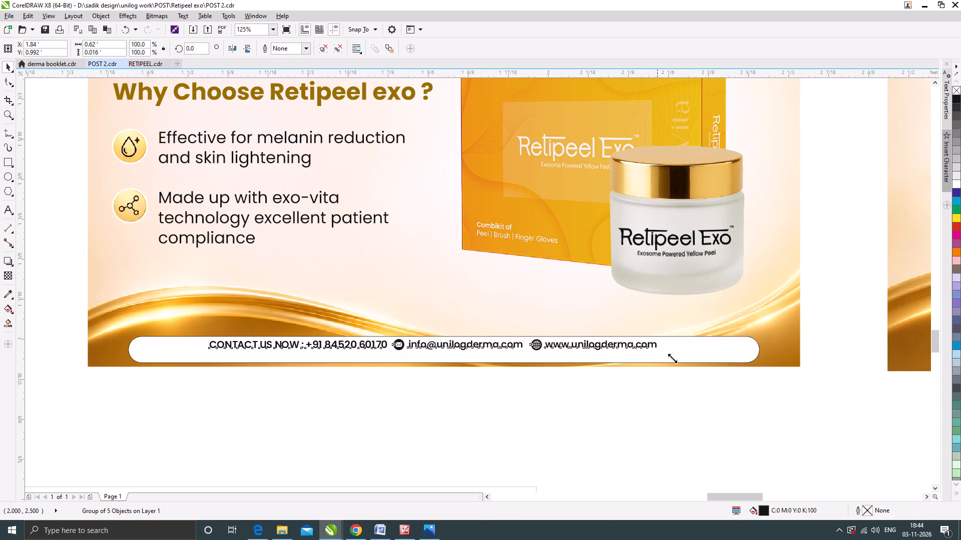
{"action": "left_click_drag", "start_coordinate": [672, 358], "coordinate": [741, 371]}
{"action": "left_click", "coordinate": [754, 352], "text": "shift"}
{"action": "type", "text": "ce"}
{"action": "scroll", "coordinate": [555, 364], "scroll_direction": "down", "scroll_amount": 1}
{"action": "left_click", "coordinate": [696, 413]}
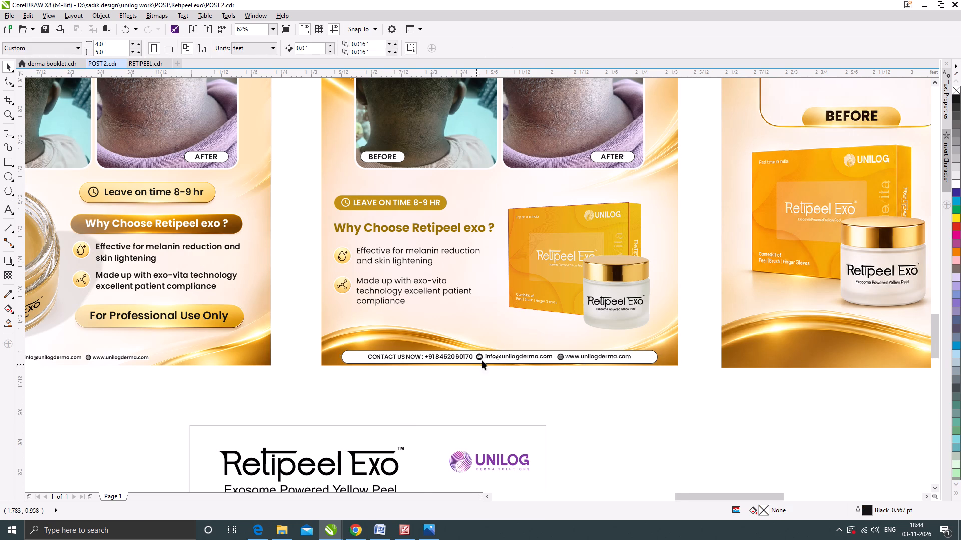
Stretch the white contact bar down to the post's bottom edge, making it about 0.042 ft high.
{"action": "scroll", "coordinate": [489, 356], "scroll_direction": "down", "scroll_amount": 1}
{"action": "scroll", "coordinate": [489, 361], "scroll_direction": "up", "scroll_amount": 2}
{"action": "left_click", "coordinate": [491, 354]}
{"action": "scroll", "coordinate": [494, 358], "scroll_direction": "up", "scroll_amount": 2}
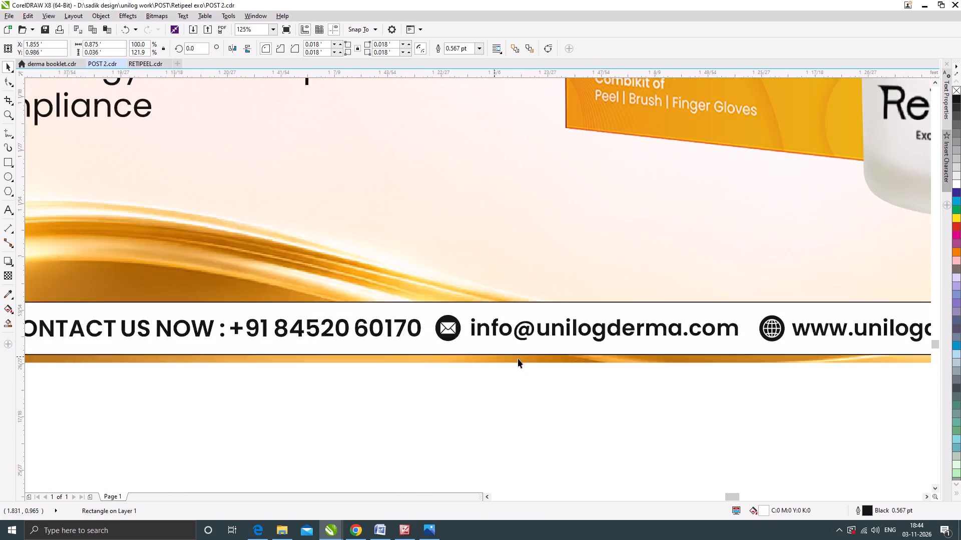
{"action": "left_click_drag", "start_coordinate": [557, 353], "coordinate": [565, 370]}
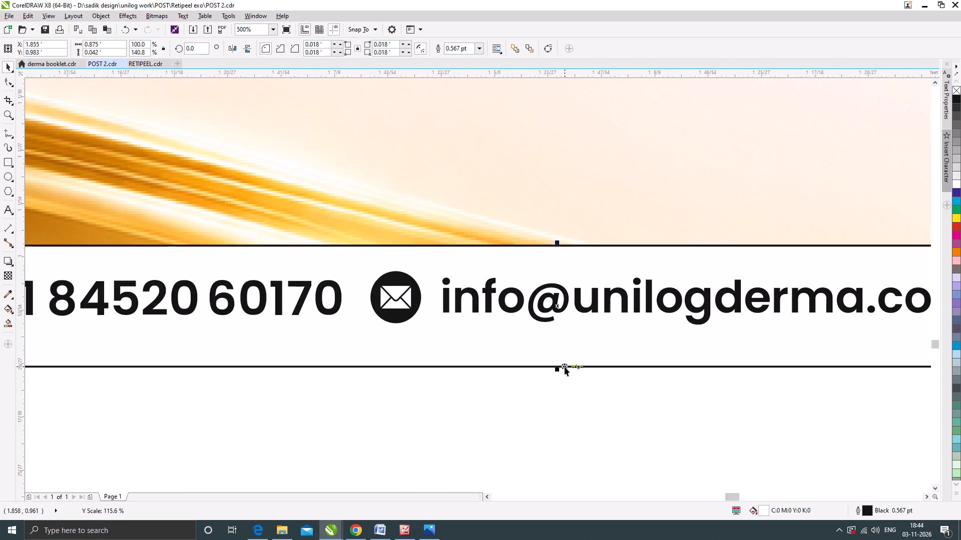
Square all the contact bar's corners with the Shape tool, and round only its two top corners by about 0.021 ft.
{"action": "scroll", "coordinate": [564, 363], "scroll_direction": "down", "scroll_amount": 2}
{"action": "scroll", "coordinate": [524, 328], "scroll_direction": "down", "scroll_amount": 1}
{"action": "left_click", "coordinate": [8, 78]}
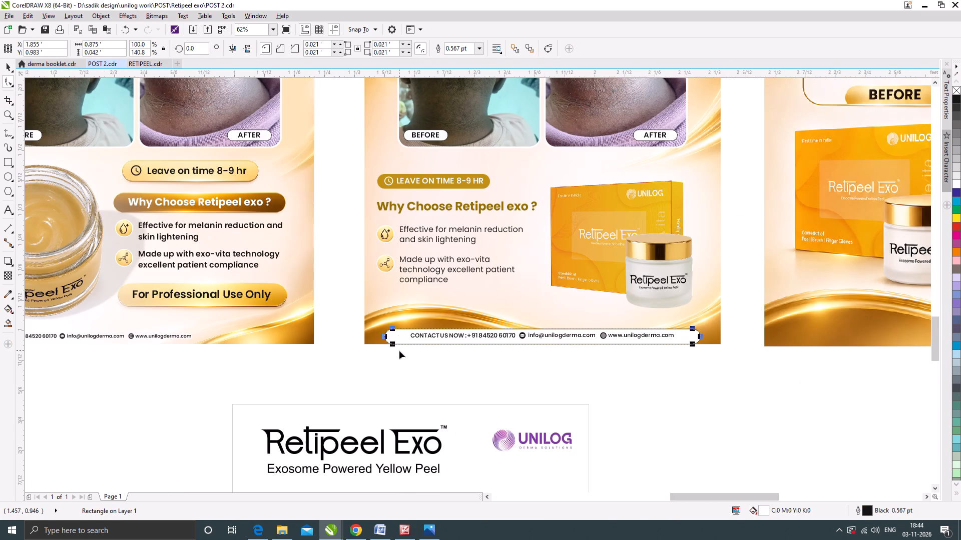
{"action": "scroll", "coordinate": [399, 351], "scroll_direction": "up", "scroll_amount": 1}
{"action": "left_click_drag", "start_coordinate": [386, 336], "coordinate": [355, 339]}
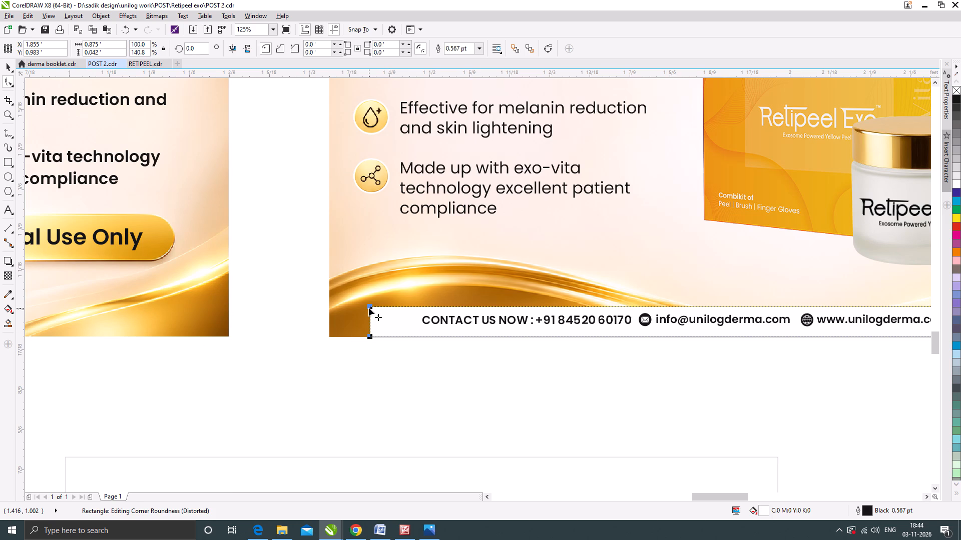
{"action": "left_click_drag", "start_coordinate": [369, 307], "coordinate": [479, 308], "text": "ctrl"}
{"action": "scroll", "coordinate": [372, 312], "scroll_direction": "down", "scroll_amount": 1}
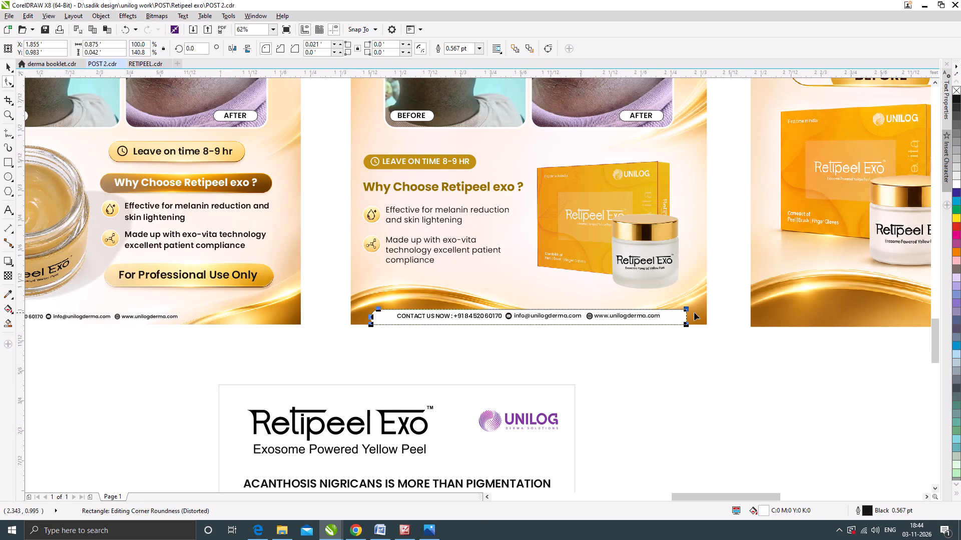
{"action": "left_click_drag", "start_coordinate": [686, 309], "coordinate": [689, 330], "text": "ctrl"}
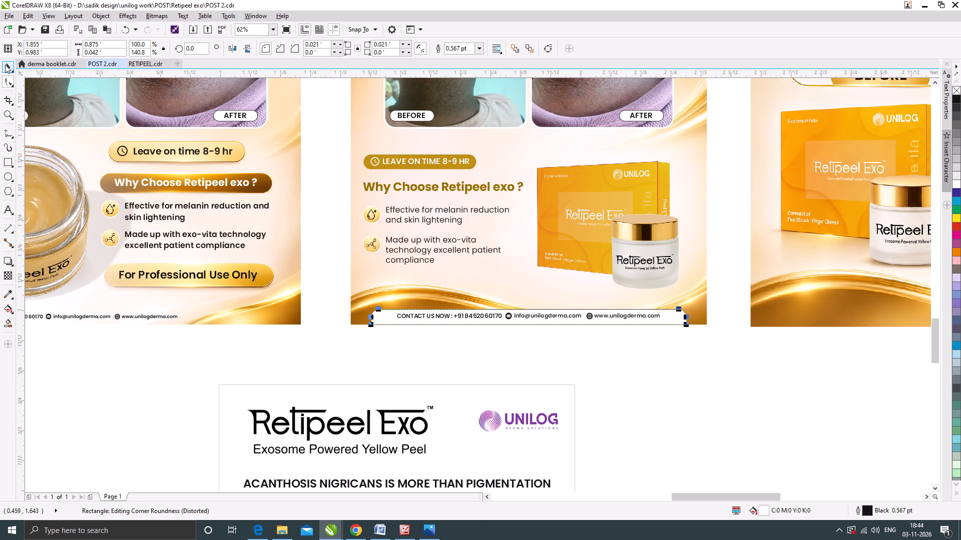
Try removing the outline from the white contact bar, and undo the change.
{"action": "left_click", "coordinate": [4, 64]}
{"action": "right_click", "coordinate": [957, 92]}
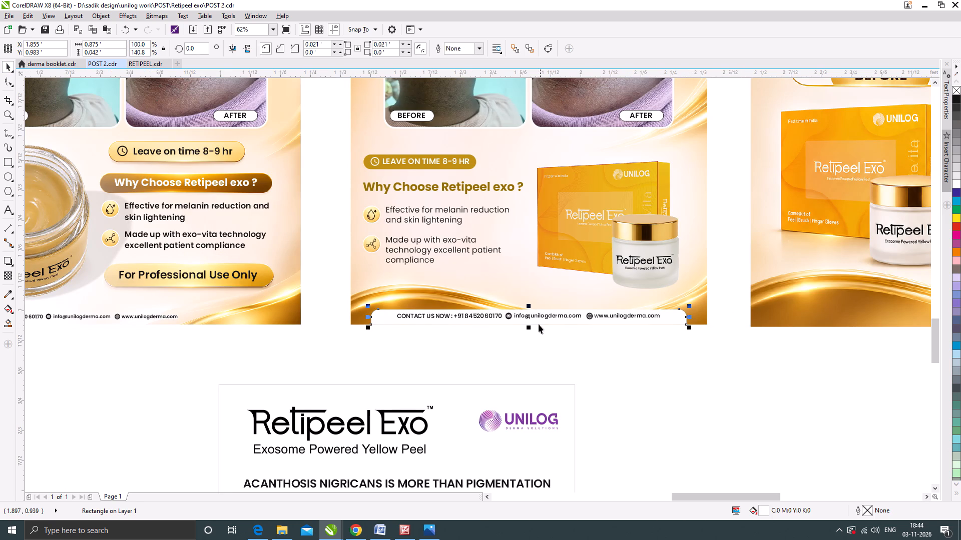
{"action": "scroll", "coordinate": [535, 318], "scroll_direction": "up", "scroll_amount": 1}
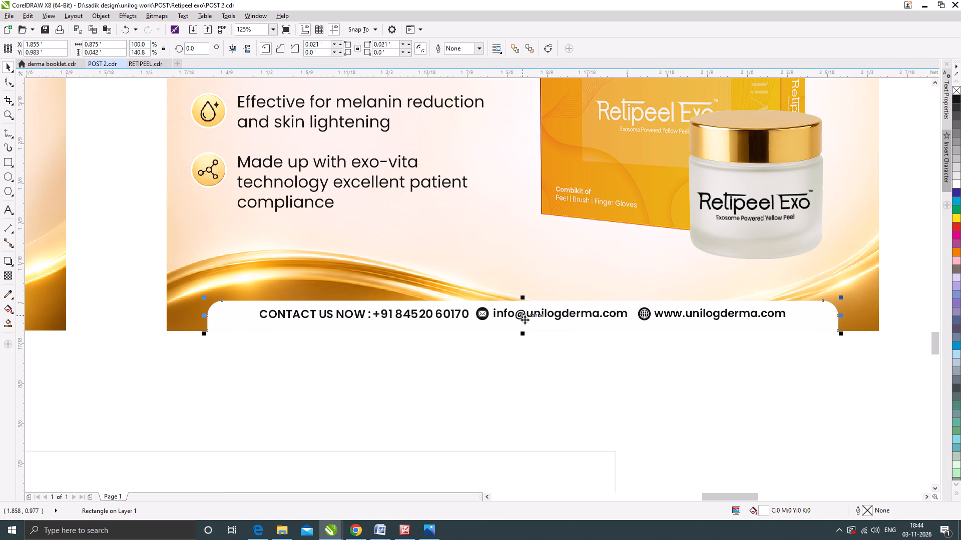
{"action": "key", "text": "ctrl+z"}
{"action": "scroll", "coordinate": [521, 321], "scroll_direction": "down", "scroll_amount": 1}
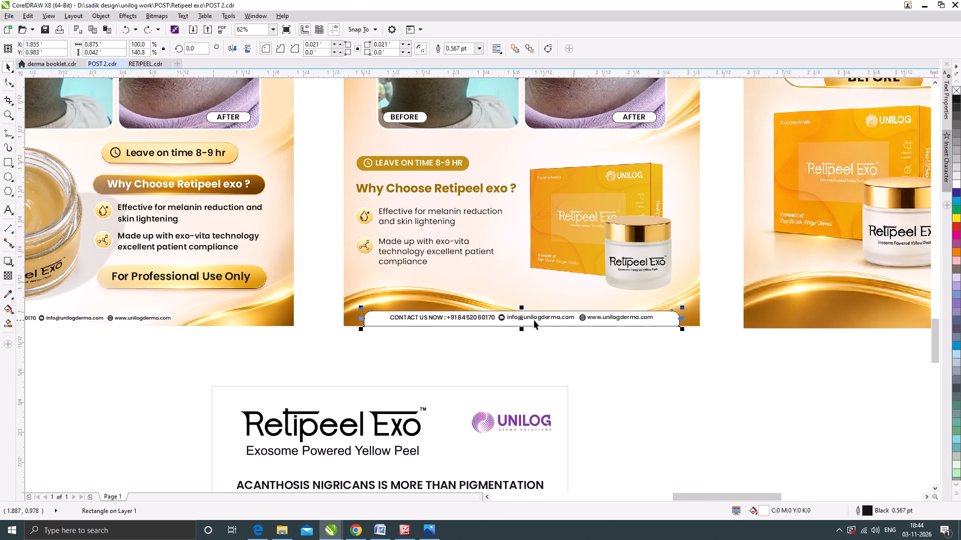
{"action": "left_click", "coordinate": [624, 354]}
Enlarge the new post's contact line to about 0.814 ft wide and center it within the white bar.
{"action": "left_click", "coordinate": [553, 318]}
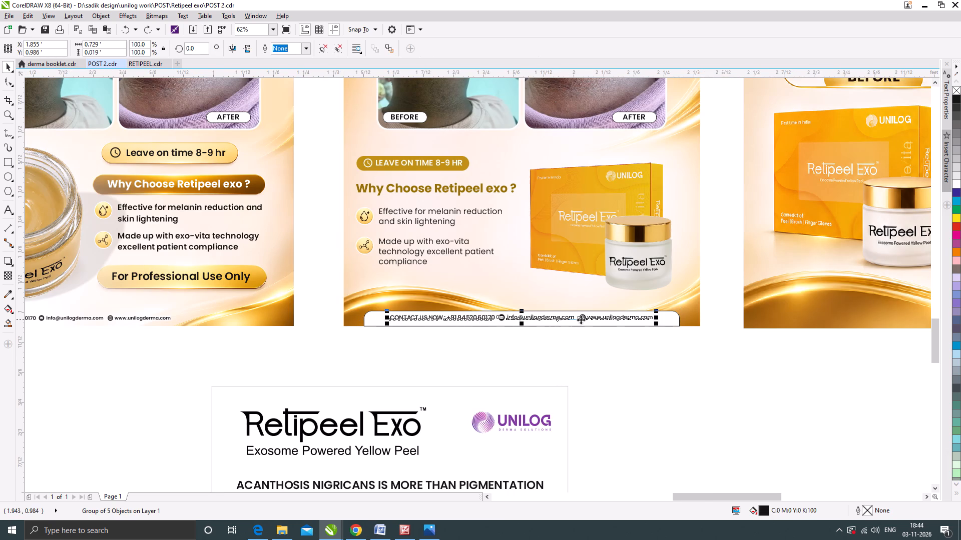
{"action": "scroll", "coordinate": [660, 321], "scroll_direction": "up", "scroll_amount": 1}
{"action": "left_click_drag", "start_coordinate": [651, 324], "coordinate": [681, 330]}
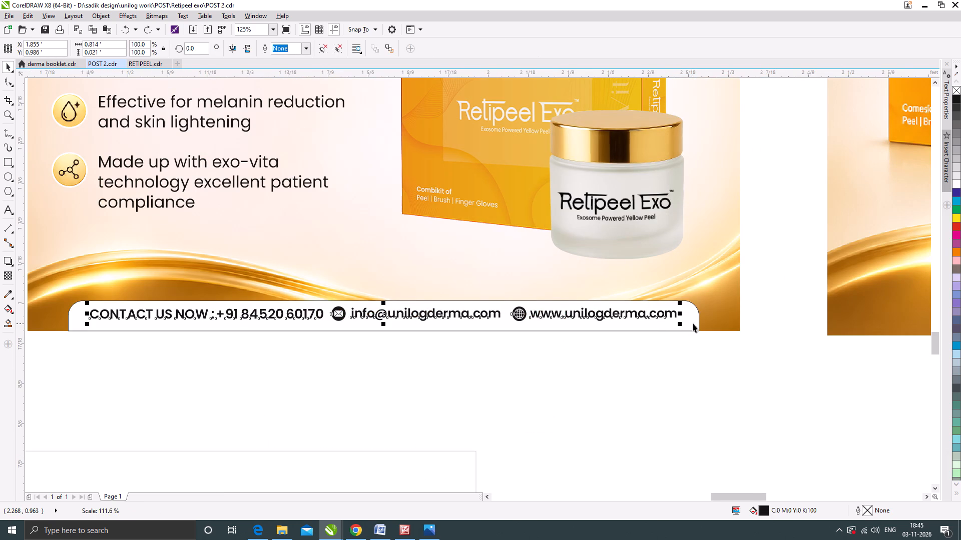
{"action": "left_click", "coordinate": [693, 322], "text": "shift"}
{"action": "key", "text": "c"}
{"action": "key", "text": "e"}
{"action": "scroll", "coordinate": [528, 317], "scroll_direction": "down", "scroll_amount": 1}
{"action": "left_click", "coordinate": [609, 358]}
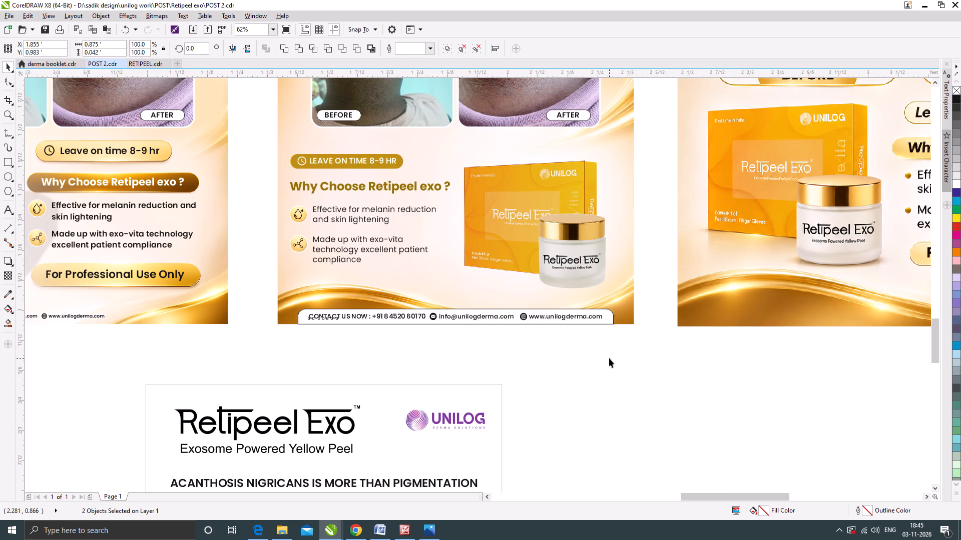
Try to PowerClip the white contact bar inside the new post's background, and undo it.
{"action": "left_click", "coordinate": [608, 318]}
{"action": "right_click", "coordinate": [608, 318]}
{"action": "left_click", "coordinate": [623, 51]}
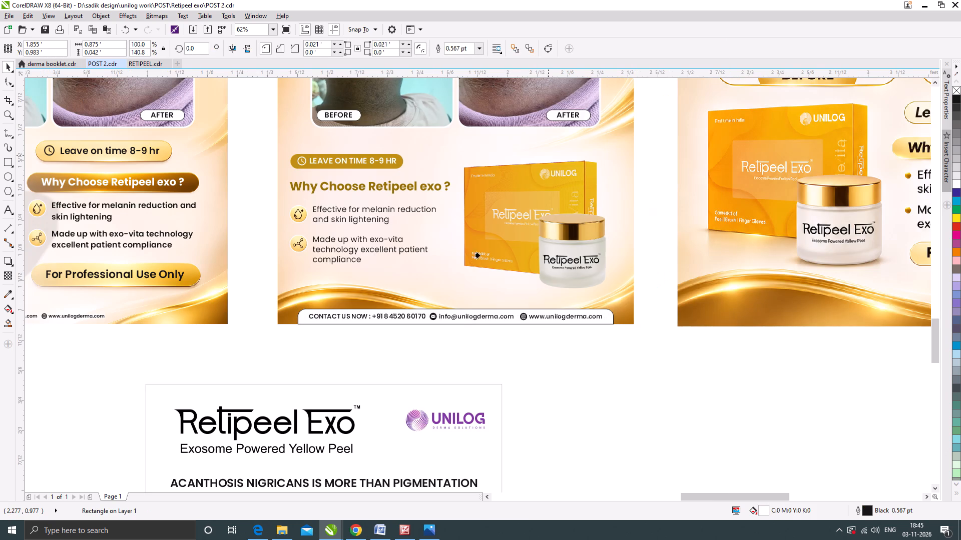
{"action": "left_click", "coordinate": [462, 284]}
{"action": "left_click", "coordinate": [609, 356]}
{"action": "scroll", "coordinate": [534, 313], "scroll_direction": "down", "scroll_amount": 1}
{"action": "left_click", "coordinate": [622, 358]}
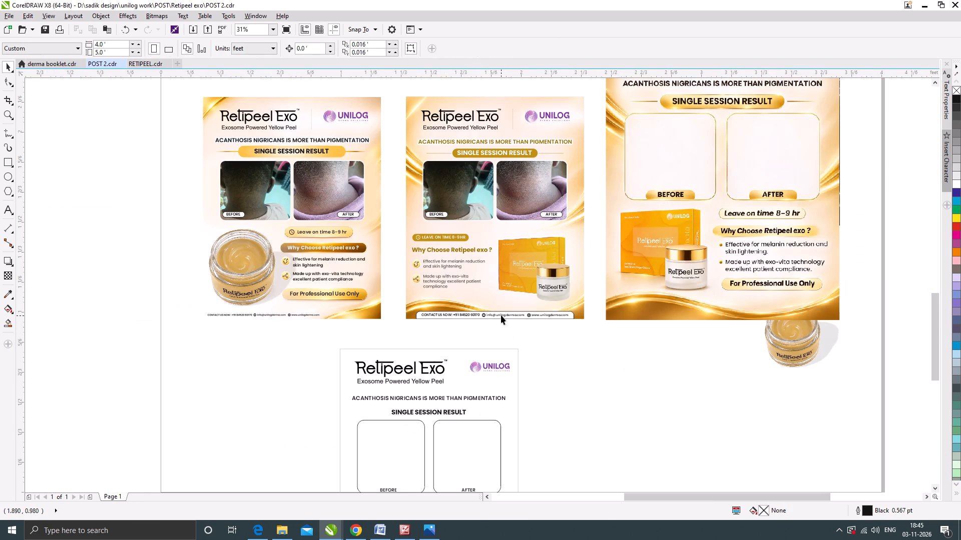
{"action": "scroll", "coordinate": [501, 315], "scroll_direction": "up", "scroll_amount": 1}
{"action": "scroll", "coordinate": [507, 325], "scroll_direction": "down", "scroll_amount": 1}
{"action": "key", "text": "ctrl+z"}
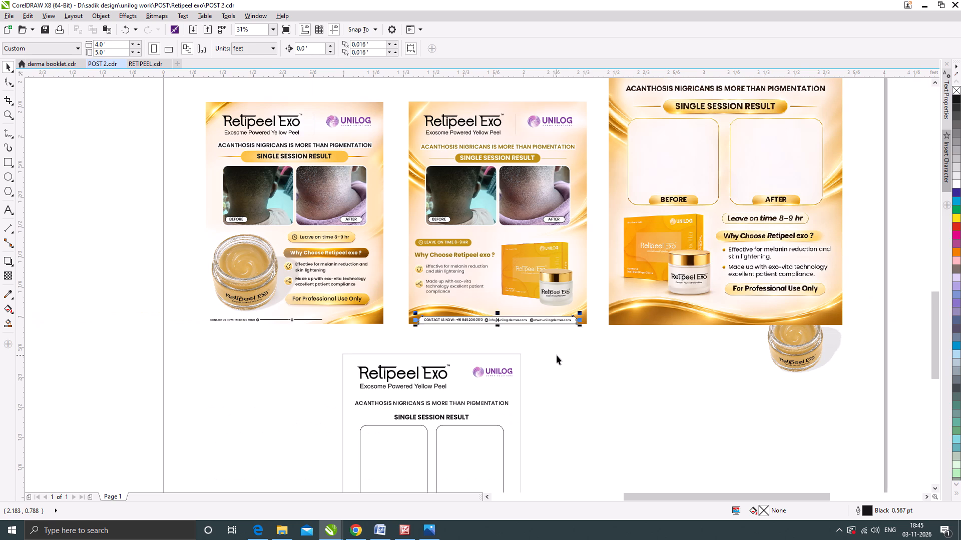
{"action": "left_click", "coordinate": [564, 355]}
Delete the white contact bar and its contact line from the new post.
{"action": "scroll", "coordinate": [497, 329], "scroll_direction": "up", "scroll_amount": 1}
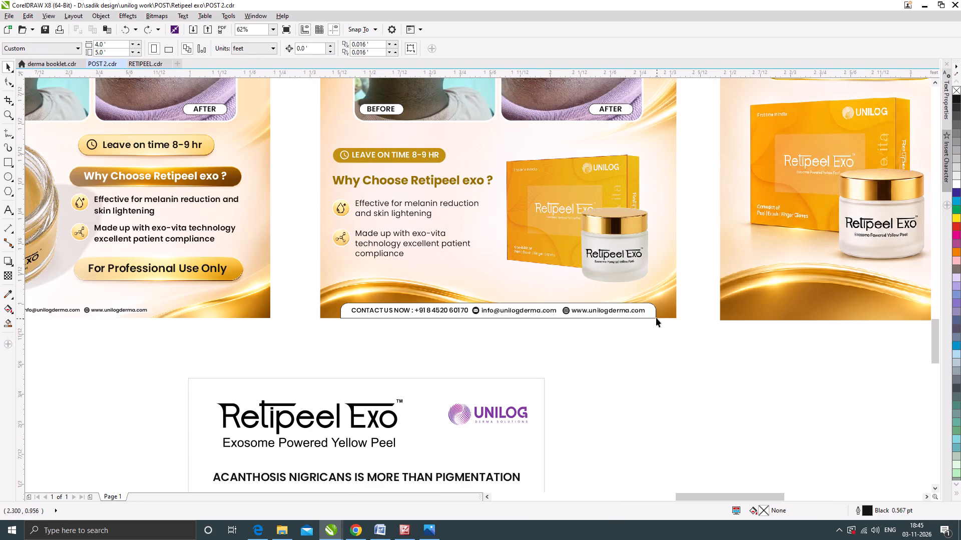
{"action": "left_click", "coordinate": [654, 313]}
{"action": "key", "text": "Delete"}
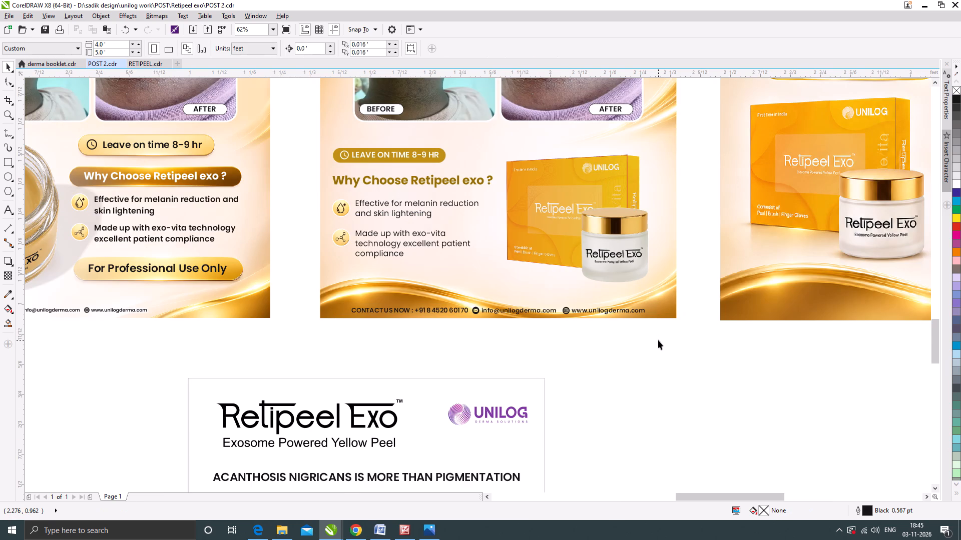
{"action": "left_click_drag", "start_coordinate": [666, 330], "coordinate": [330, 300]}
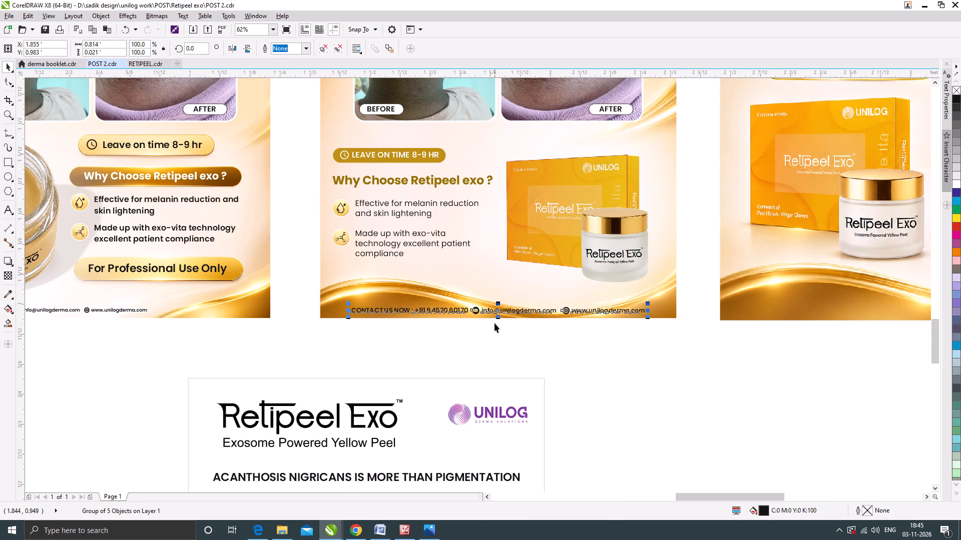
{"action": "key", "text": "Delete"}
Copy the white-outlined contact line from the first post to the new post's bottom, enlarge it to about 0.7 ft wide and center it horizontally.
{"action": "left_click_drag", "start_coordinate": [136, 312], "coordinate": [571, 306]}
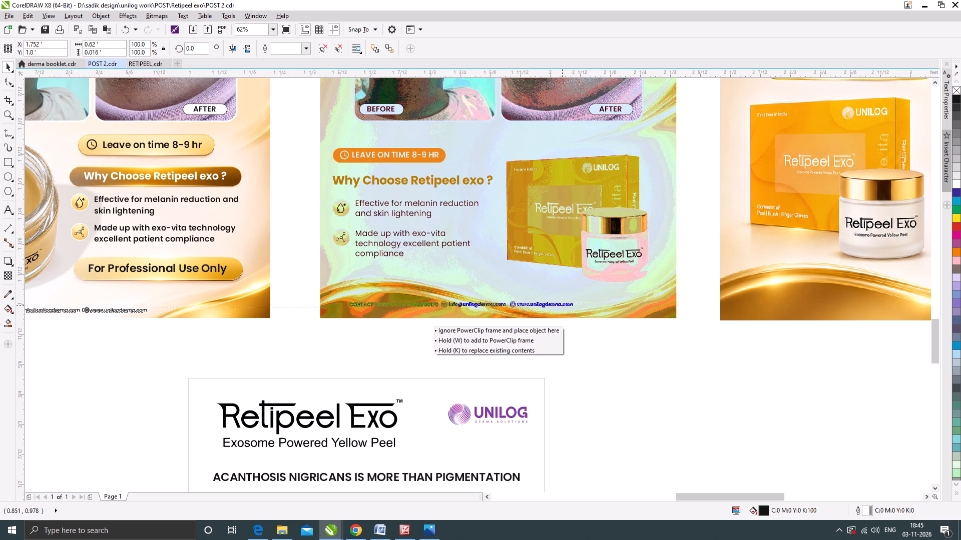
{"action": "left_click_drag", "start_coordinate": [571, 306], "coordinate": [598, 311]}
{"action": "right_click", "coordinate": [598, 311]}
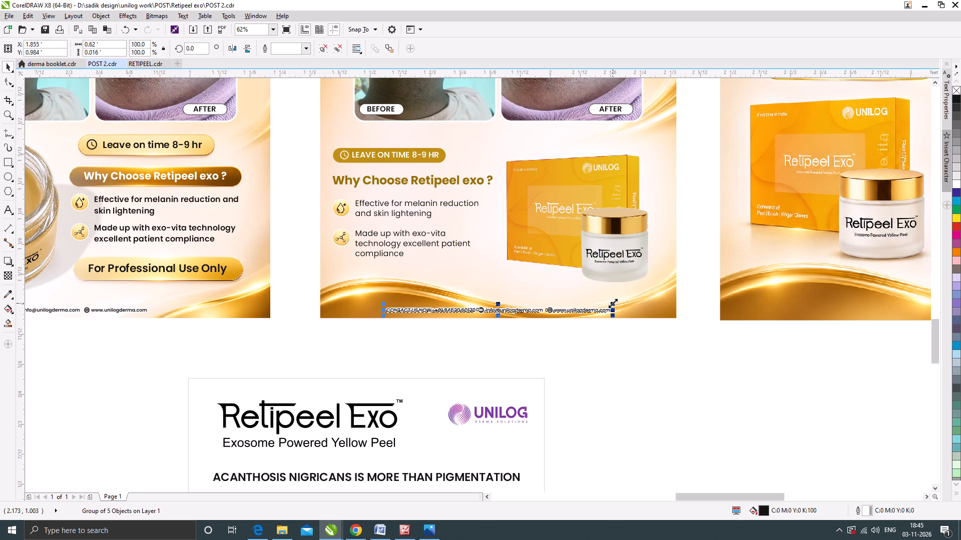
{"action": "left_click_drag", "start_coordinate": [613, 303], "coordinate": [639, 298]}
{"action": "left_click", "coordinate": [655, 302], "text": "shift"}
{"action": "key", "text": "c"}
{"action": "left_click", "coordinate": [657, 341]}
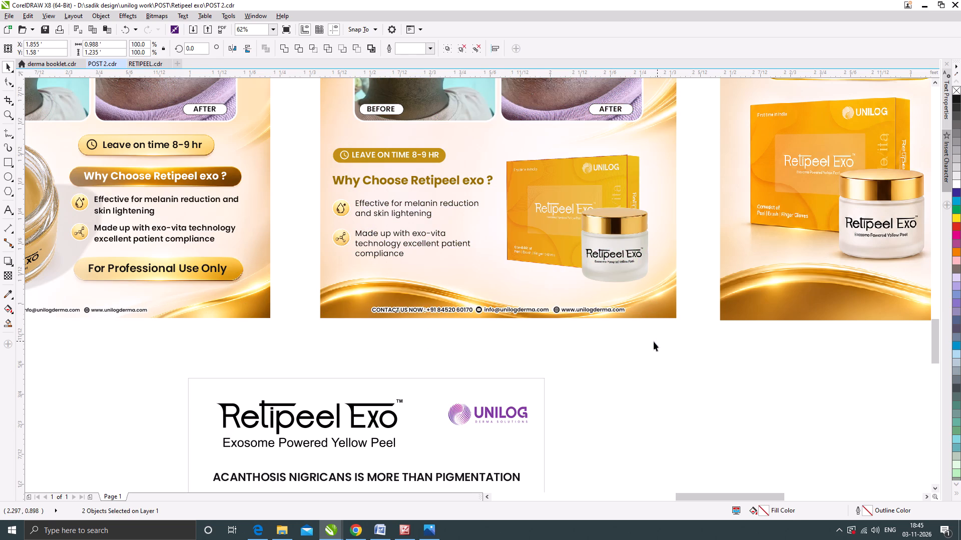
Nudge the new post's contact line, enlarge it slightly more, and center it horizontally on the background.
{"action": "scroll", "coordinate": [522, 302], "scroll_direction": "down", "scroll_amount": 1}
{"action": "left_click", "coordinate": [594, 344]}
{"action": "scroll", "coordinate": [527, 309], "scroll_direction": "up", "scroll_amount": 1}
{"action": "left_click", "coordinate": [532, 302]}
{"action": "scroll", "coordinate": [634, 311], "scroll_direction": "up", "scroll_amount": 1}
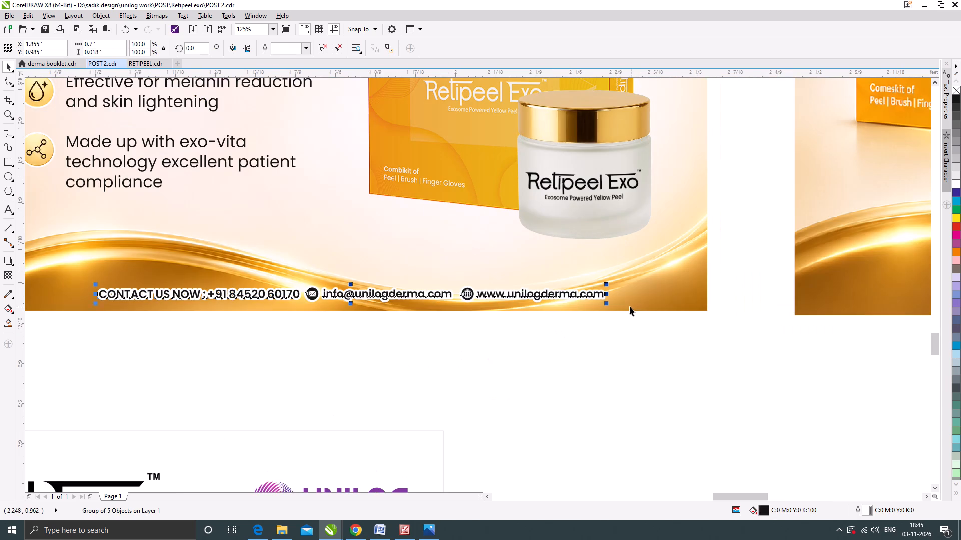
{"action": "left_click_drag", "start_coordinate": [609, 295], "coordinate": [620, 300]}
{"action": "left_click_drag", "start_coordinate": [620, 282], "coordinate": [645, 275]}
{"action": "left_click", "coordinate": [659, 285], "text": "shift"}
{"action": "key", "text": "c"}
{"action": "scroll", "coordinate": [450, 284], "scroll_direction": "down", "scroll_amount": 1}
{"action": "left_click", "coordinate": [544, 335]}
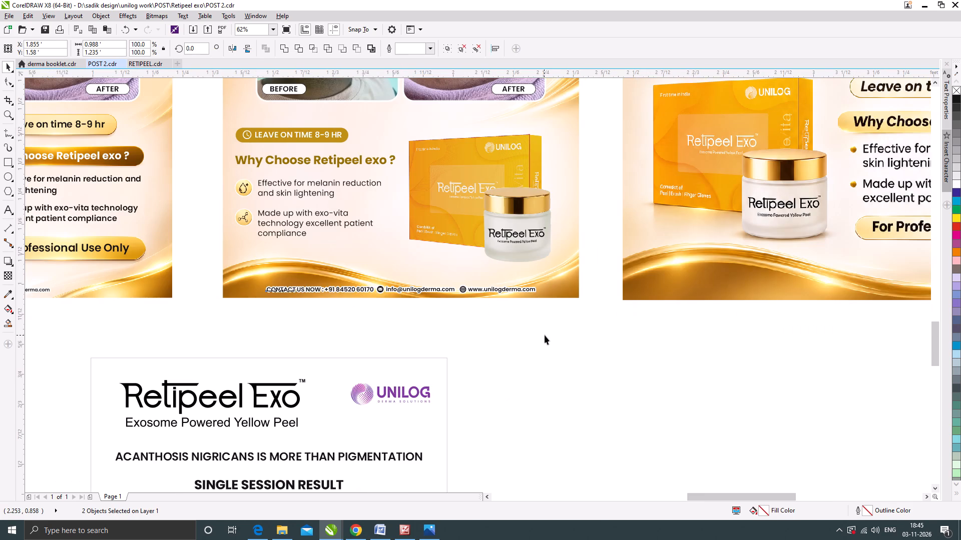
{"action": "scroll", "coordinate": [548, 336], "scroll_direction": "down", "scroll_amount": 1}
{"action": "left_click", "coordinate": [559, 353]}
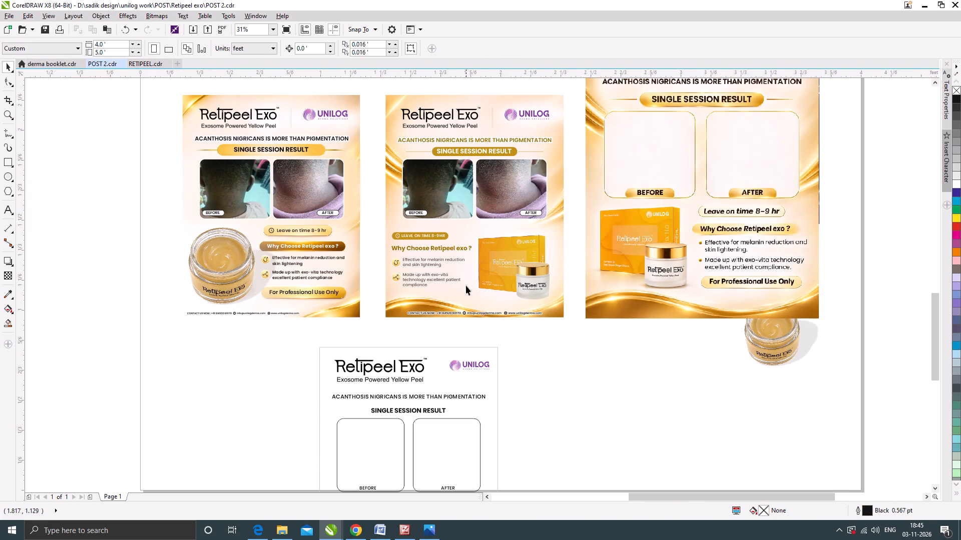
Enlarge the product box and jar together to about 0.439 by 0.393 ft and adjust their position beside the benefit text.
{"action": "scroll", "coordinate": [466, 285], "scroll_direction": "up", "scroll_amount": 1}
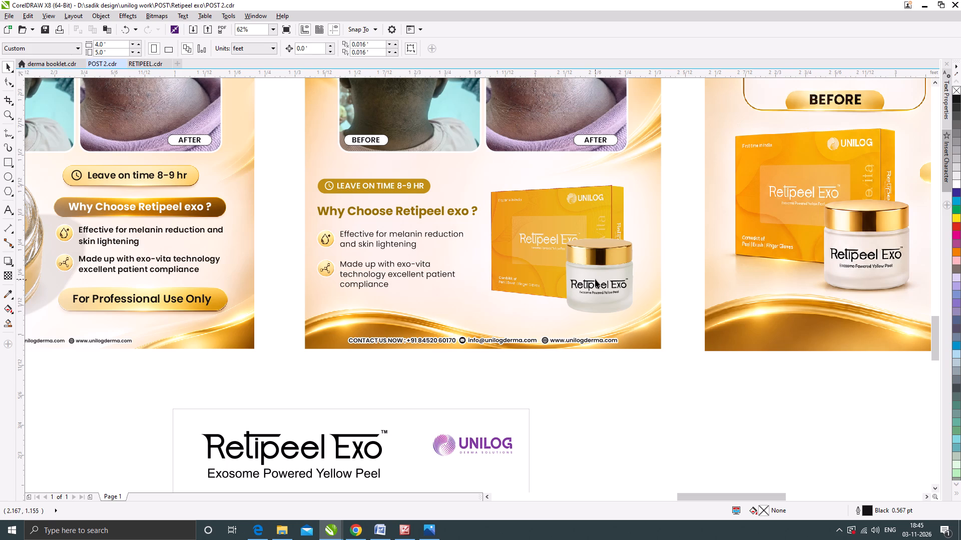
{"action": "left_click", "coordinate": [595, 279]}
{"action": "left_click", "coordinate": [507, 222], "text": "shift"}
{"action": "left_click_drag", "start_coordinate": [601, 271], "coordinate": [601, 273]}
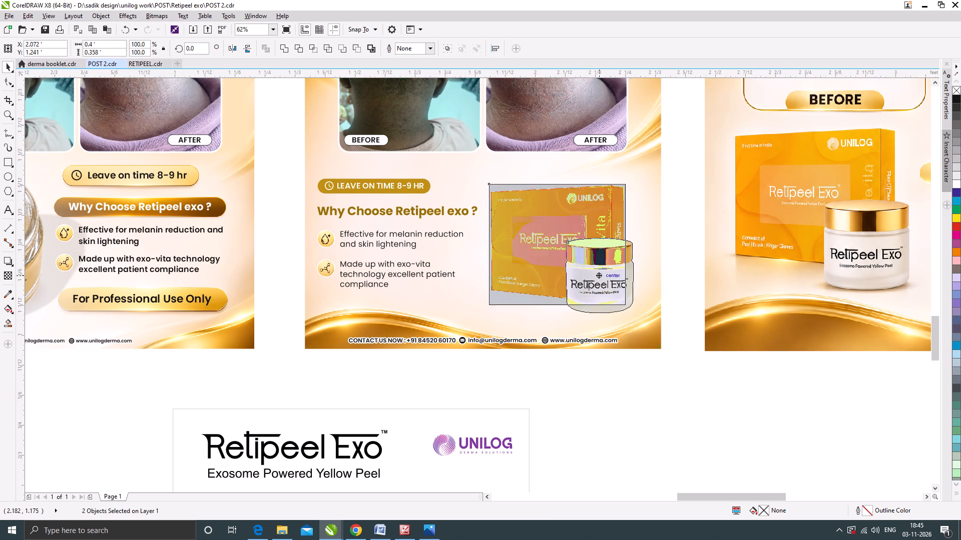
{"action": "left_click_drag", "start_coordinate": [601, 273], "coordinate": [602, 276]}
{"action": "left_click", "coordinate": [602, 198]}
{"action": "left_click", "coordinate": [608, 198]}
{"action": "left_click_drag", "start_coordinate": [637, 181], "coordinate": [651, 169]}
{"action": "left_click_drag", "start_coordinate": [630, 258], "coordinate": [626, 263]}
{"action": "scroll", "coordinate": [603, 231], "scroll_direction": "down", "scroll_amount": 1}
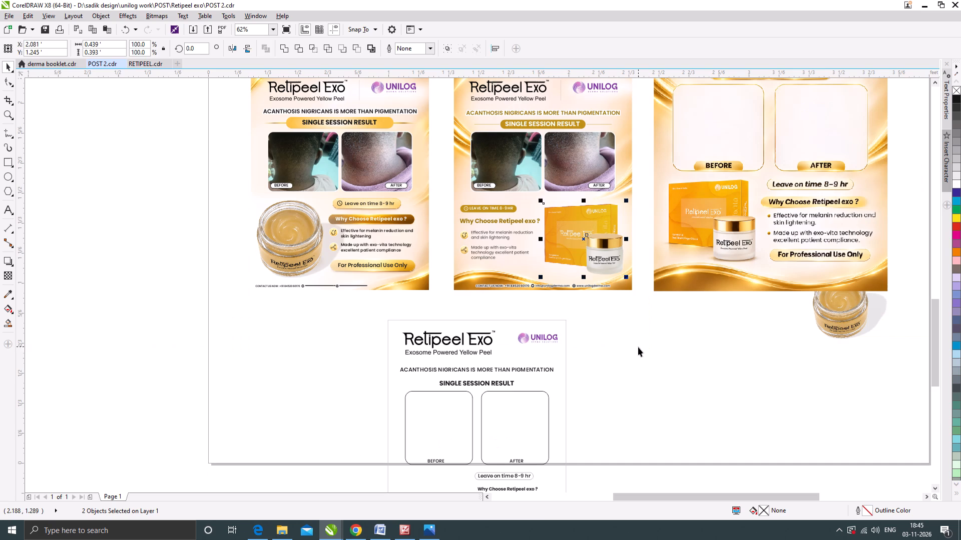
{"action": "left_click", "coordinate": [639, 348]}
Shrink the molecule icon to about 0.038 ft wide and move it down to the middle of its three-line benefit text.
{"action": "scroll", "coordinate": [431, 286], "scroll_direction": "down", "scroll_amount": 1}
{"action": "scroll", "coordinate": [464, 239], "scroll_direction": "up", "scroll_amount": 2}
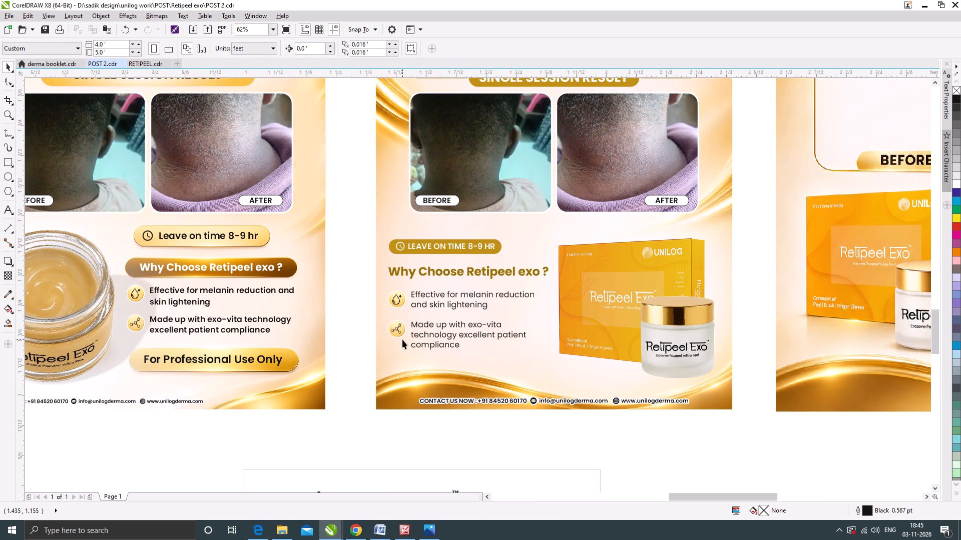
{"action": "left_click", "coordinate": [396, 333]}
{"action": "scroll", "coordinate": [406, 325], "scroll_direction": "up", "scroll_amount": 2}
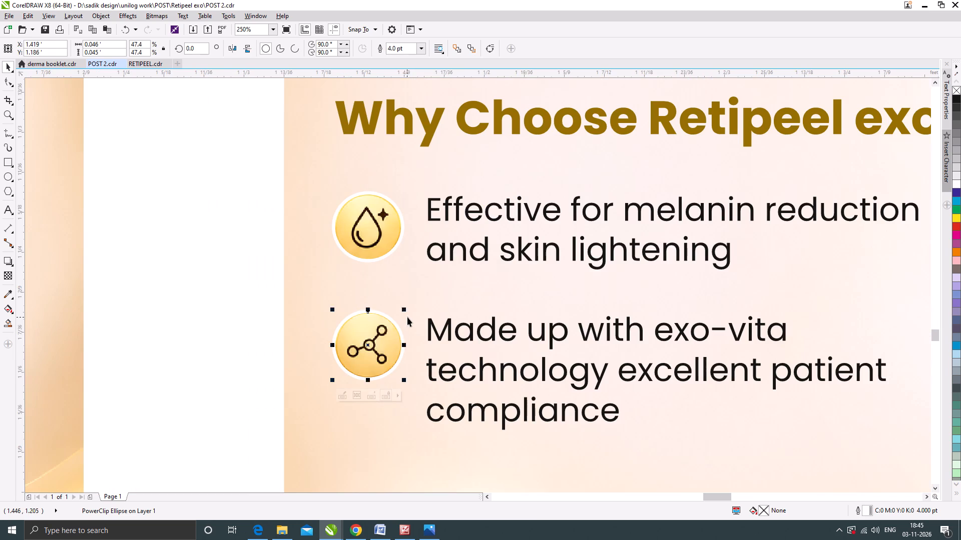
{"action": "left_click_drag", "start_coordinate": [404, 310], "coordinate": [399, 310]}
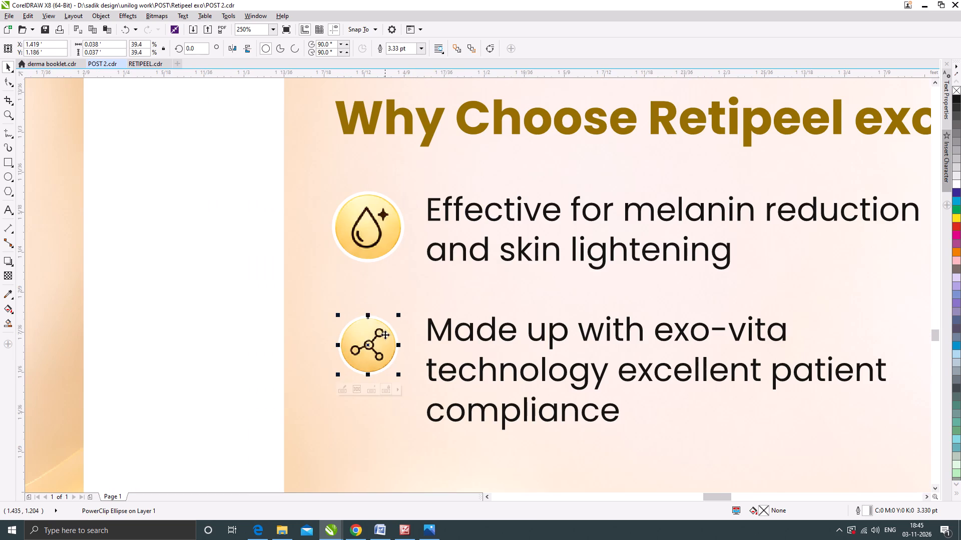
{"action": "left_click_drag", "start_coordinate": [385, 334], "coordinate": [385, 327]}
{"action": "left_click_drag", "start_coordinate": [384, 328], "coordinate": [384, 358]}
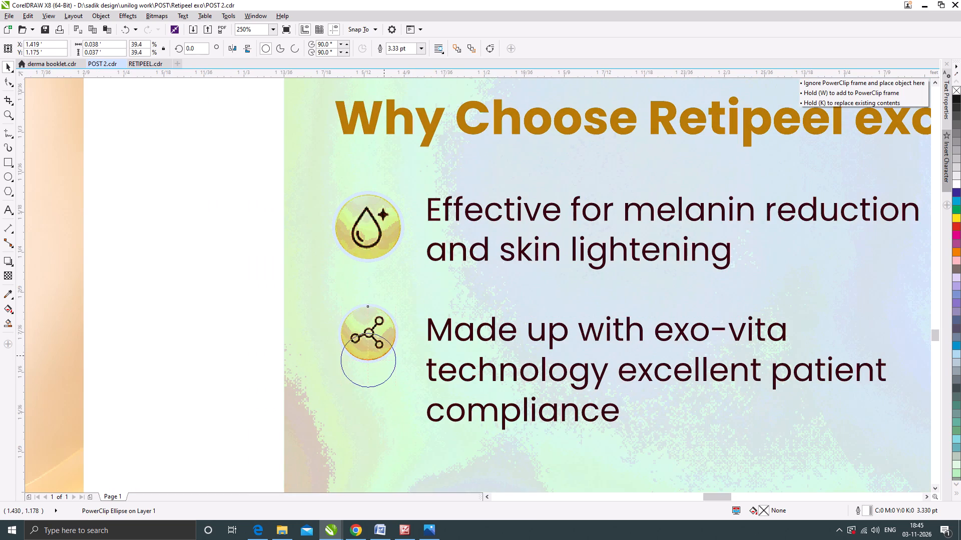
{"action": "left_click_drag", "start_coordinate": [384, 358], "coordinate": [384, 363]}
Shrink the droplet icon to about 0.038 ft wide and position it beside the middle of its two-line benefit text.
{"action": "left_click", "coordinate": [373, 222]}
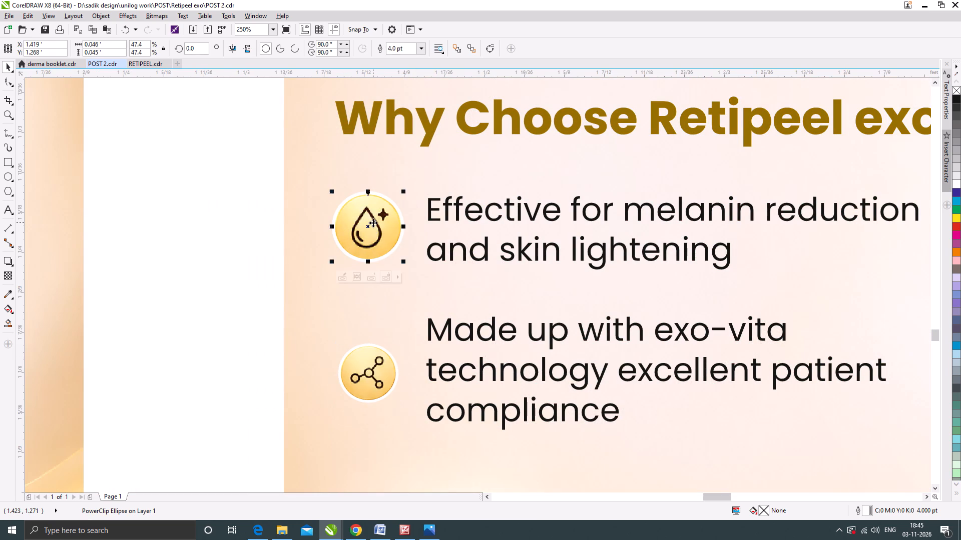
{"action": "key", "text": "ctrl+r"}
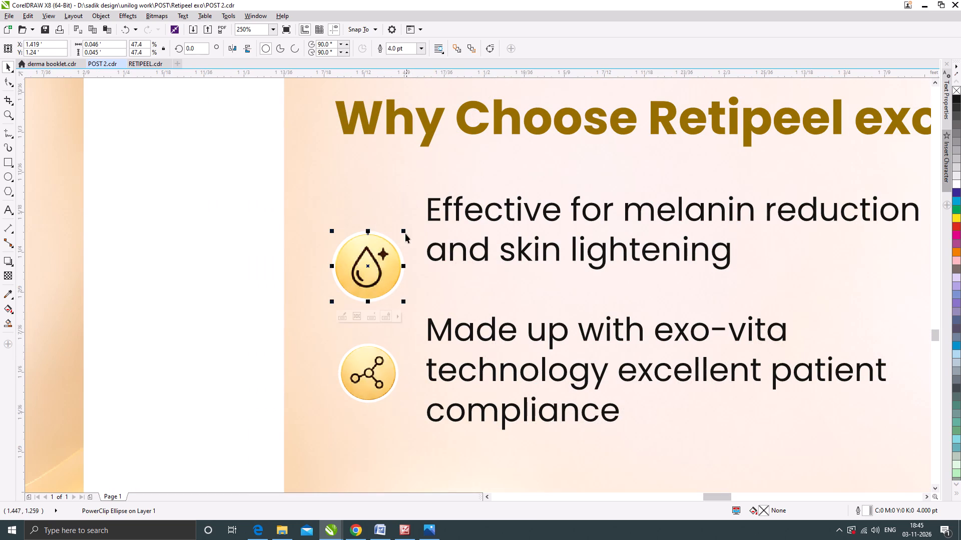
{"action": "left_click_drag", "start_coordinate": [404, 232], "coordinate": [398, 234]}
{"action": "left_click_drag", "start_coordinate": [377, 274], "coordinate": [377, 365]}
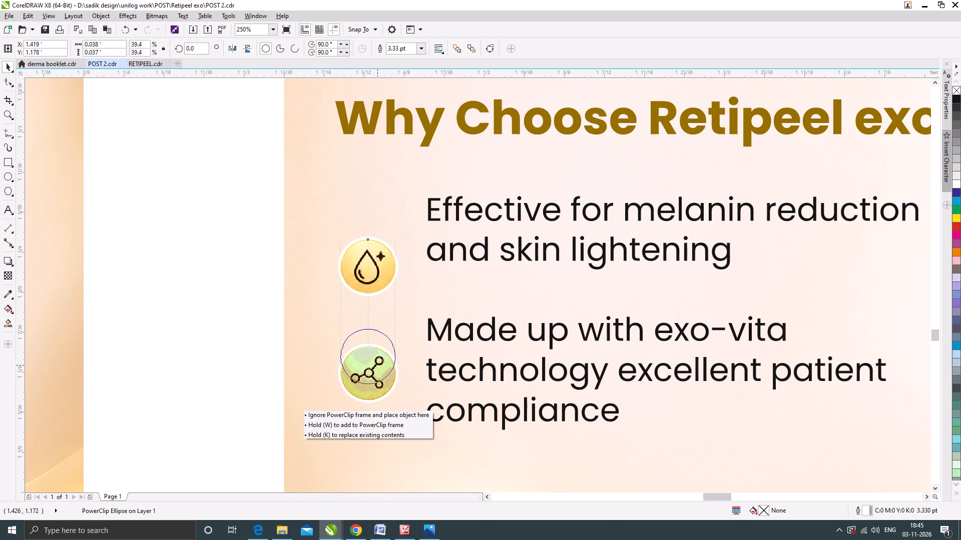
{"action": "left_click_drag", "start_coordinate": [377, 365], "coordinate": [383, 238]}
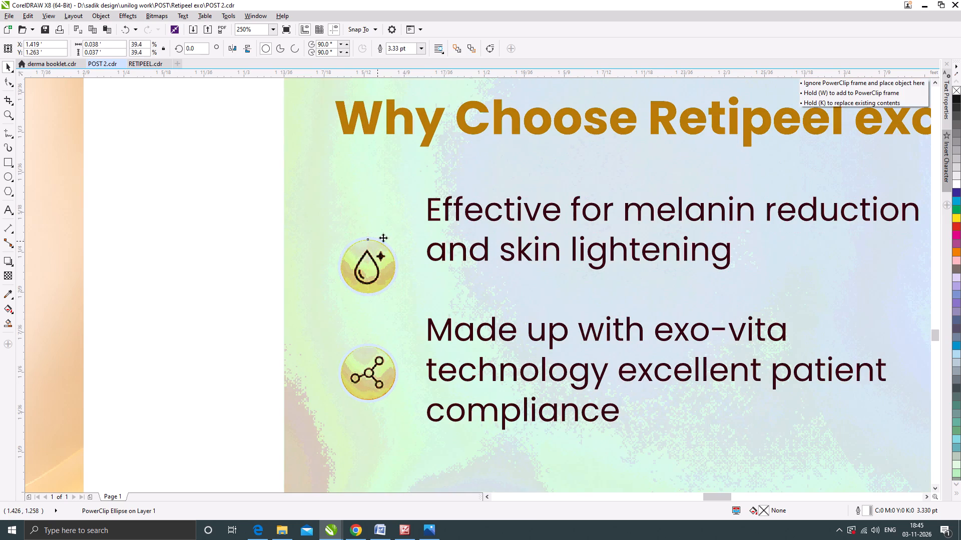
{"action": "scroll", "coordinate": [388, 224], "scroll_direction": "up", "scroll_amount": 1}
{"action": "left_click_drag", "start_coordinate": [388, 224], "coordinate": [391, 215]}
{"action": "scroll", "coordinate": [415, 238], "scroll_direction": "down", "scroll_amount": 4}
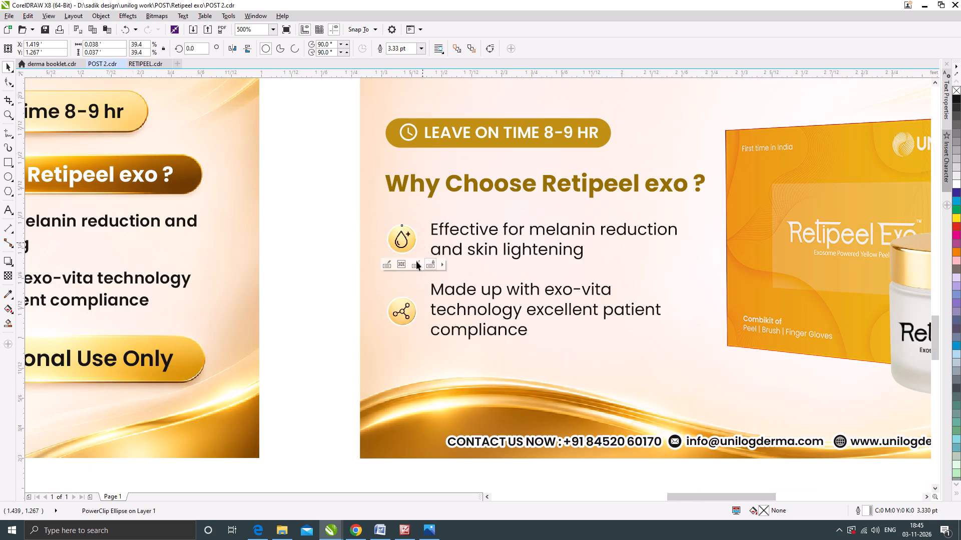
{"action": "left_click", "coordinate": [360, 305]}
Export the entire new post to the desktop as a 300 dpi CMYK JPEG named POST 1.
{"action": "scroll", "coordinate": [403, 294], "scroll_direction": "down", "scroll_amount": 1}
{"action": "scroll", "coordinate": [441, 250], "scroll_direction": "up", "scroll_amount": 1}
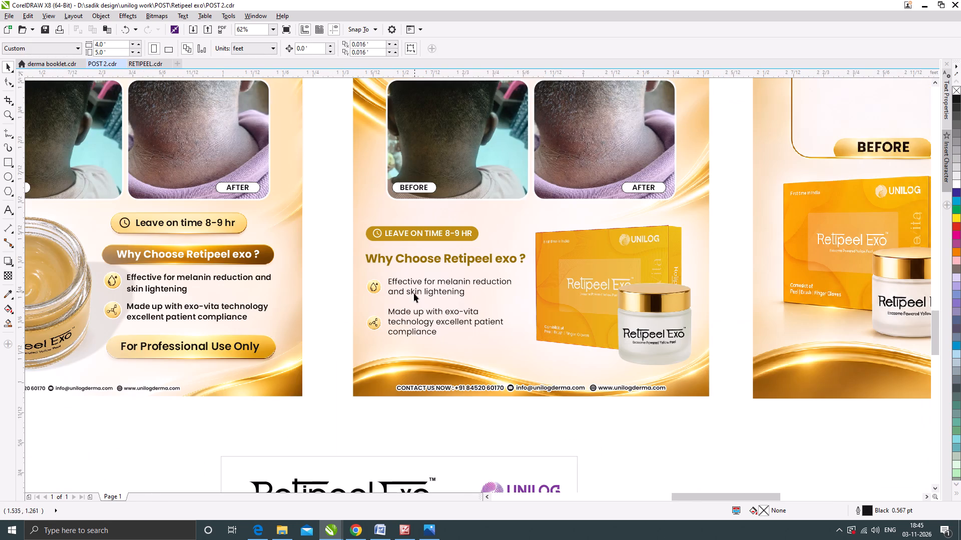
{"action": "scroll", "coordinate": [392, 290], "scroll_direction": "down", "scroll_amount": 1}
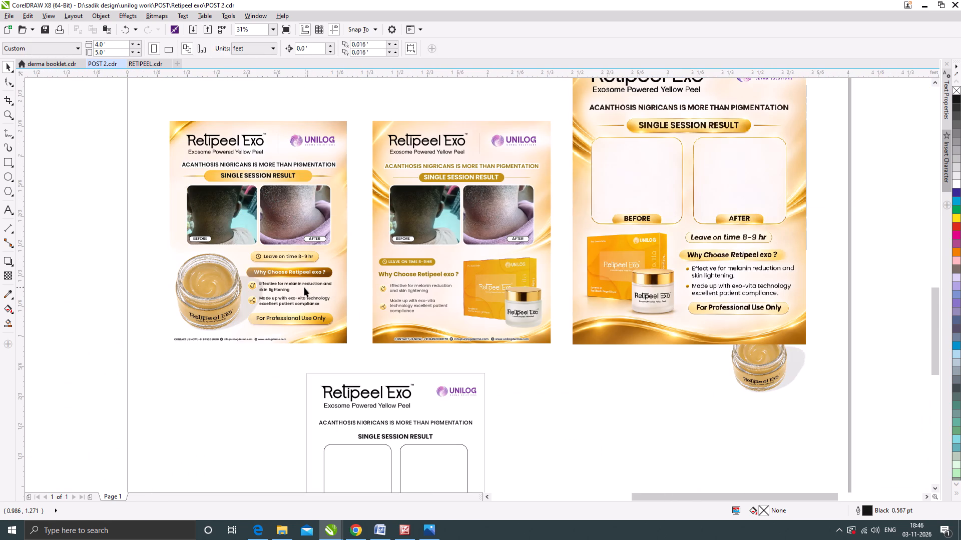
{"action": "left_click_drag", "start_coordinate": [363, 106], "coordinate": [546, 265]}
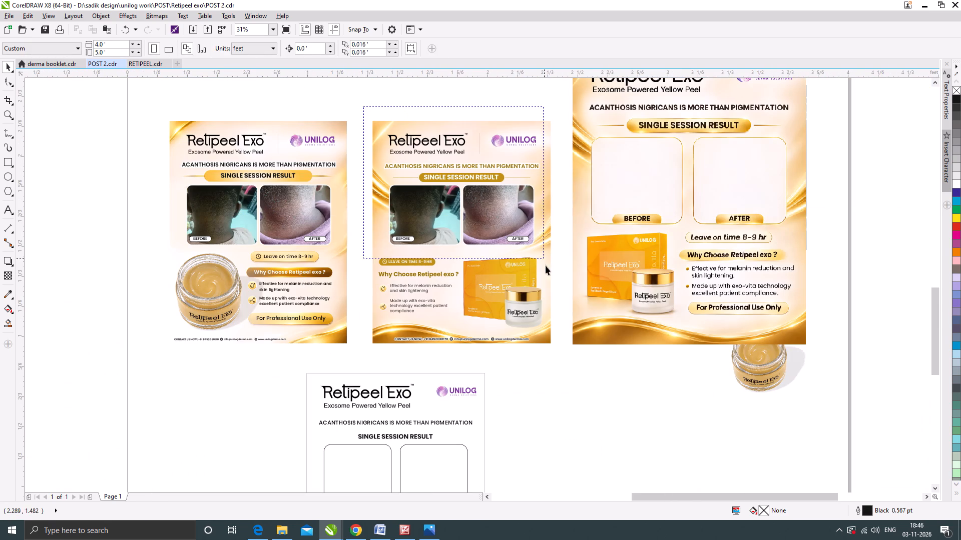
{"action": "left_click_drag", "start_coordinate": [546, 265], "coordinate": [566, 356]}
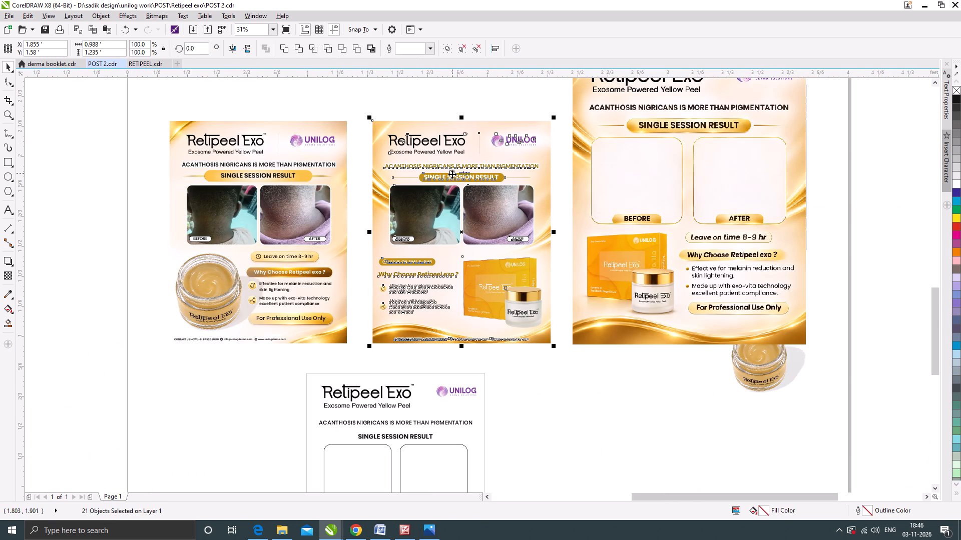
{"action": "key", "text": "ctrl+e"}
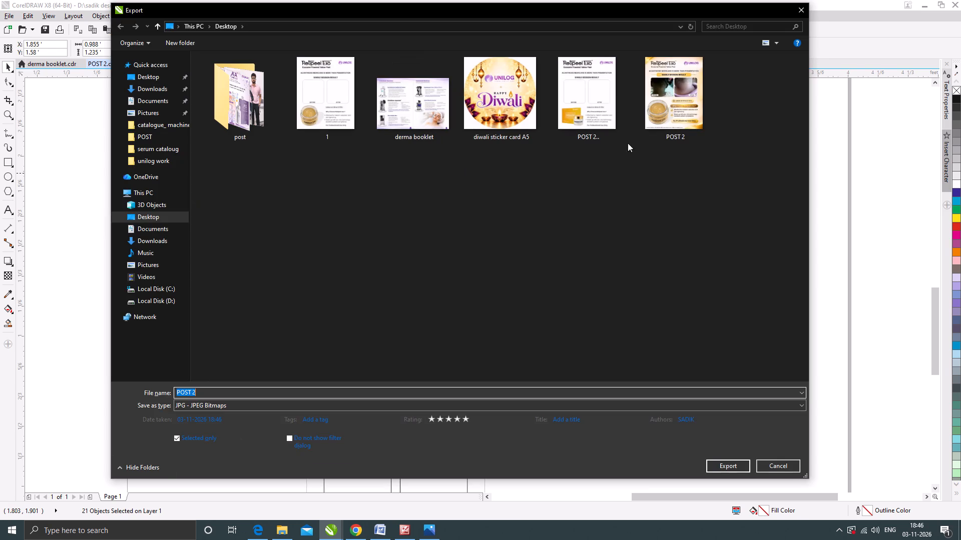
{"action": "left_click", "coordinate": [700, 113]}
{"action": "double_click", "coordinate": [205, 395]}
{"action": "key", "text": "1"}
{"action": "key", "text": "Return"}
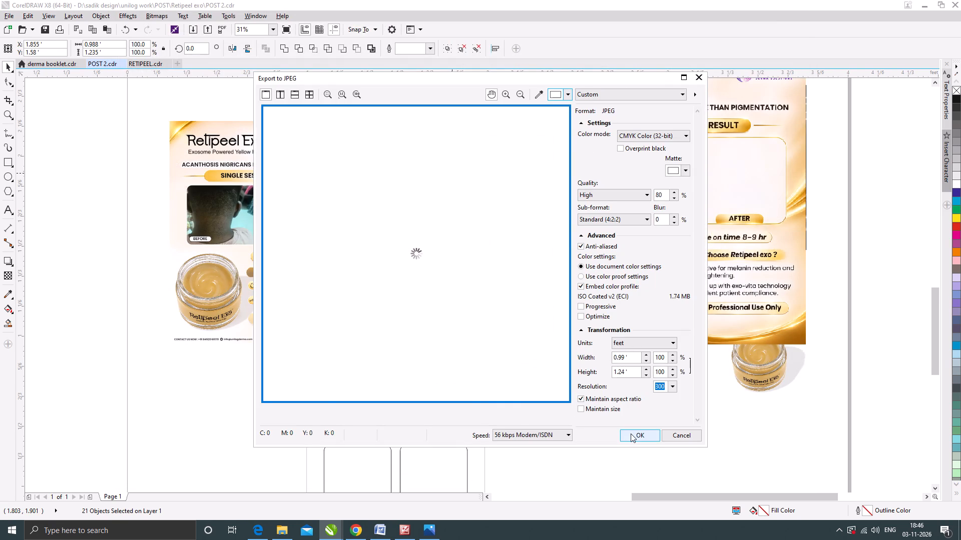
{"action": "left_click", "coordinate": [631, 433]}
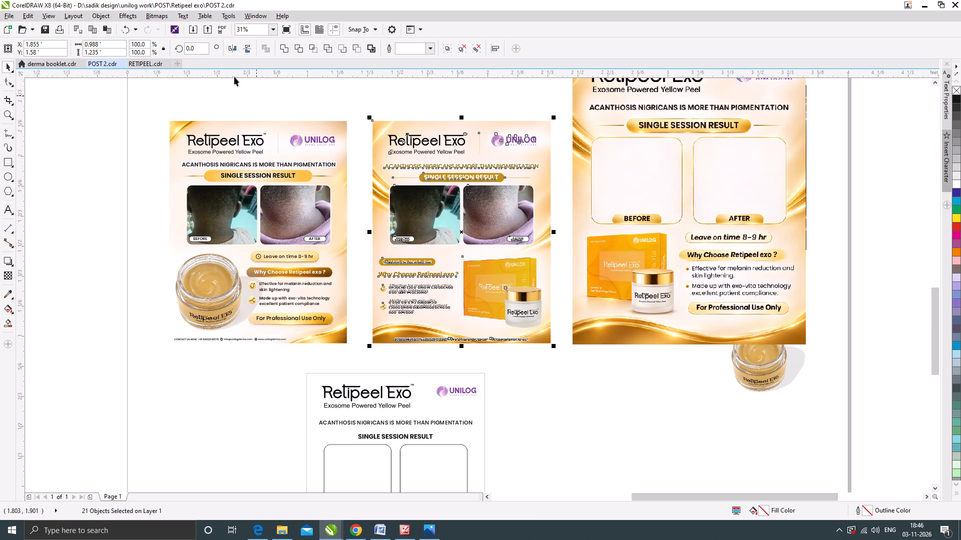
Deselect the post and save the document.
{"action": "left_click", "coordinate": [236, 91]}
{"action": "key", "text": "ctrl+s"}
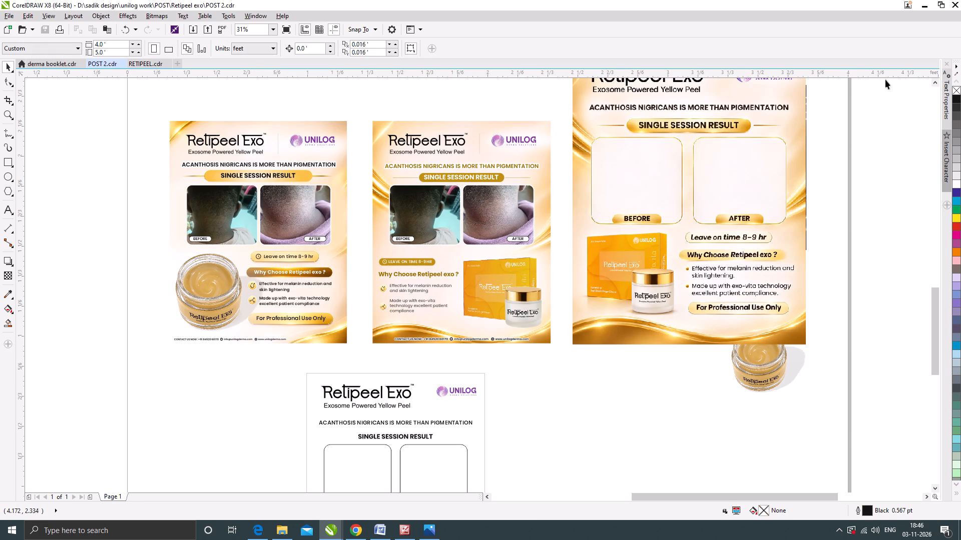
Minimize CorelDRAW to find the exported POST 1 image on the desktop.
{"action": "left_click", "coordinate": [927, 7]}
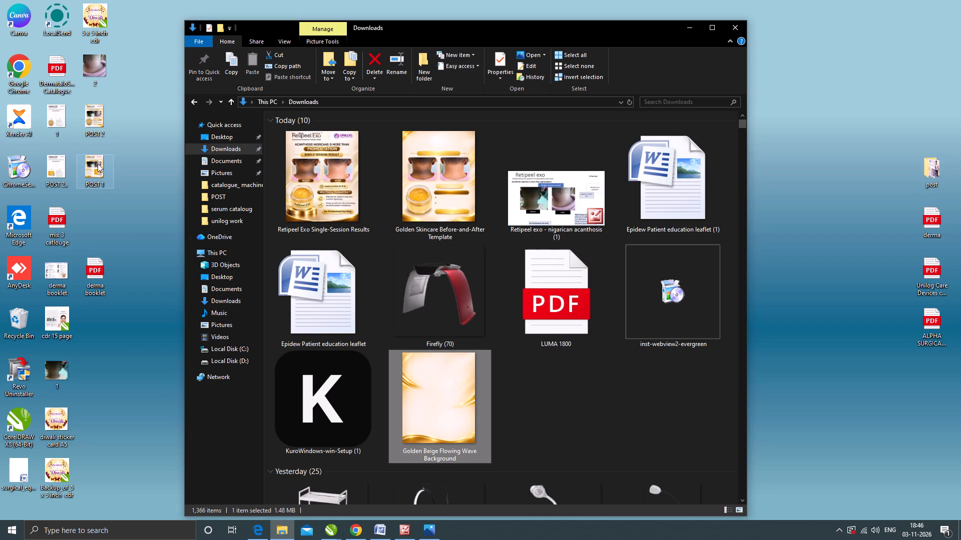
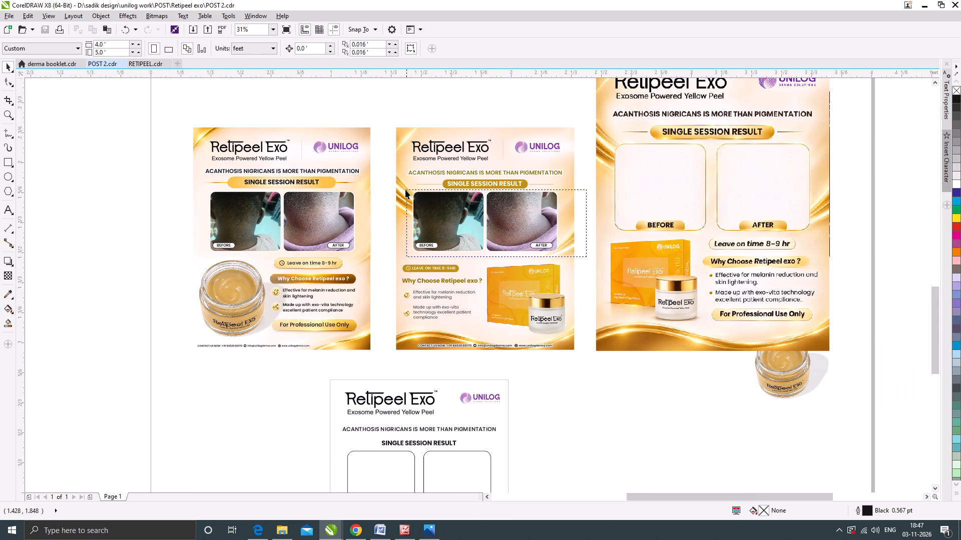
Stretch the before/after photo group downward on the middle poster with the product box, to a height of about 0.351 ft.
{"action": "left_click_drag", "start_coordinate": [405, 189], "coordinate": [398, 187]}
{"action": "scroll", "coordinate": [495, 219], "scroll_direction": "up", "scroll_amount": 1}
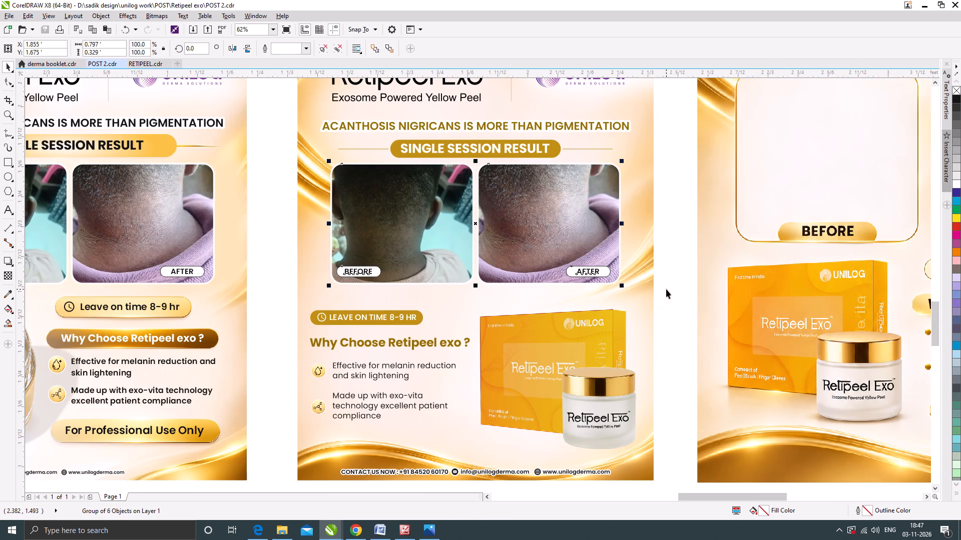
{"action": "left_click_drag", "start_coordinate": [666, 289], "coordinate": [324, 239], "text": "shift"}
{"action": "left_click_drag", "start_coordinate": [295, 259], "coordinate": [625, 287], "text": "shift"}
{"action": "left_click", "coordinate": [523, 212]}
{"action": "left_click", "coordinate": [267, 198]}
{"action": "left_click", "coordinate": [401, 197]}
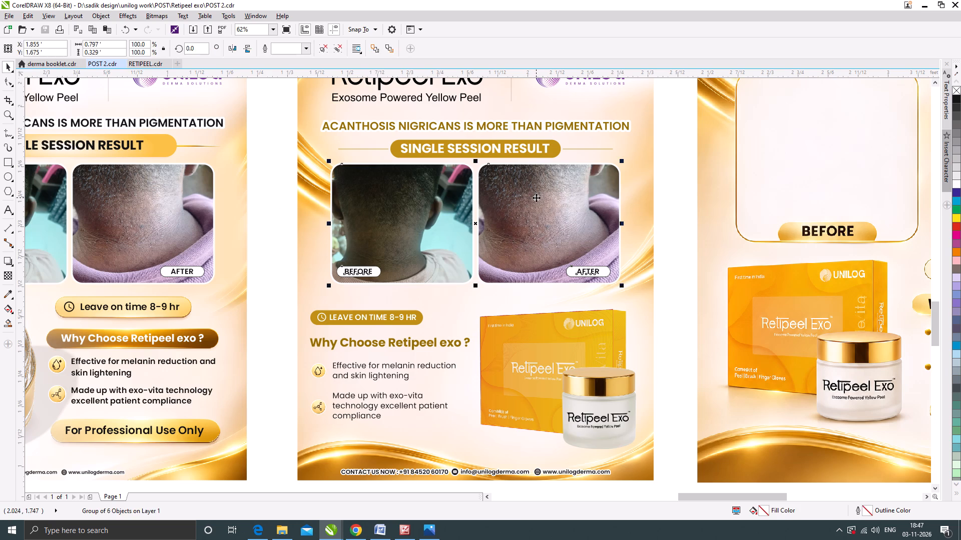
{"action": "left_click", "coordinate": [536, 197], "text": "shift"}
{"action": "left_click", "coordinate": [513, 231]}
{"action": "scroll", "coordinate": [464, 292], "scroll_direction": "up", "scroll_amount": 1}
{"action": "left_click_drag", "start_coordinate": [487, 278], "coordinate": [488, 278]}
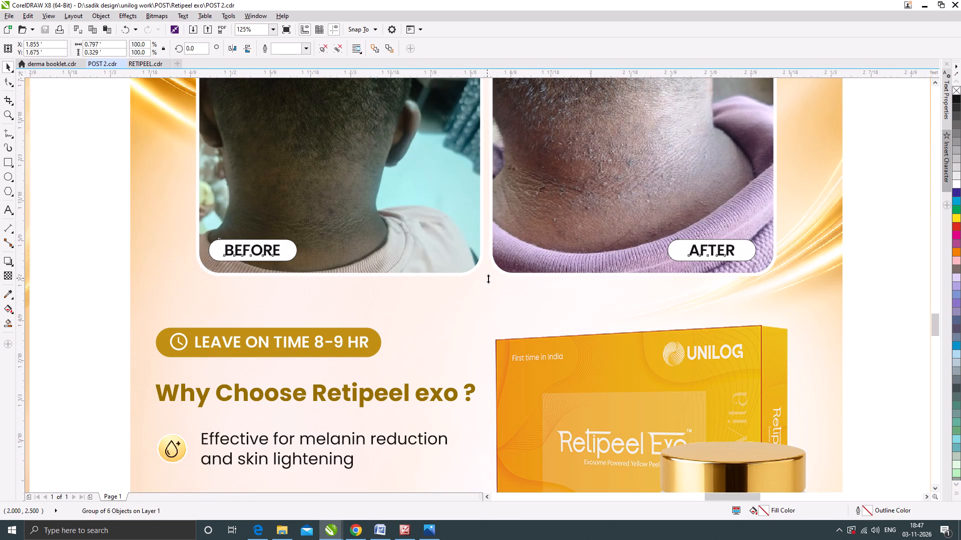
{"action": "left_click_drag", "start_coordinate": [488, 278], "coordinate": [492, 294]}
{"action": "scroll", "coordinate": [460, 265], "scroll_direction": "down", "scroll_amount": 1}
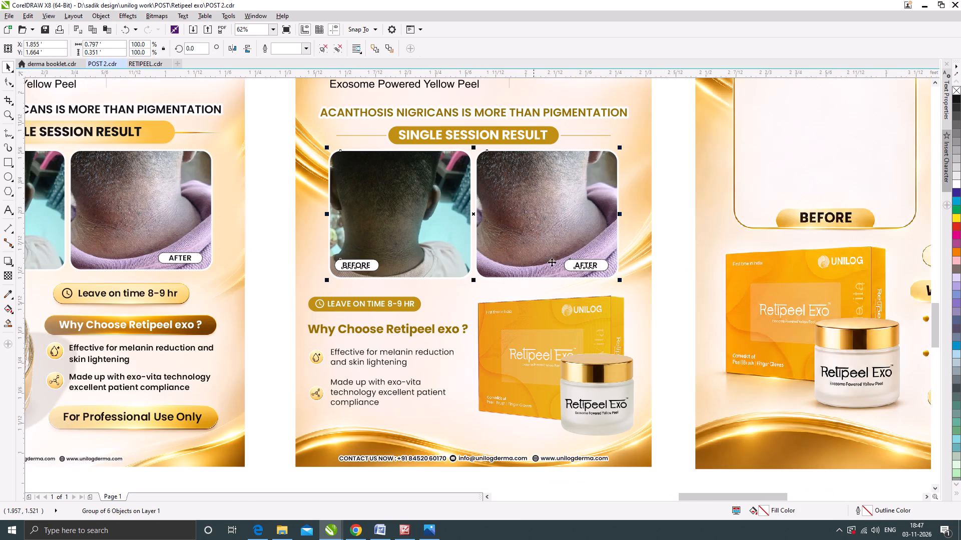
{"action": "left_click", "coordinate": [660, 221]}
{"action": "scroll", "coordinate": [530, 228], "scroll_direction": "down", "scroll_amount": 1}
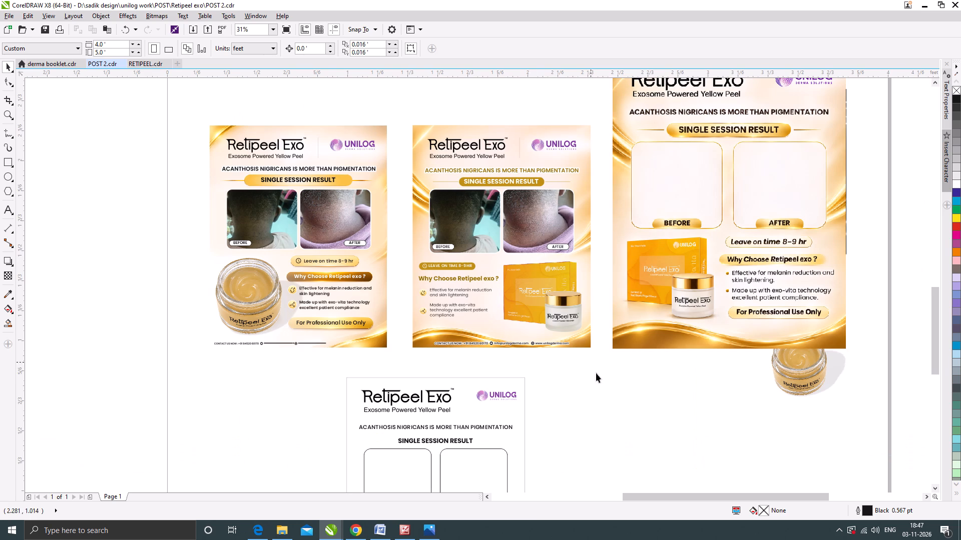
{"action": "left_click", "coordinate": [620, 401]}
{"action": "left_click", "coordinate": [594, 396]}
Duplicate the gold rounded bar behind "LEAVE ON TIME 8-9 HR", offsetting the copy to the right by about 0.05 ft.
{"action": "scroll", "coordinate": [469, 266], "scroll_direction": "up", "scroll_amount": 2}
{"action": "left_click", "coordinate": [483, 260]}
{"action": "scroll", "coordinate": [487, 260], "scroll_direction": "up", "scroll_amount": 1}
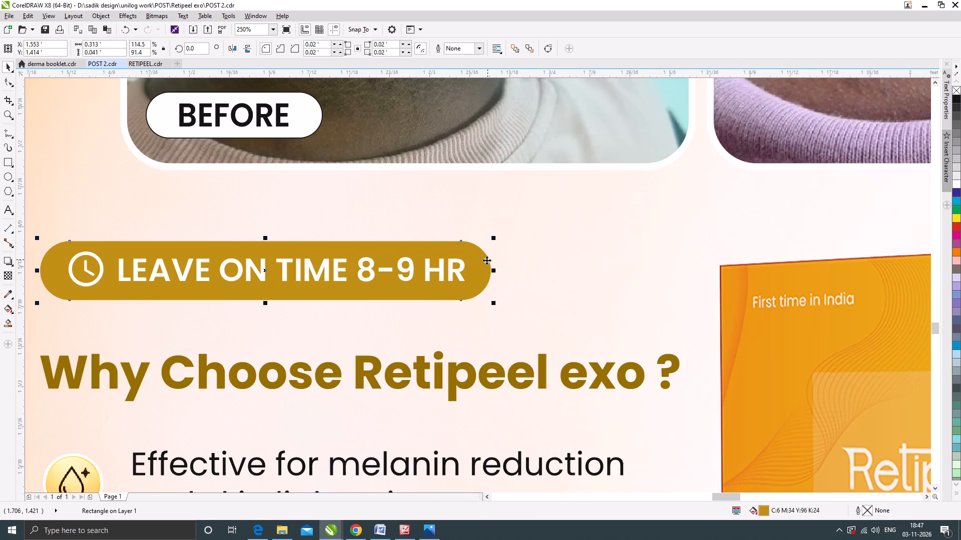
{"action": "left_click_drag", "start_coordinate": [487, 260], "coordinate": [562, 265]}
{"action": "right_click", "coordinate": [562, 265], "text": "shift"}
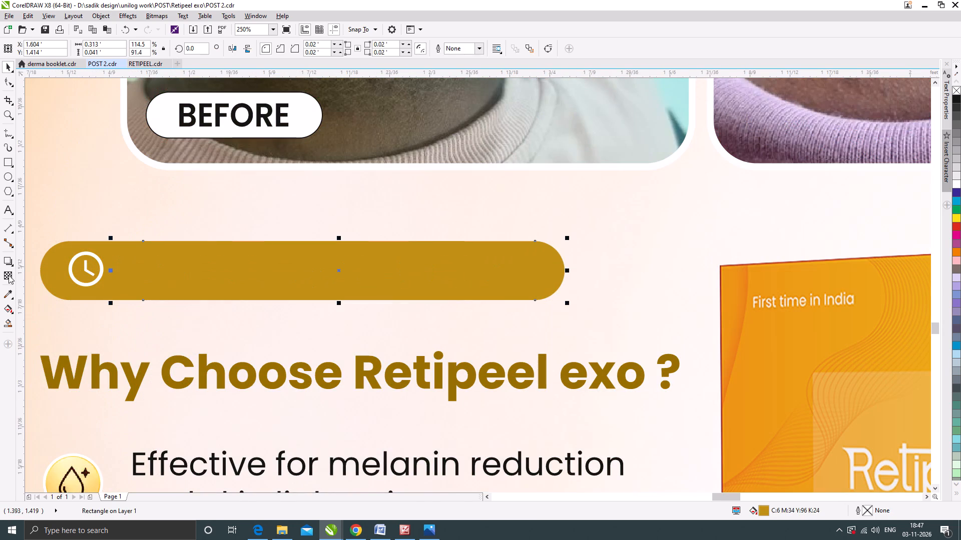
Apply a uniform transparency of 87 to the duplicated gold bar.
{"action": "left_click", "coordinate": [9, 275]}
{"action": "left_click", "coordinate": [331, 313]}
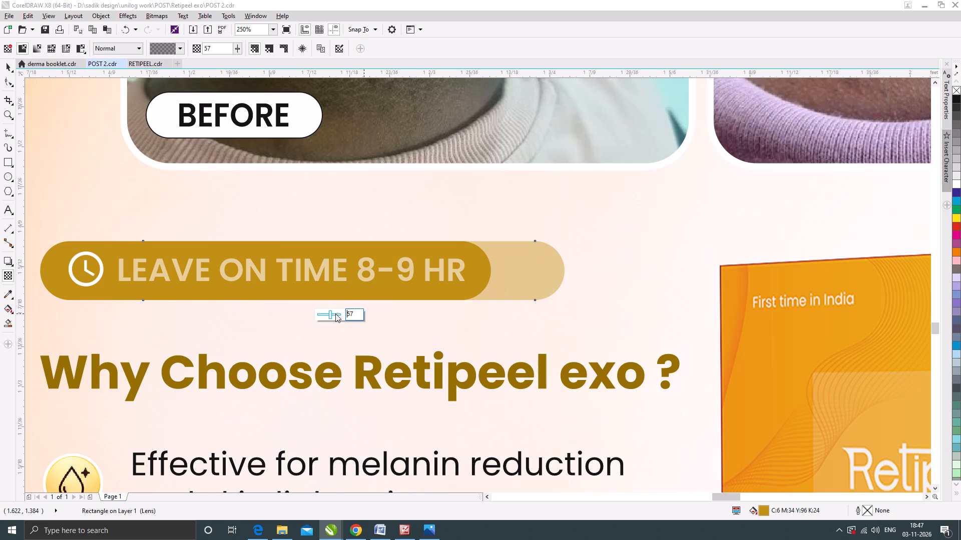
{"action": "left_click", "coordinate": [335, 313]}
{"action": "left_click", "coordinate": [338, 313]}
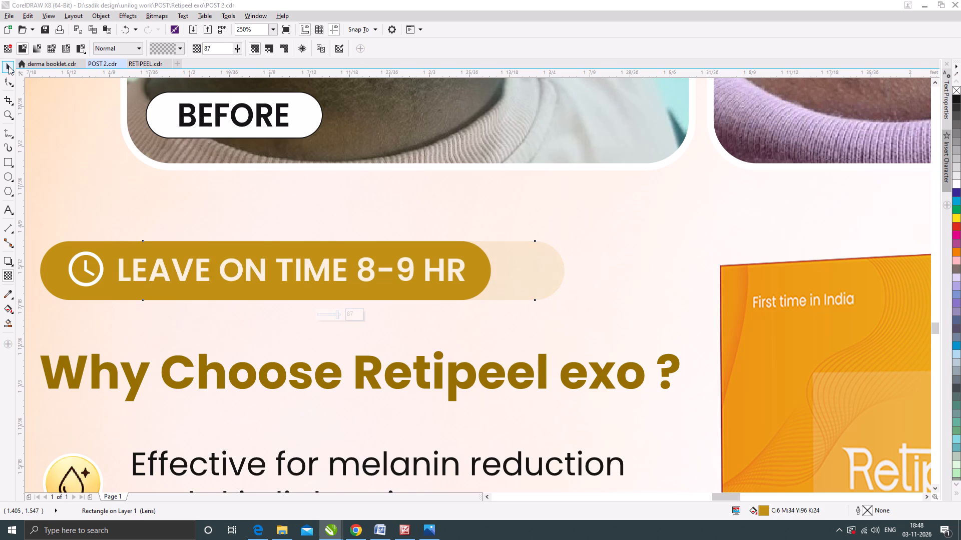
{"action": "left_click", "coordinate": [9, 66]}
Cut and repaste the original bar, clock icon and "LEAVE ON TIME 8-9 HR" text so they stack above the transparent copy.
{"action": "scroll", "coordinate": [412, 253], "scroll_direction": "down", "scroll_amount": 2}
{"action": "left_click_drag", "start_coordinate": [272, 241], "coordinate": [377, 257]}
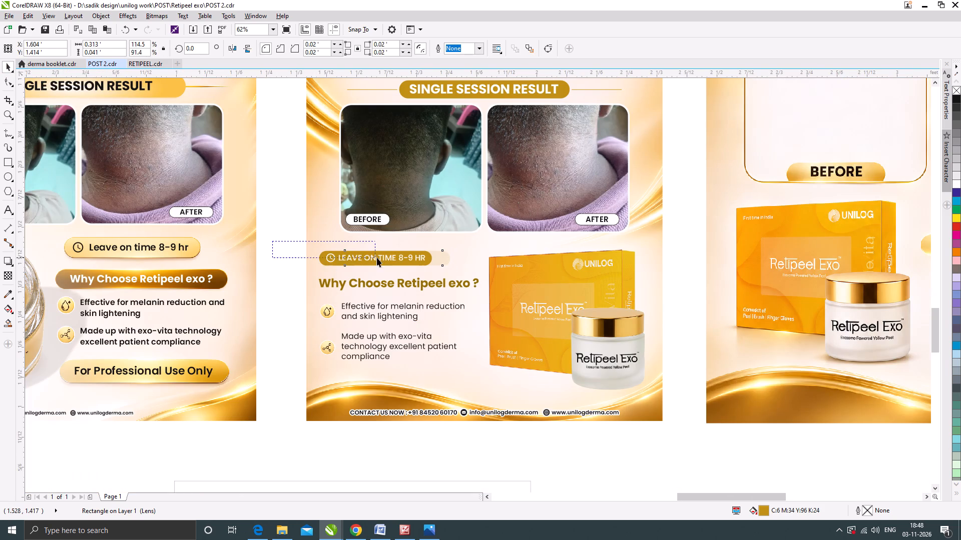
{"action": "left_click_drag", "start_coordinate": [377, 257], "coordinate": [435, 272]}
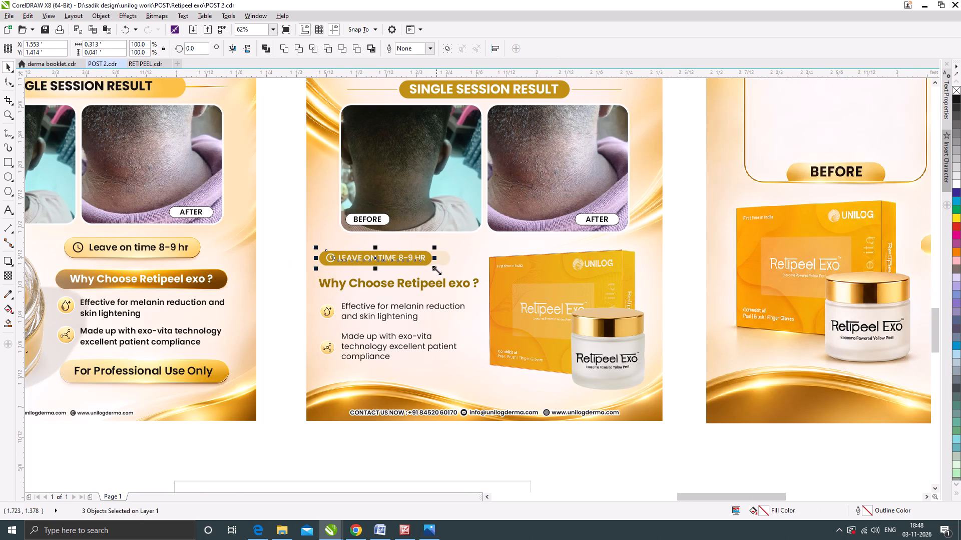
{"action": "key", "text": "ctrl+x"}
{"action": "key", "text": "ctrl+v"}
{"action": "left_click", "coordinate": [526, 443]}
{"action": "scroll", "coordinate": [510, 315], "scroll_direction": "down", "scroll_amount": 1}
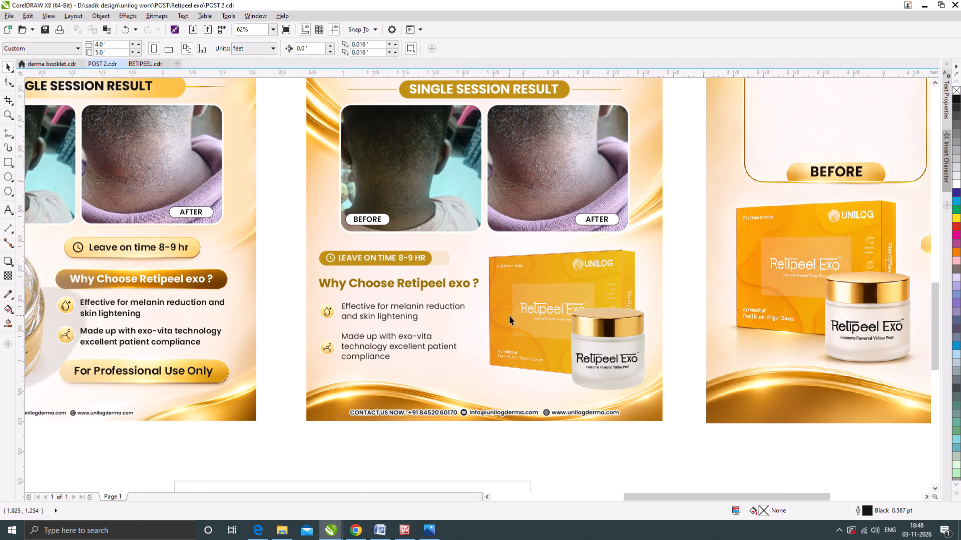
{"action": "left_click", "coordinate": [544, 424]}
{"action": "scroll", "coordinate": [292, 289], "scroll_direction": "up", "scroll_amount": 1}
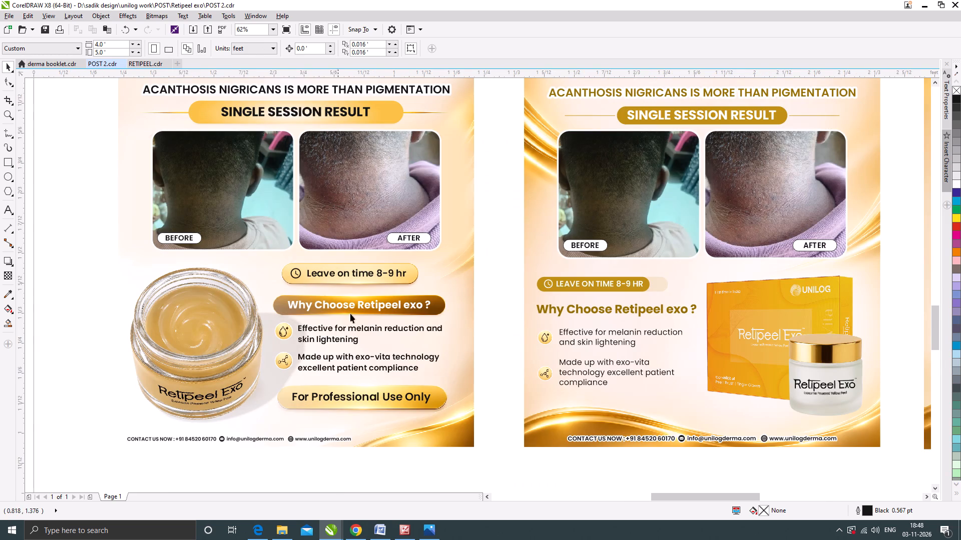
Shrink the "For Professional Use Only" text on the open-jar poster to about 24.9 pt, keeping it centred in its gold bar.
{"action": "left_click", "coordinate": [393, 397]}
{"action": "scroll", "coordinate": [435, 395], "scroll_direction": "up", "scroll_amount": 1}
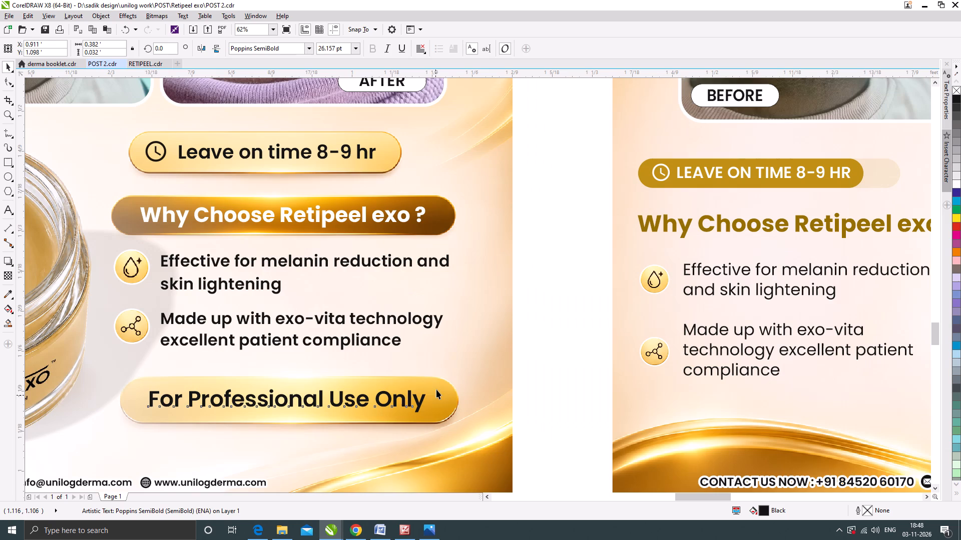
{"action": "left_click_drag", "start_coordinate": [432, 384], "coordinate": [426, 383]}
{"action": "scroll", "coordinate": [435, 350], "scroll_direction": "down", "scroll_amount": 1}
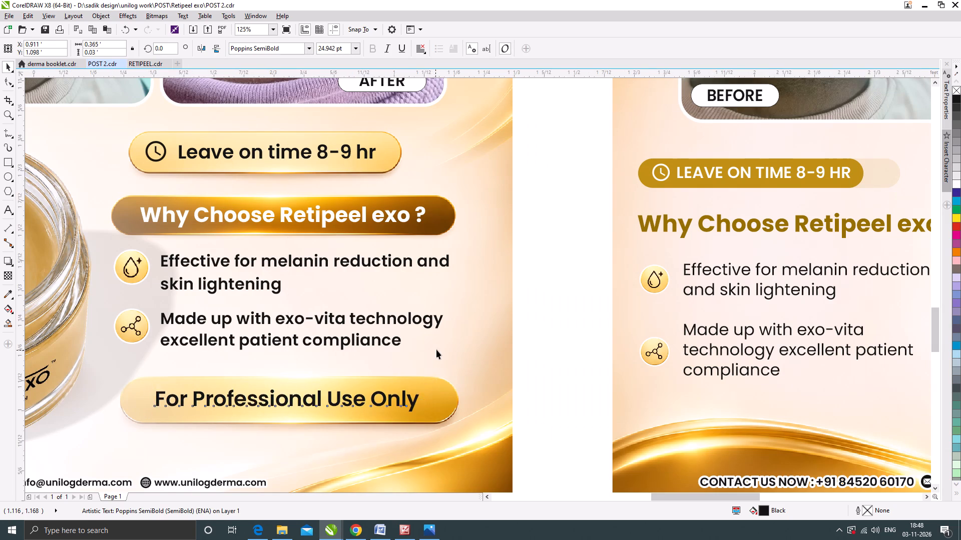
{"action": "left_click", "coordinate": [92, 342]}
{"action": "scroll", "coordinate": [358, 347], "scroll_direction": "down", "scroll_amount": 1}
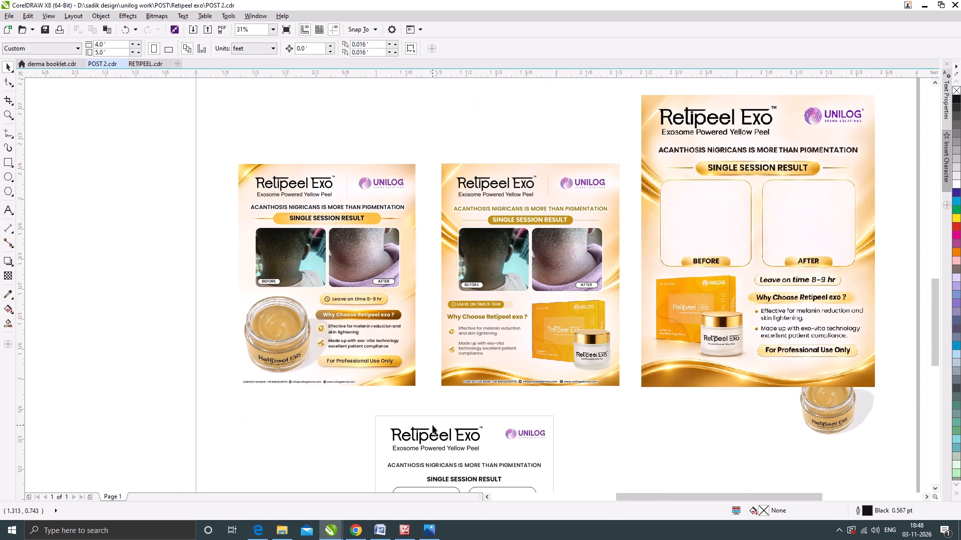
Export the complete open-jar poster as a CMYK JPEG at resolution 300, overwriting the POST 2 file on the Desktop.
{"action": "left_click_drag", "start_coordinate": [219, 146], "coordinate": [431, 398]}
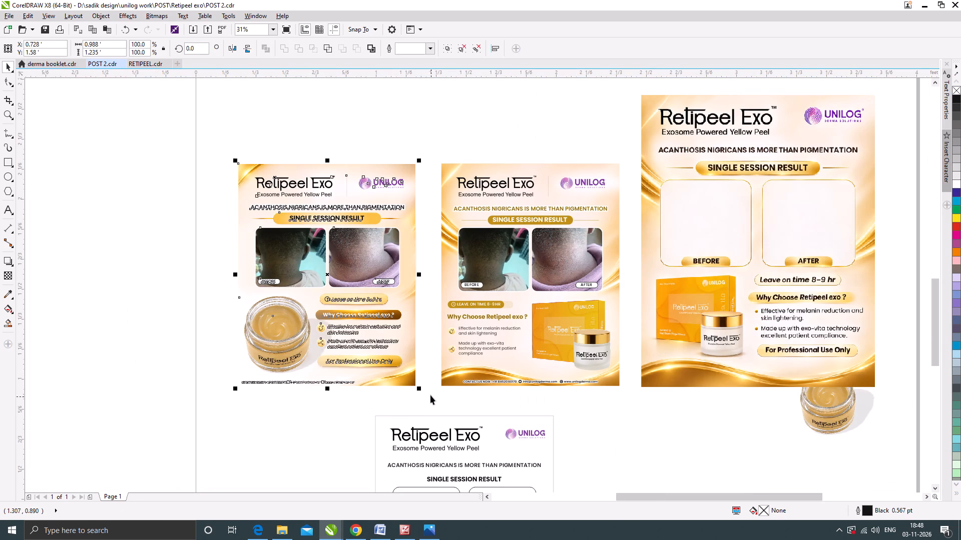
{"action": "key", "text": "ctrl+e"}
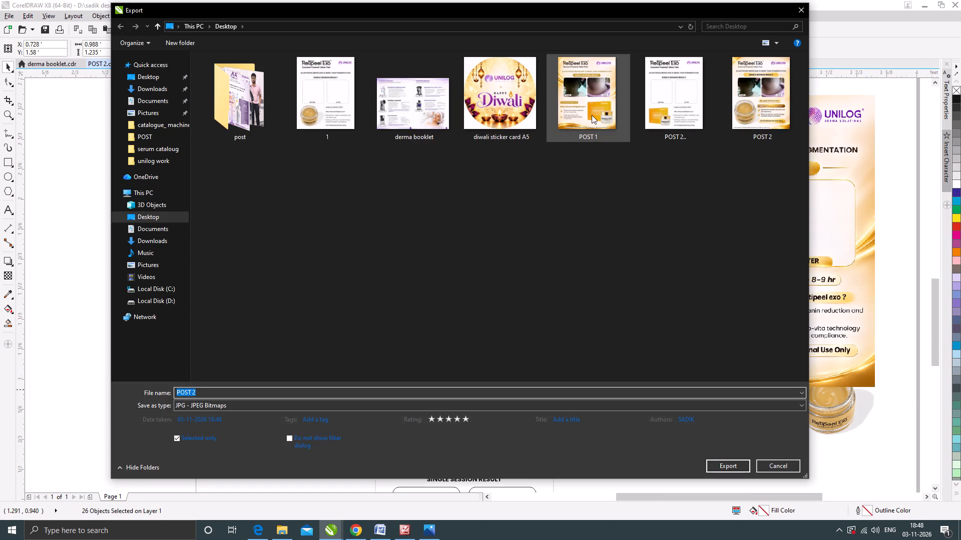
{"action": "left_click", "coordinate": [739, 111]}
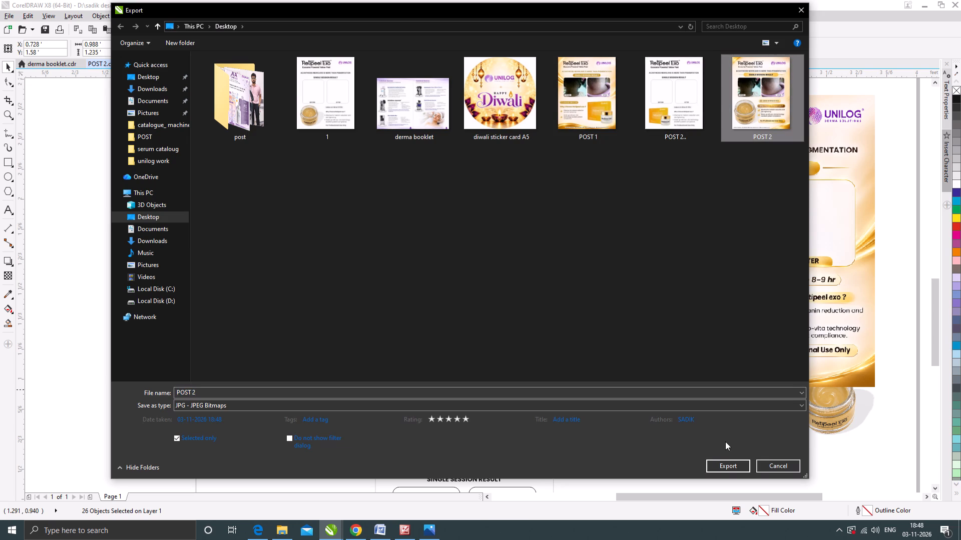
{"action": "left_click", "coordinate": [724, 465]}
{"action": "left_click", "coordinate": [497, 263]}
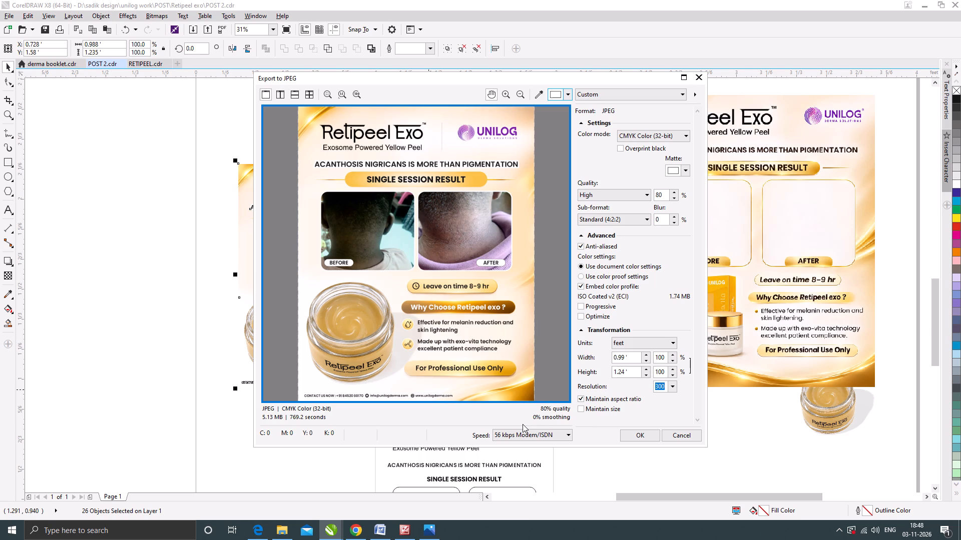
{"action": "left_click", "coordinate": [647, 434]}
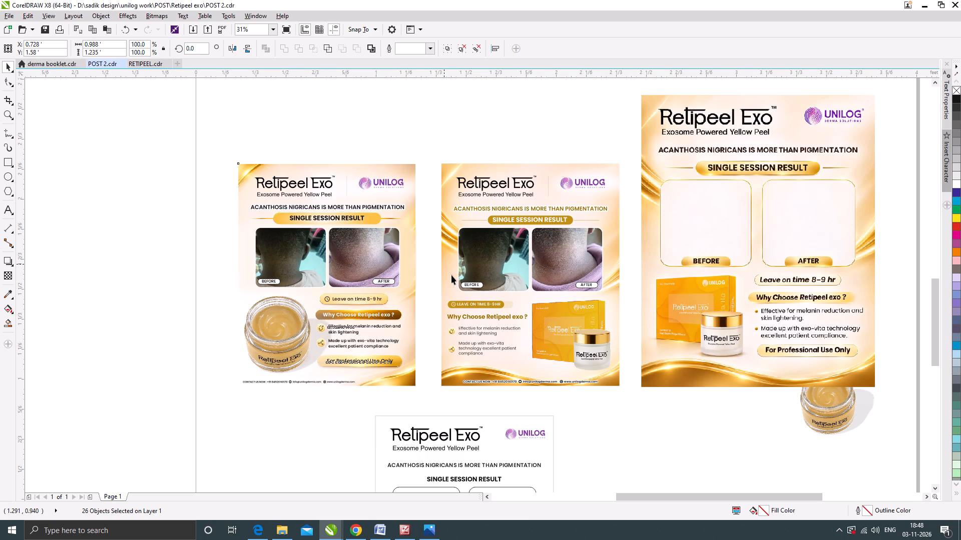
Export the complete middle product-box poster as a CMYK JPEG at resolution 300, overwriting the POST 1 file on the Desktop.
{"action": "left_click", "coordinate": [432, 138]}
{"action": "left_click_drag", "start_coordinate": [428, 137], "coordinate": [625, 396]}
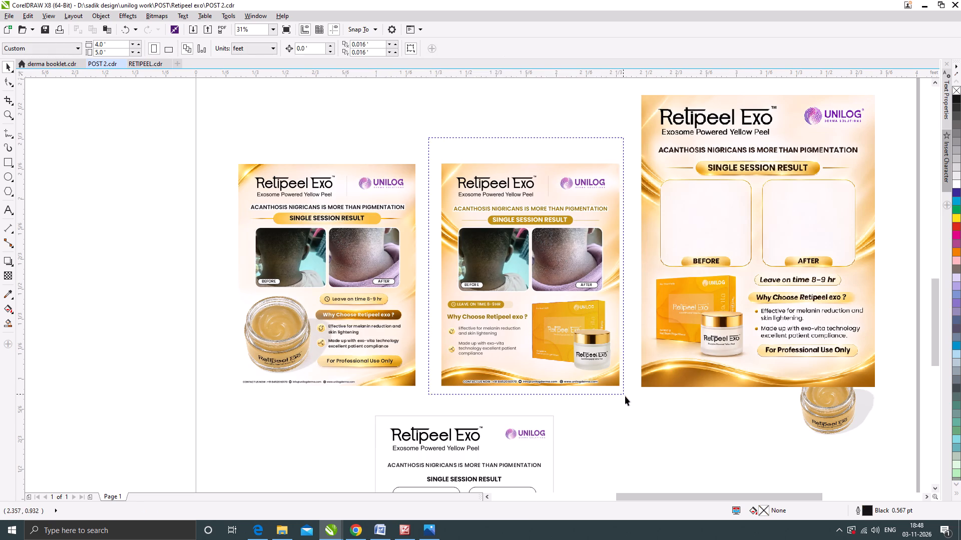
{"action": "left_click_drag", "start_coordinate": [625, 396], "coordinate": [628, 397]}
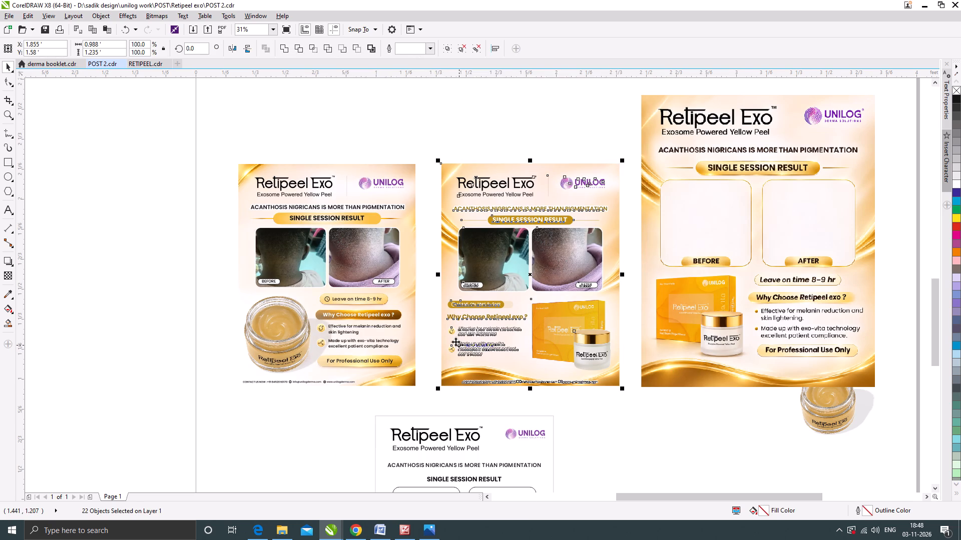
{"action": "key", "text": "ctrl+e"}
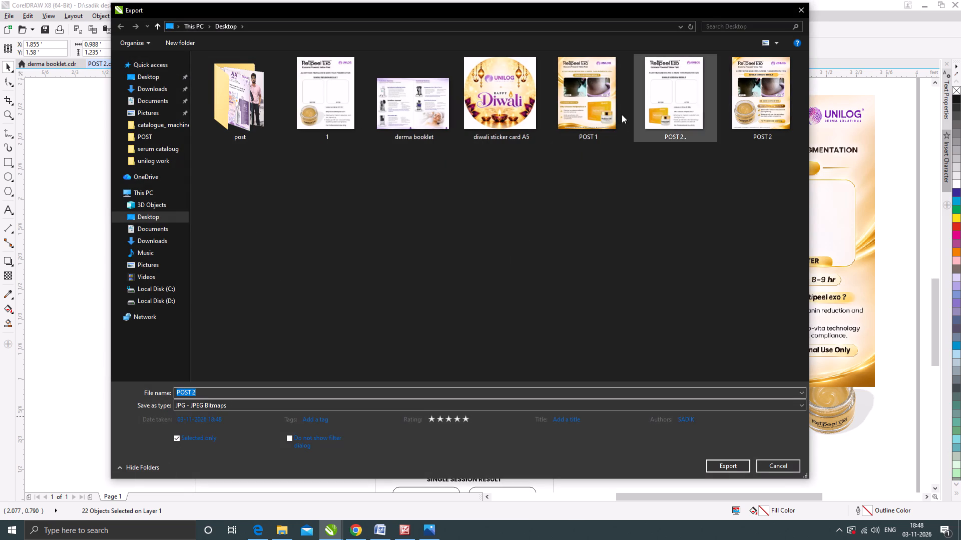
{"action": "left_click", "coordinate": [607, 113]}
{"action": "left_click", "coordinate": [720, 461]}
{"action": "left_click", "coordinate": [511, 265]}
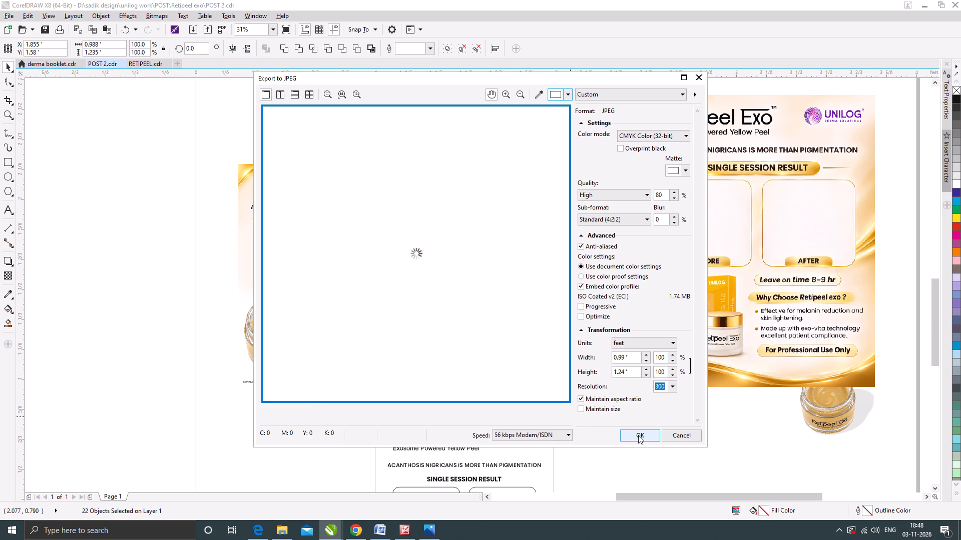
{"action": "left_click", "coordinate": [638, 434]}
Pull out a horizontal guideline to about 2.574 ft, level with the large poster's upper edge.
{"action": "left_click_drag", "start_coordinate": [363, 72], "coordinate": [363, 95]}
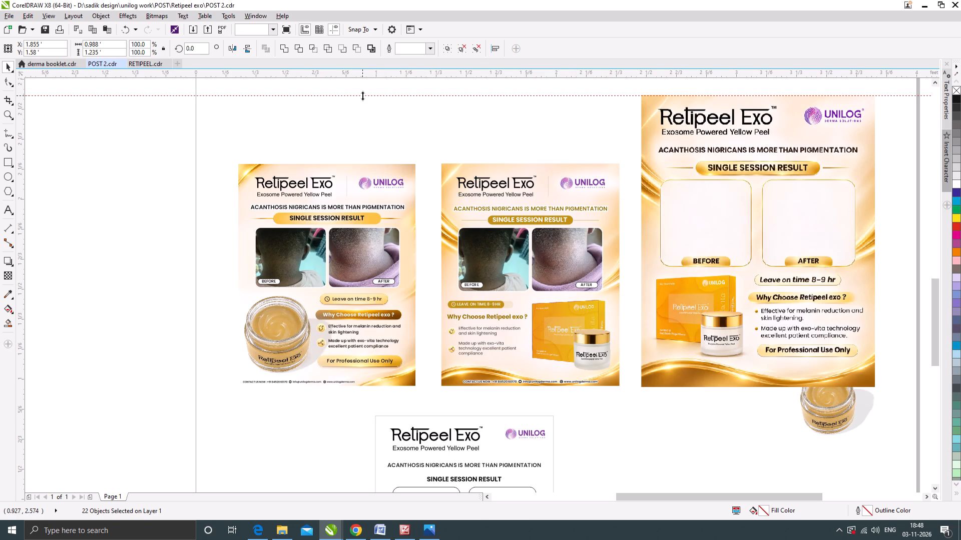
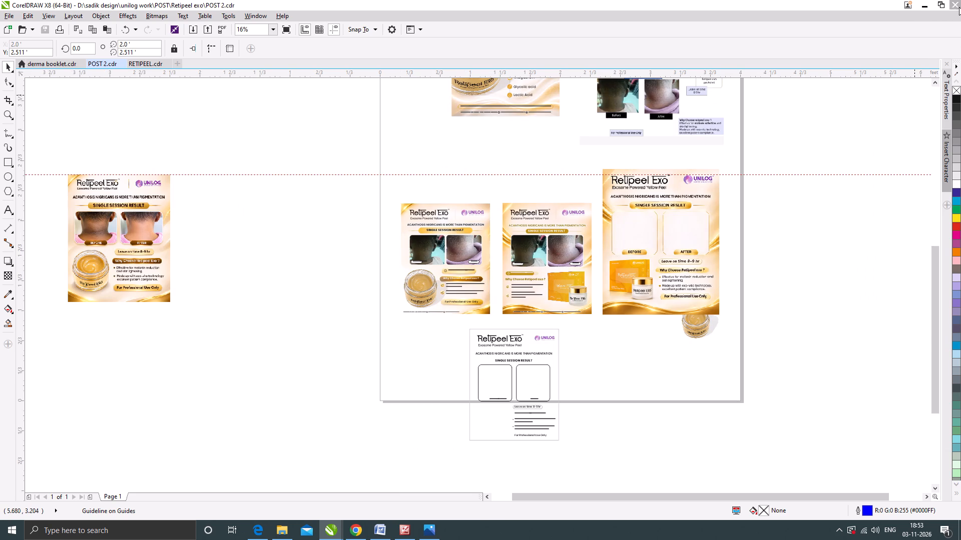
Close CorelDRAW together with its open documents and return to the Windows desktop.
{"action": "left_click", "coordinate": [959, 6]}
{"action": "left_click", "coordinate": [489, 290]}
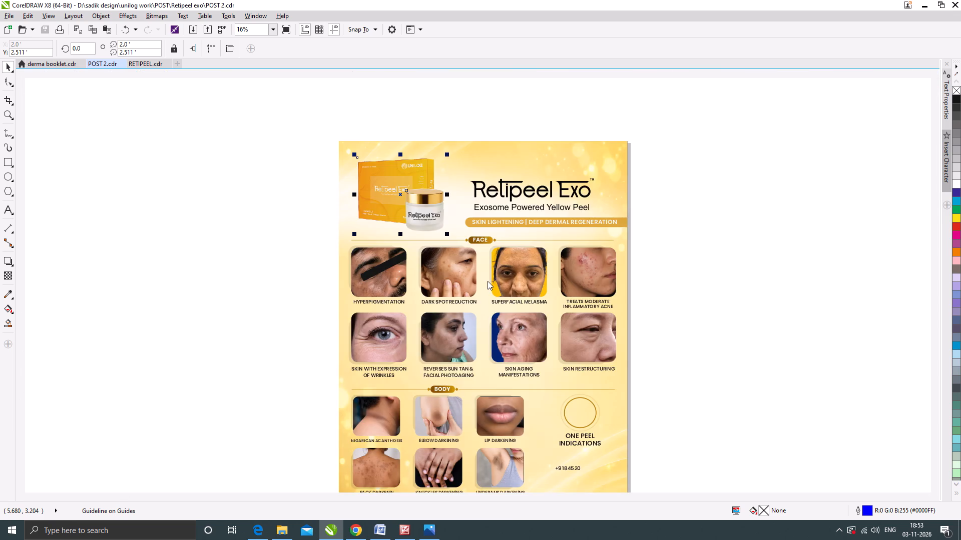
{"action": "left_click", "coordinate": [734, 25]}
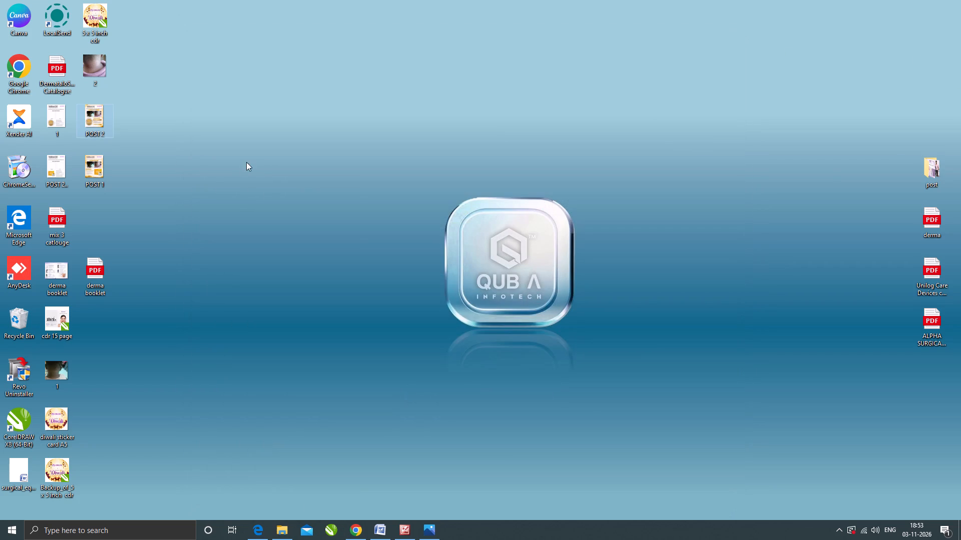
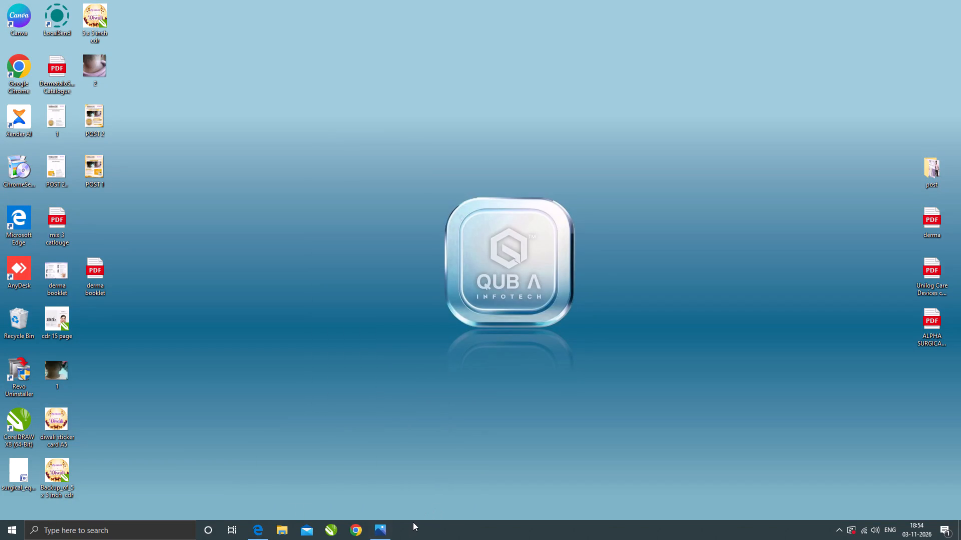
Bring up the Shut Down Windows dialog from the desktop.
{"action": "key", "text": "alt+F4"}
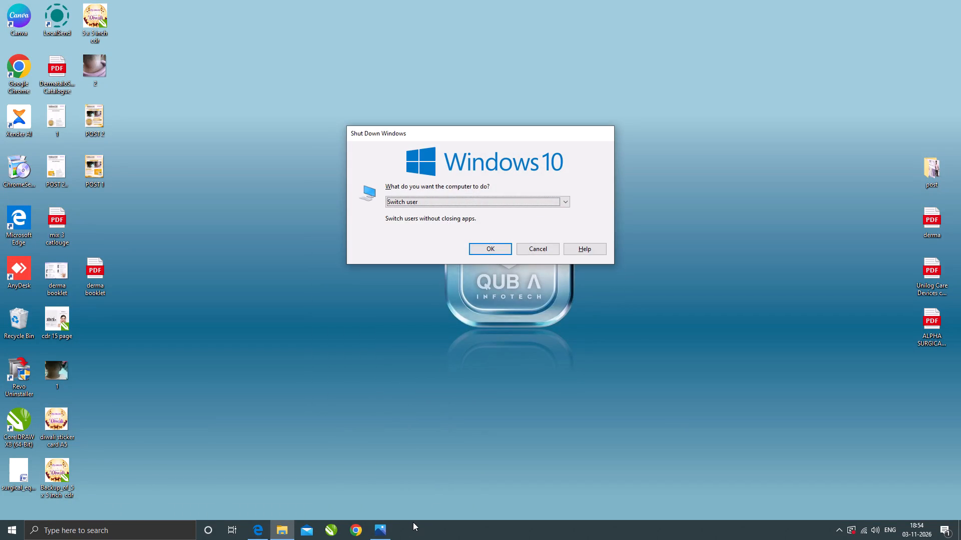